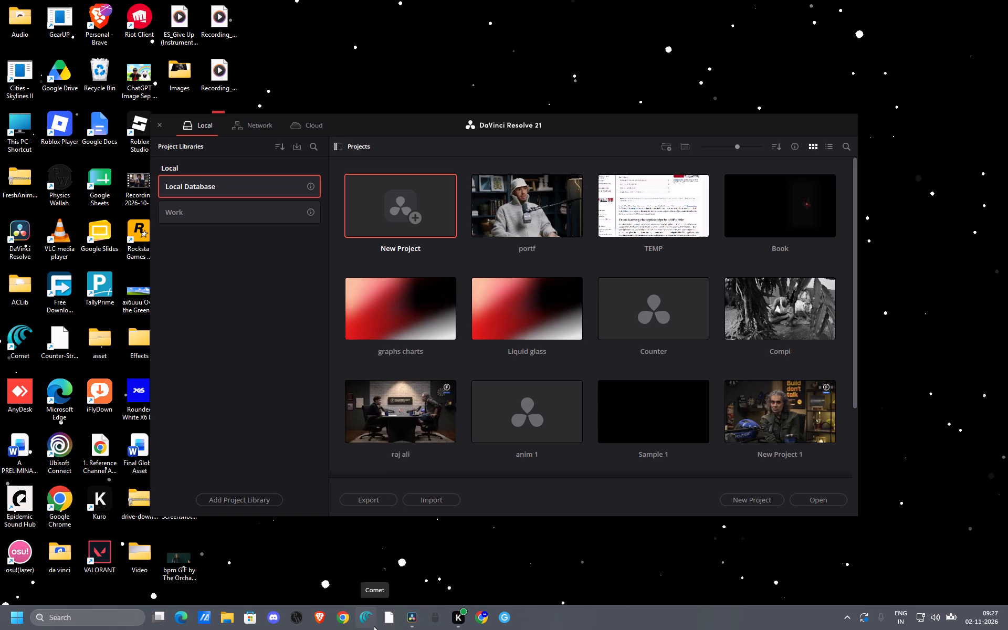
Open the portf project from the local database.
double_click(475, 216)
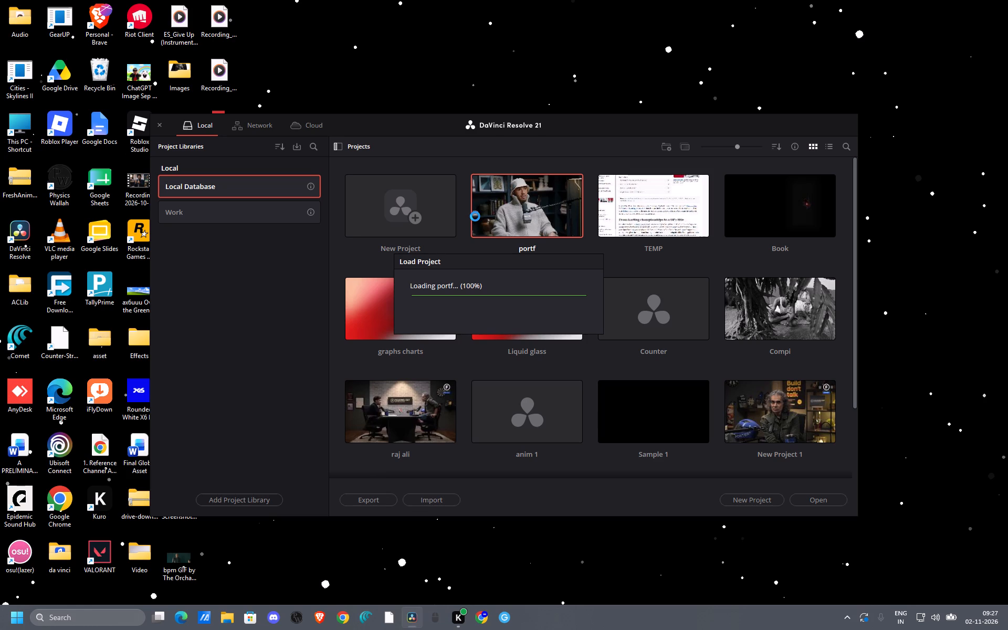
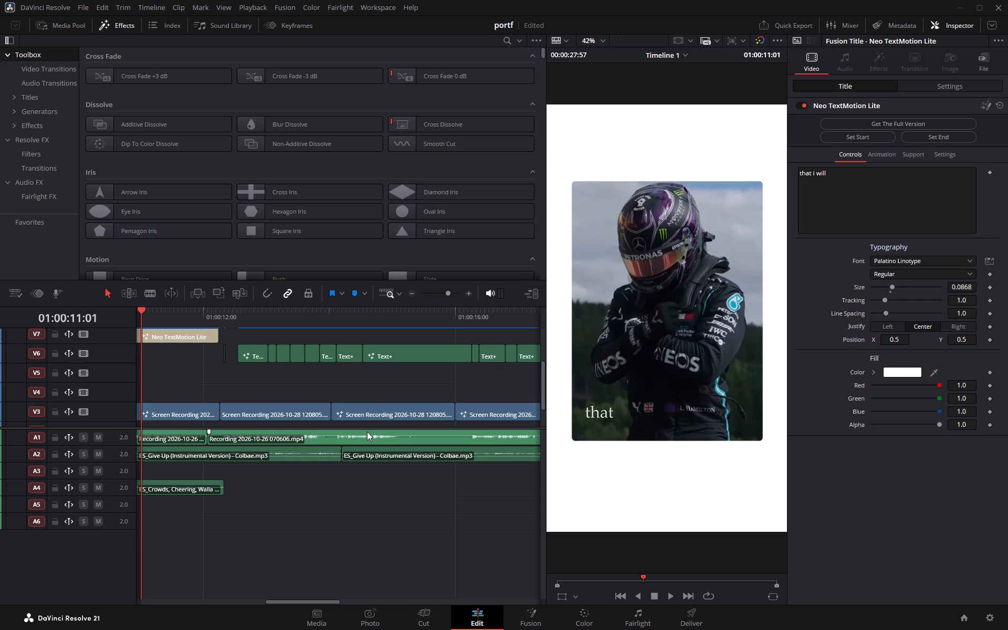
At 01:00:11:42, move the "that i will" title on V7 slightly lower and further left along the photo's bottom edge.
key("space")
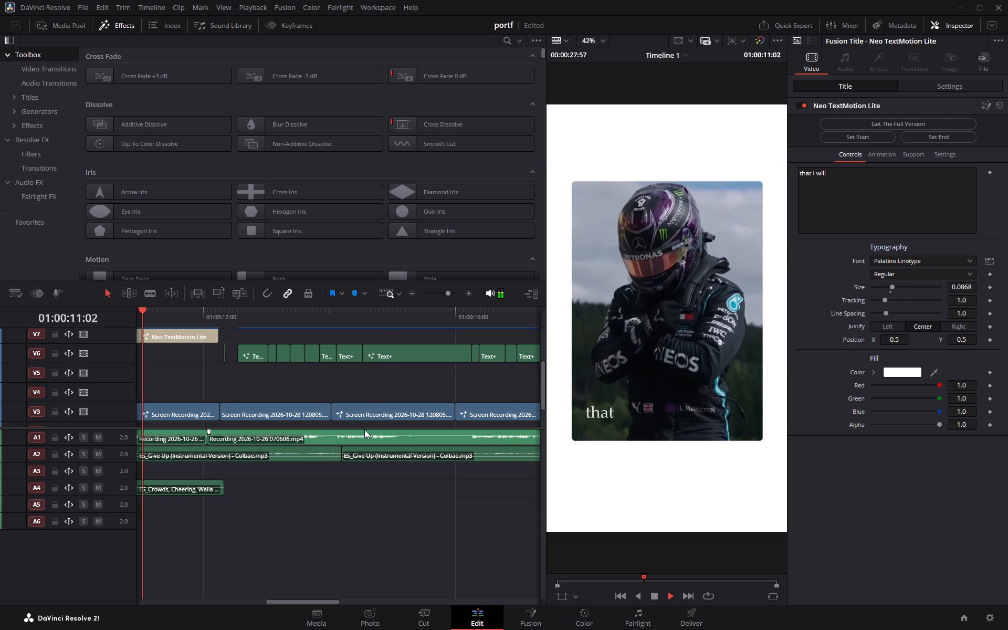
key("space")
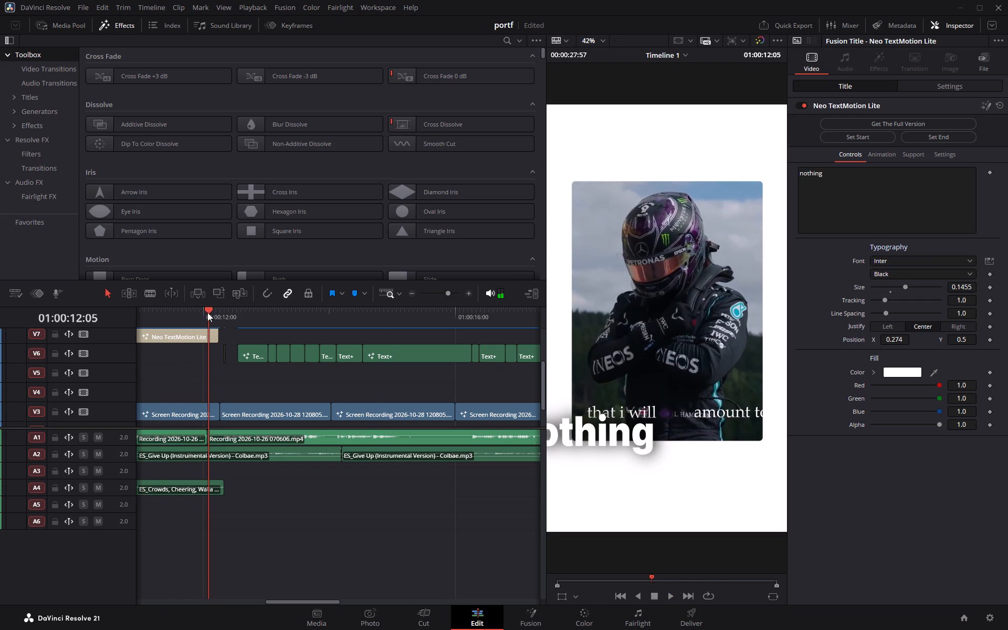
left_click_drag(207, 312, 185, 313)
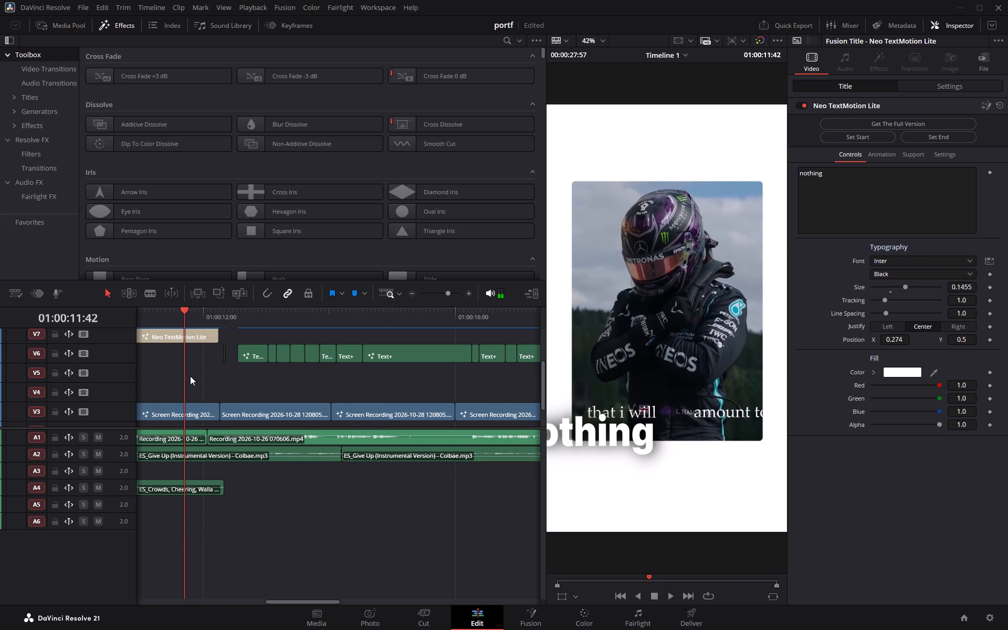
scroll(227, 376, "up", 1)
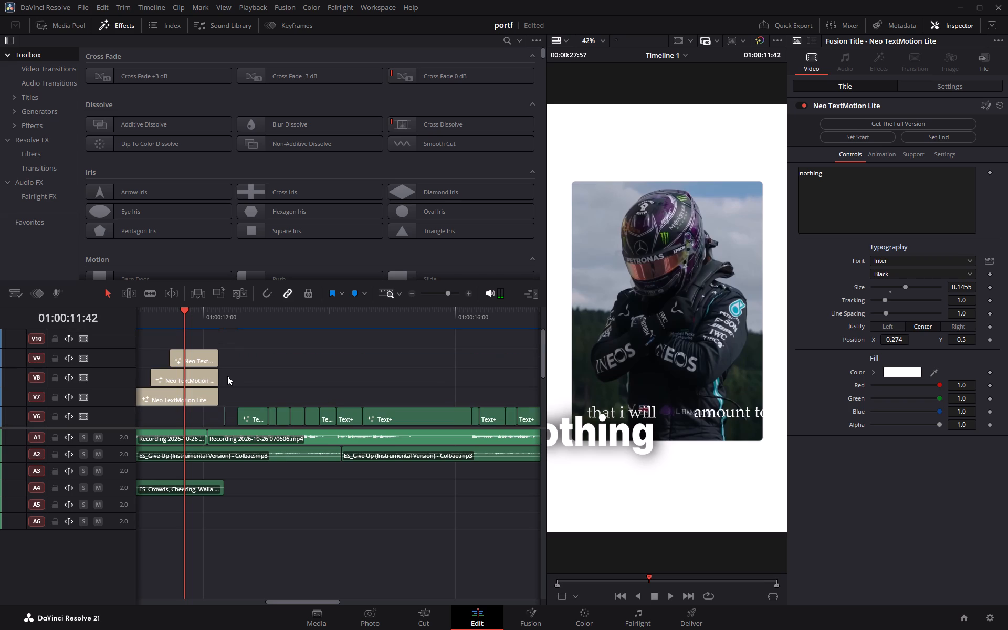
left_click(196, 380)
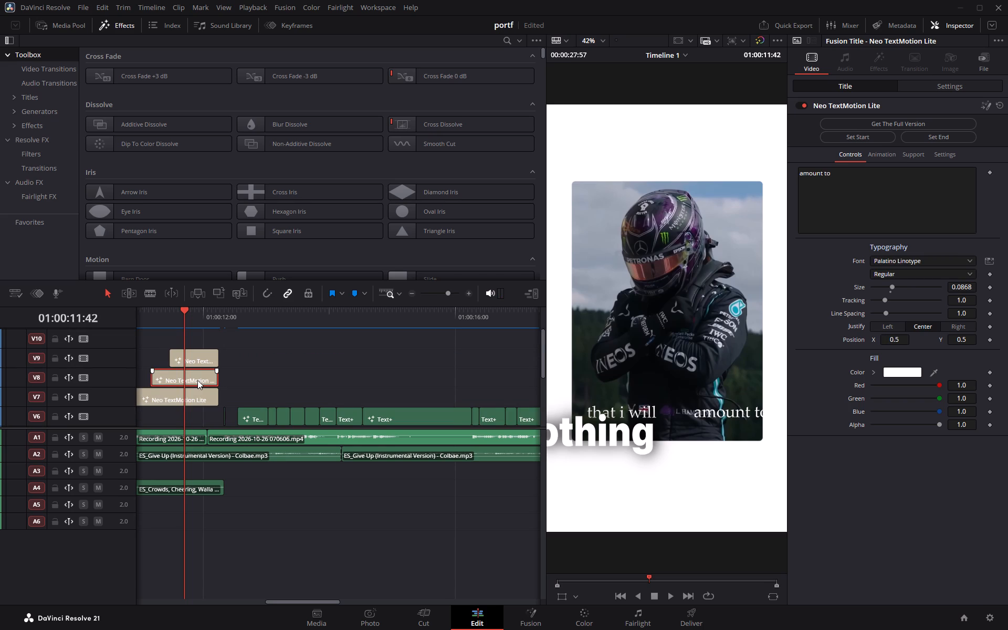
left_click(198, 398)
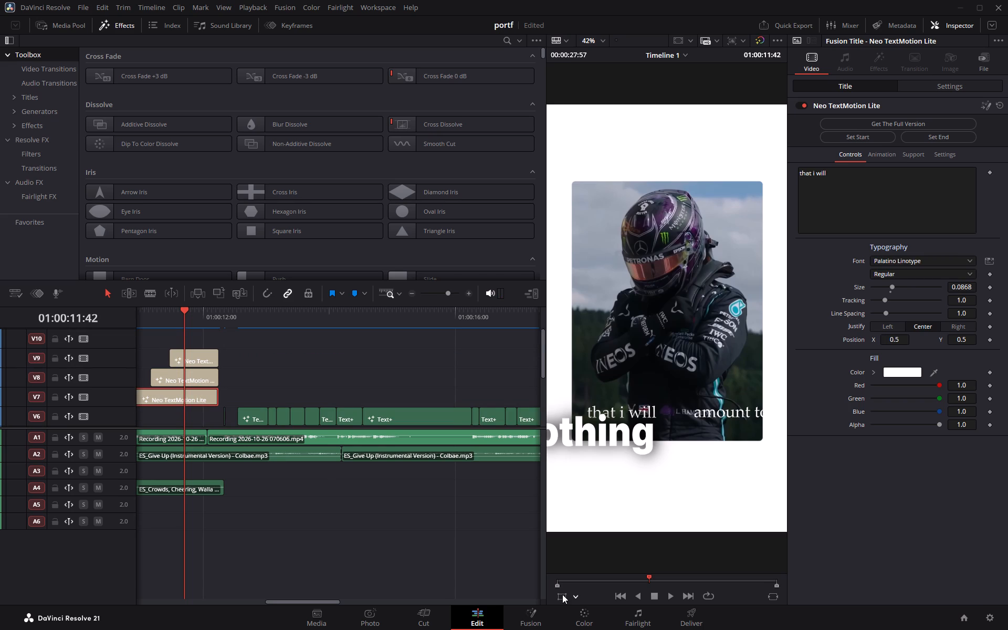
left_click(562, 594)
left_click_drag(607, 505, 637, 510)
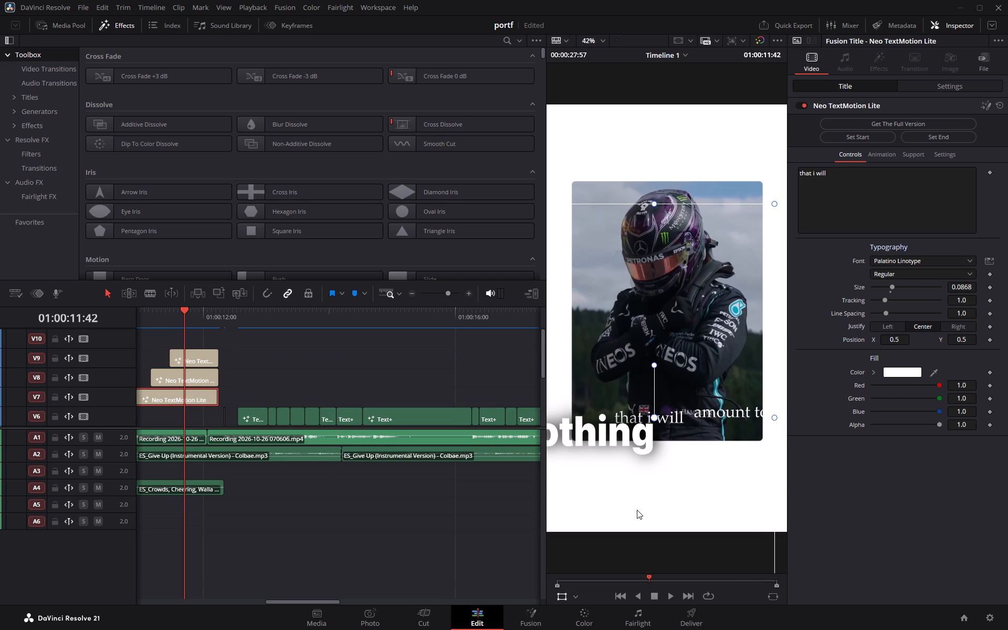
left_click_drag(637, 510, 600, 517)
Move the "amount to" title on V8 left and down so it sits level with "that i will" inside the photo.
left_click(197, 384)
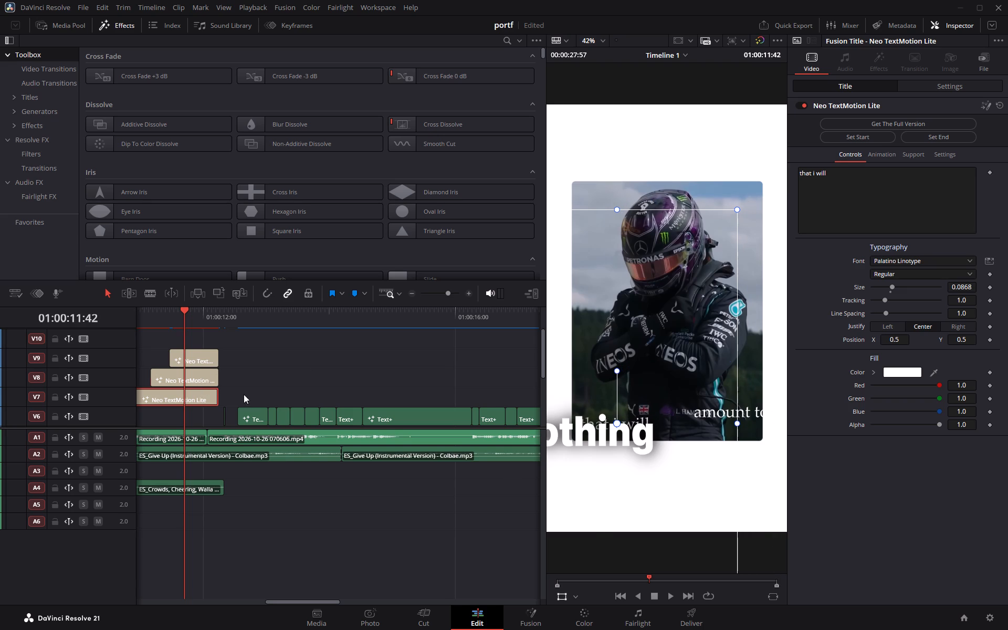
left_click_drag(643, 450, 624, 461)
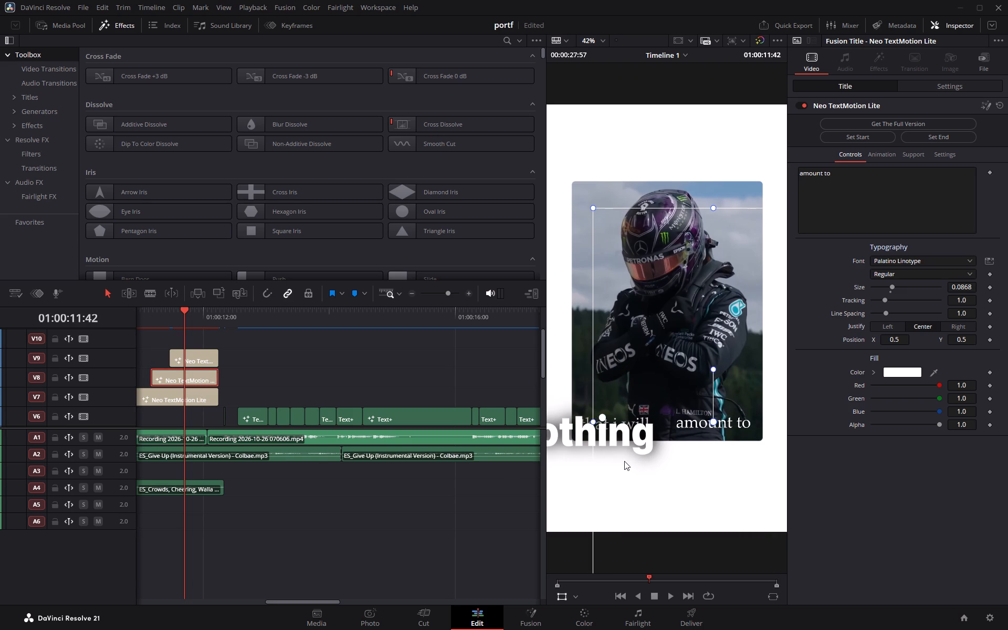
left_click_drag(624, 461, 624, 461)
Move the "nothing" title on V9 right and down so it is centred beneath the other two titles.
left_click(208, 361)
left_click_drag(643, 464, 670, 479)
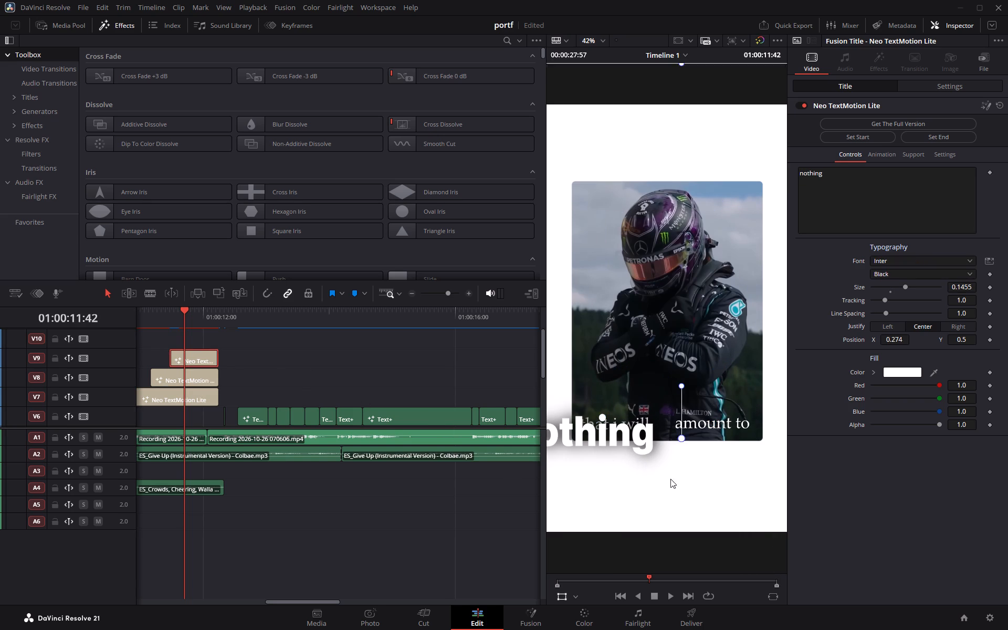
left_click_drag(670, 479, 719, 484)
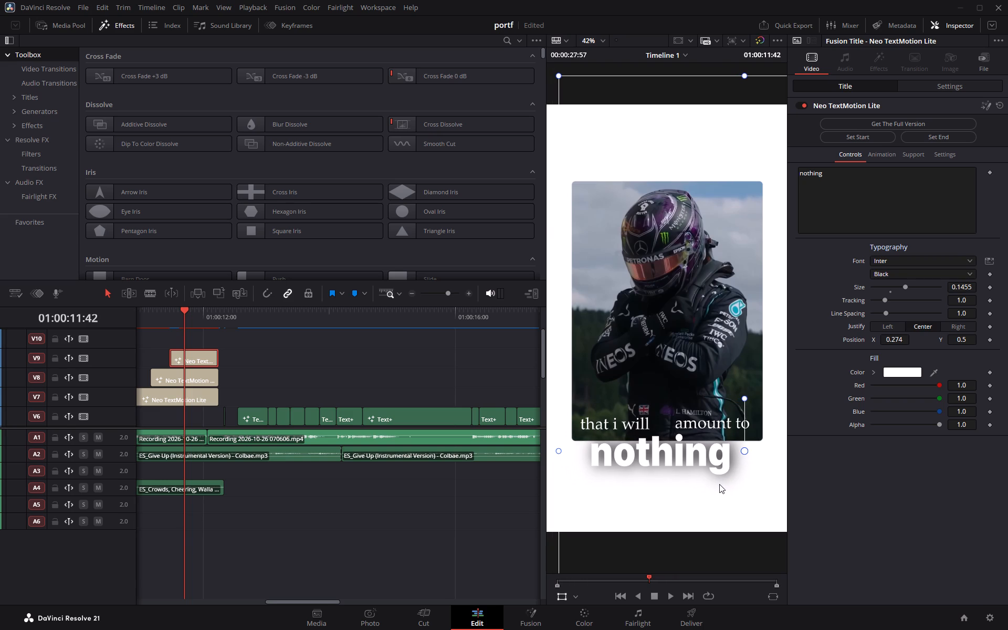
left_click_drag(719, 484, 719, 485)
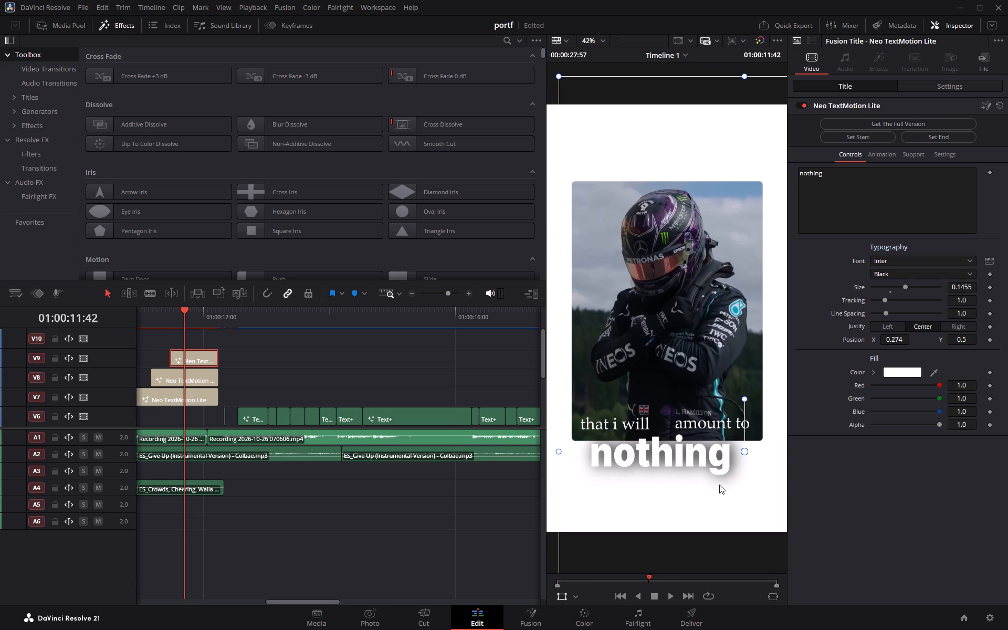
Nudge the "amount to" title on V8 slightly down so it sits just above "nothing".
left_click(205, 377)
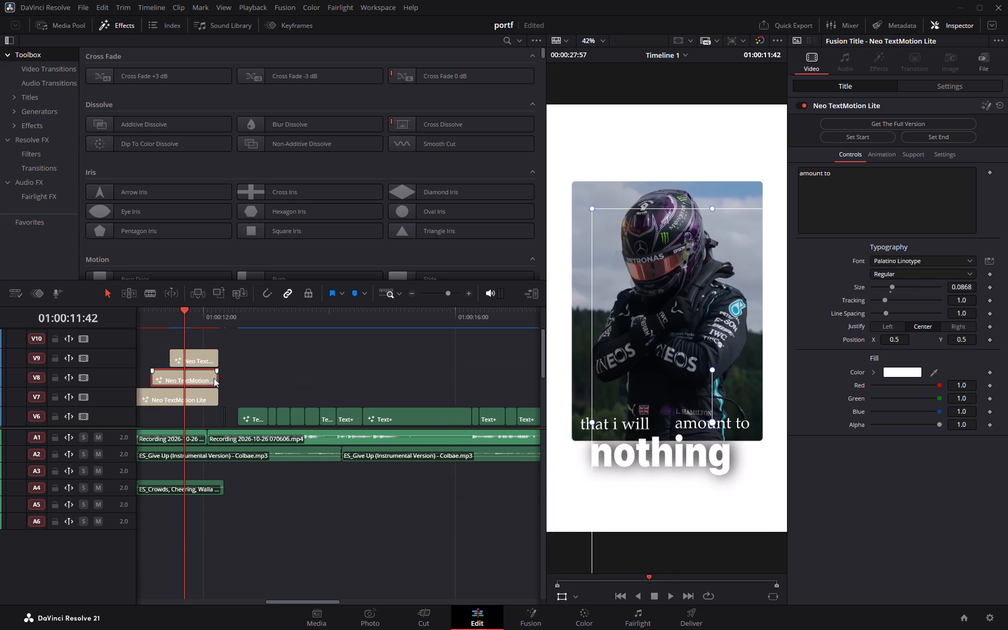
left_click_drag(618, 427, 620, 433)
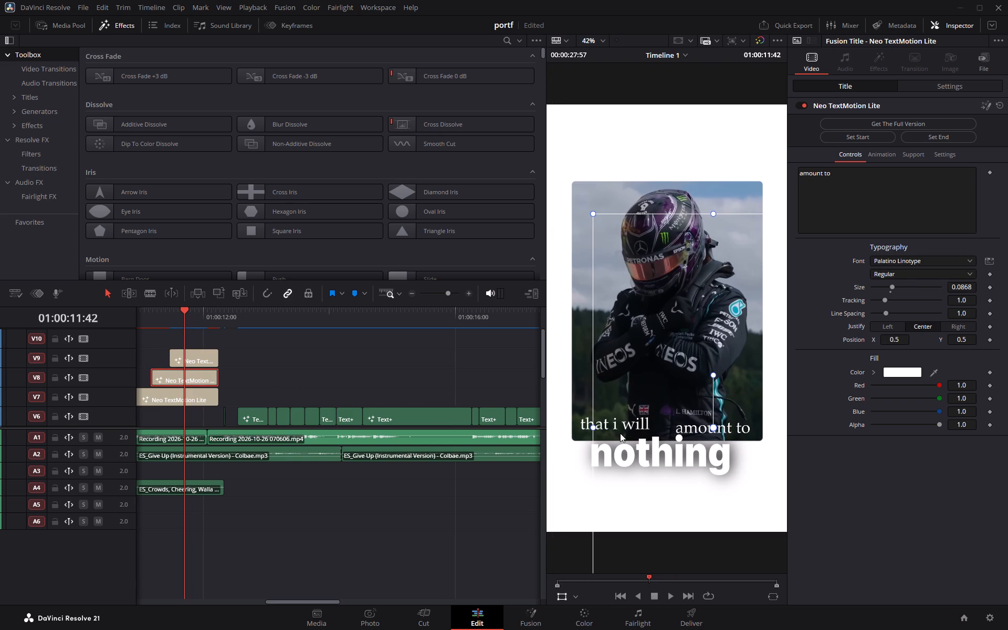
left_click_drag(620, 433, 619, 433)
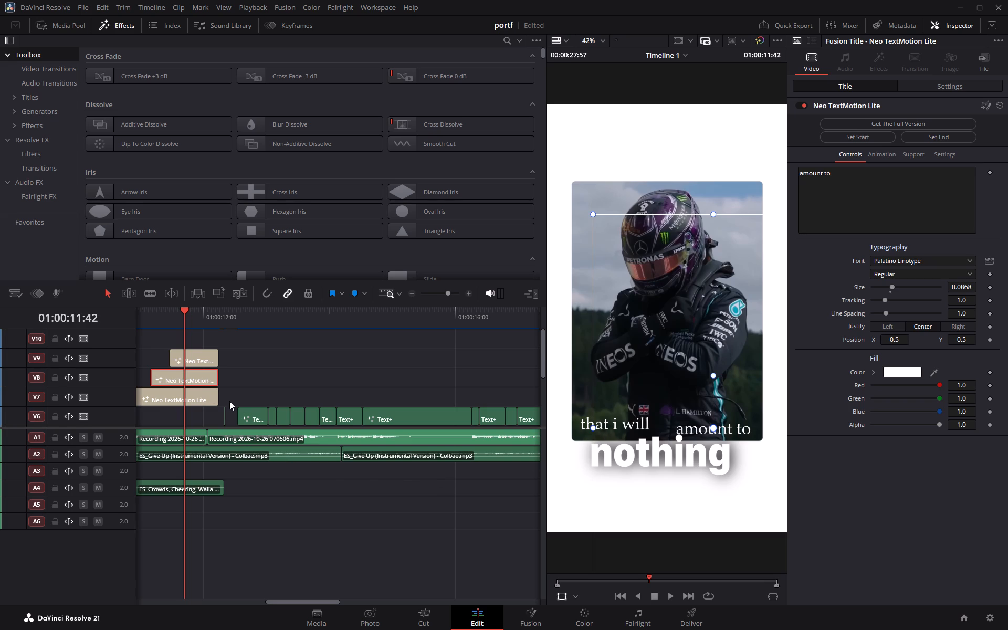
Open the V3 screen recording clip under the playhead in Fusion and show its MediaOut1 node in the viewer.
scroll(214, 397, "down", 1)
left_click(177, 413)
right_click(177, 414)
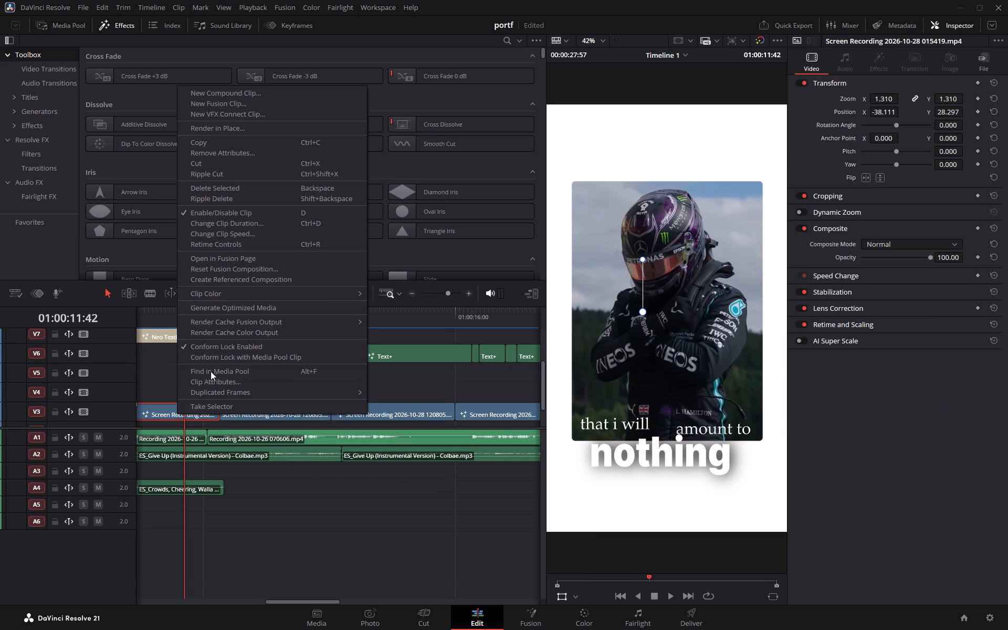
left_click(233, 259)
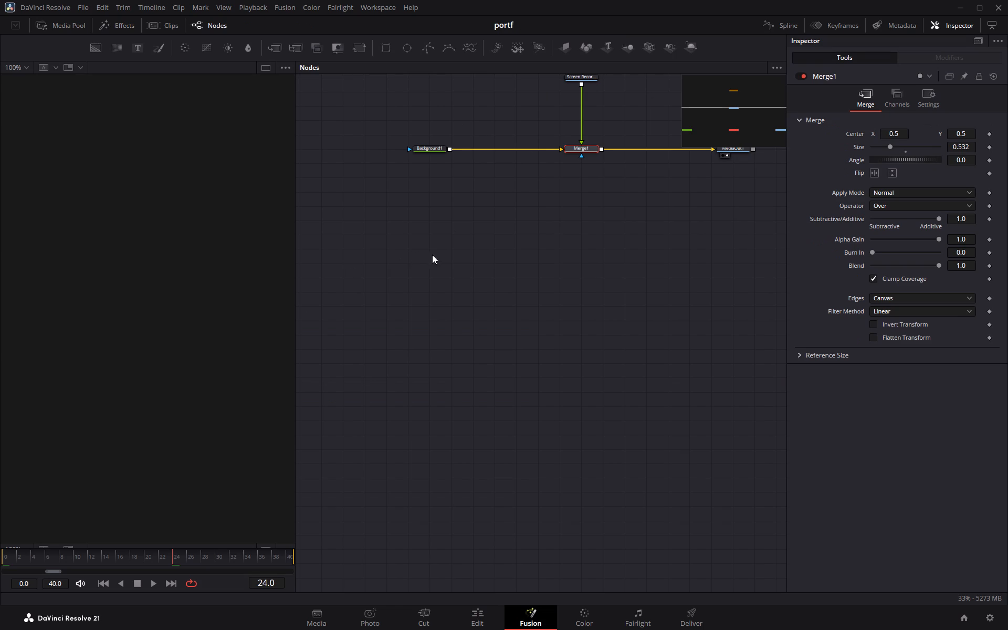
middle_click_drag(437, 266, 440, 301)
left_click_drag(739, 182, 93, 216)
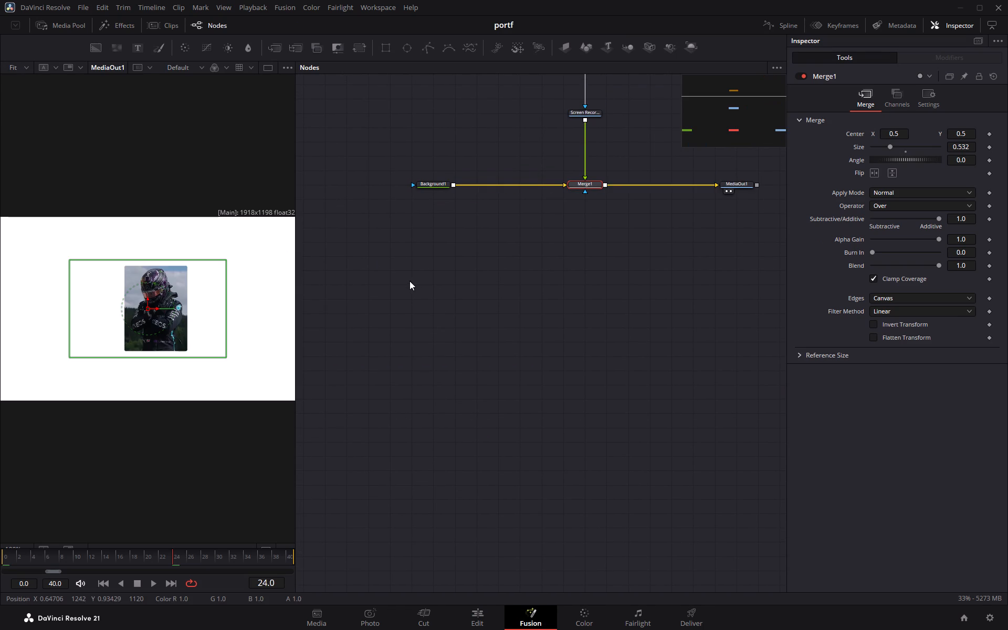
middle_click_drag(414, 283, 396, 435)
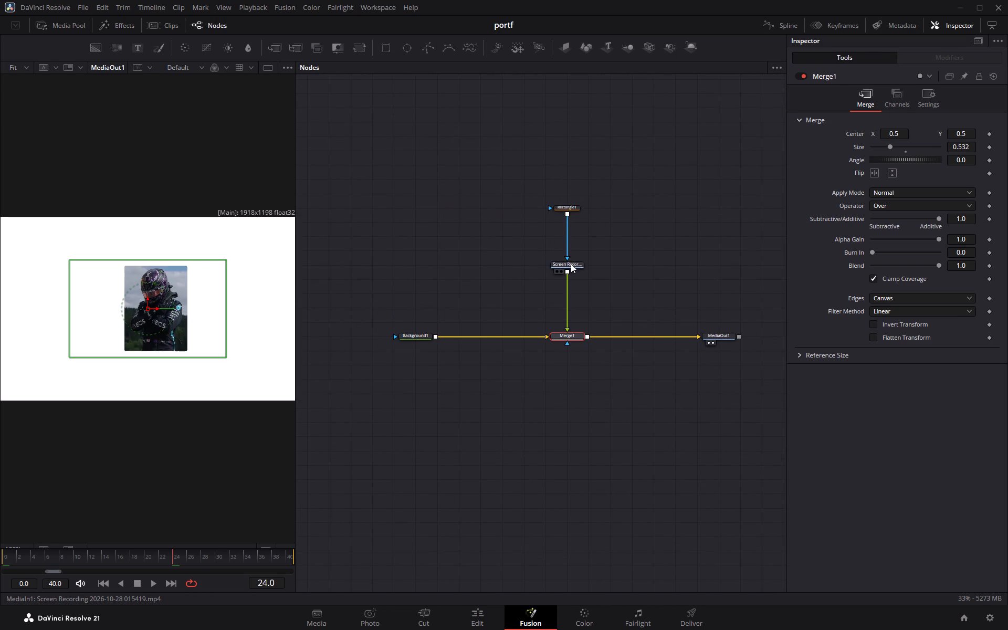
Shift the Rectangle1 mask left to a Center X of about 0.49 and return to the Edit page.
left_click(571, 265)
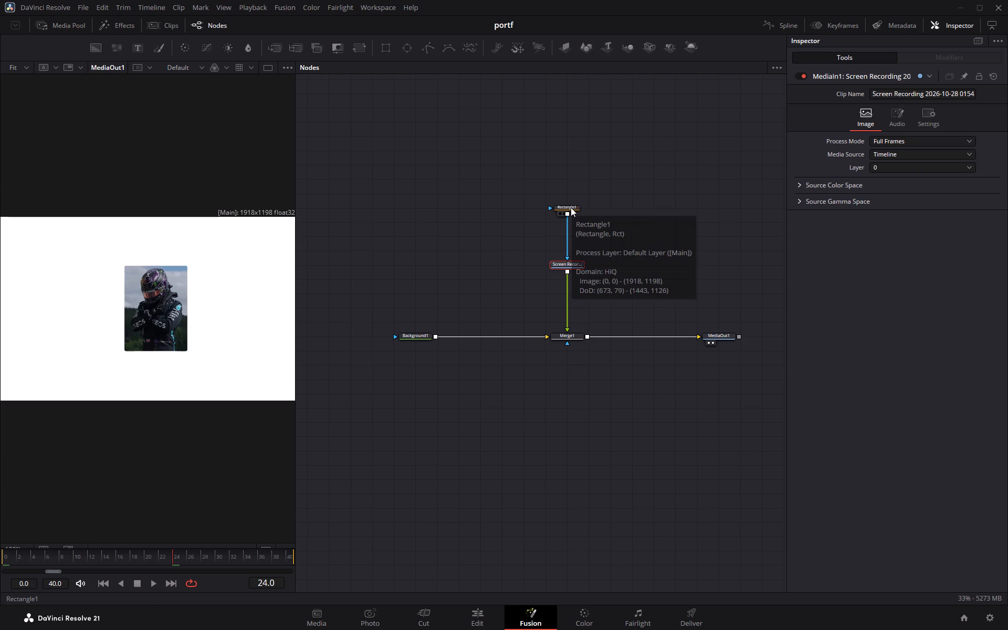
left_click(572, 266)
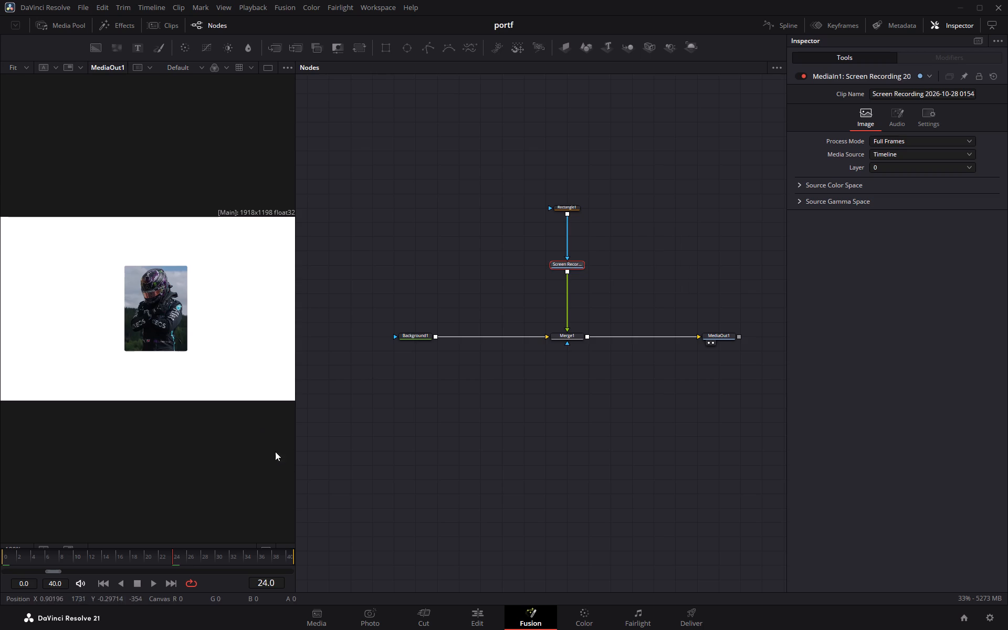
left_click(569, 207)
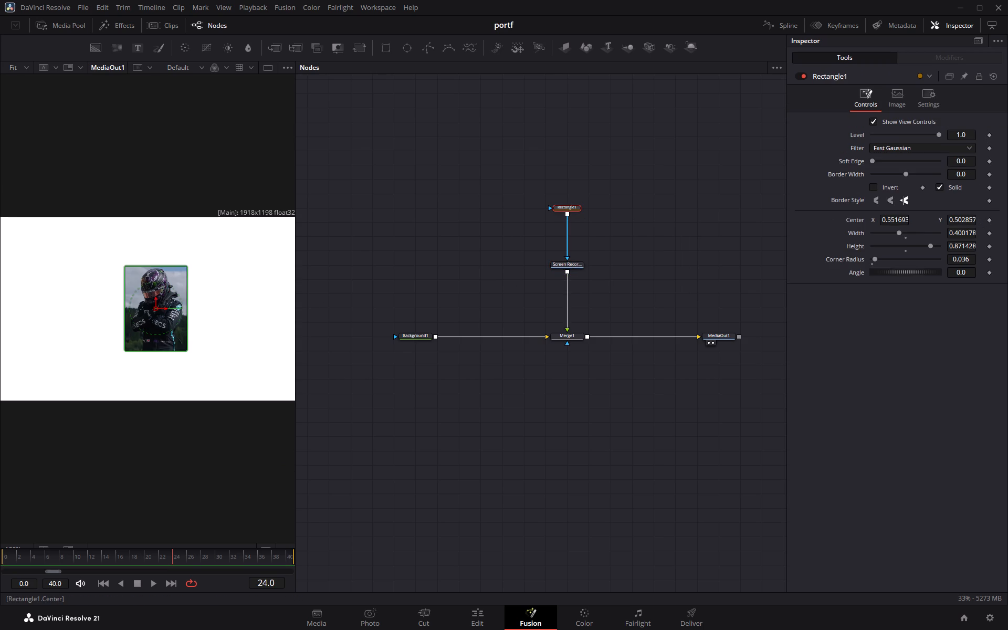
left_click_drag(905, 219, 883, 221)
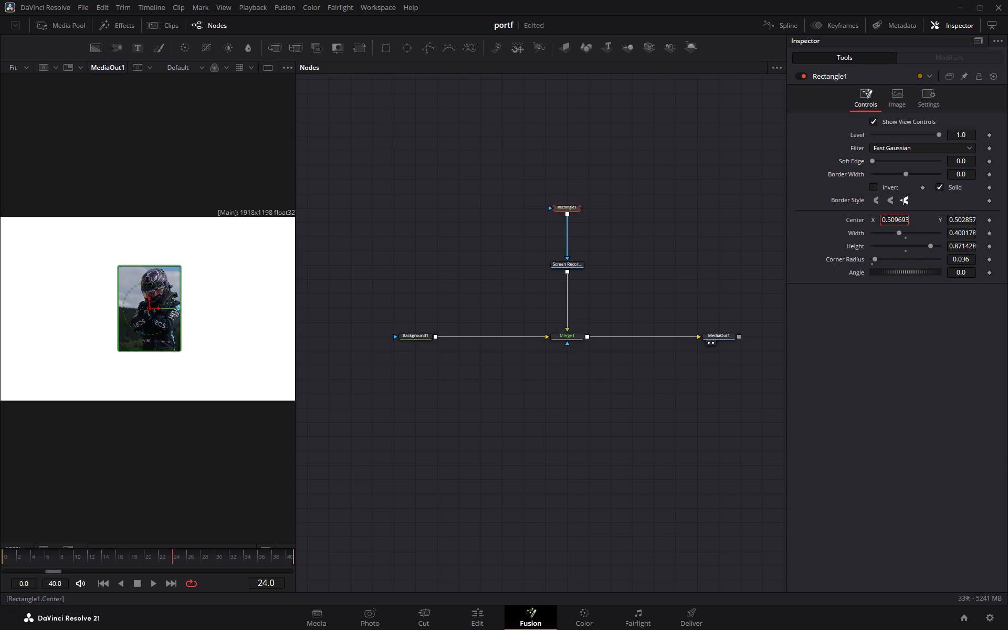
left_click_drag(883, 221, 879, 221)
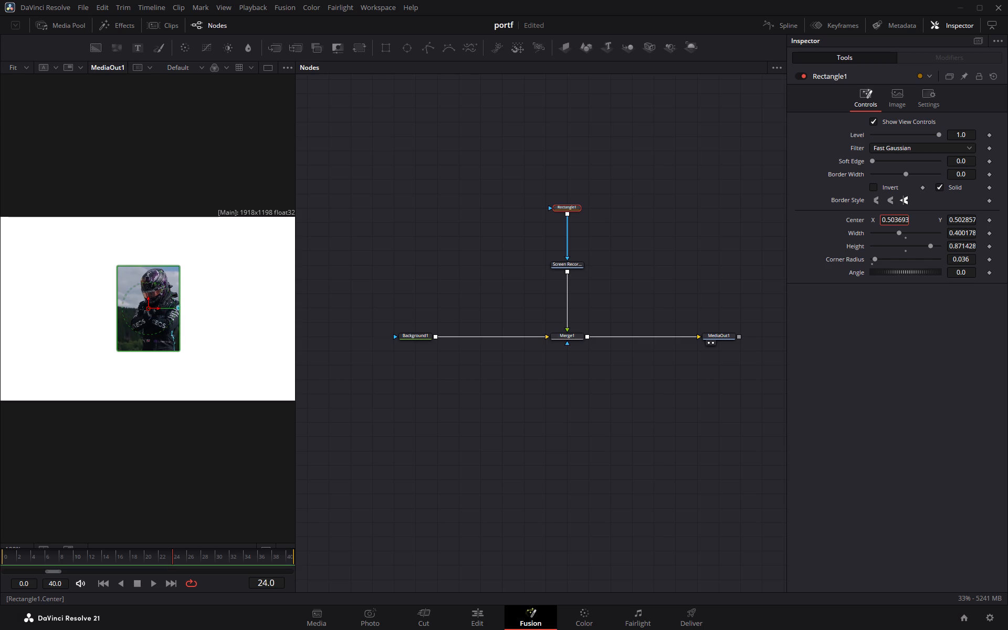
left_click_drag(879, 221, 877, 221)
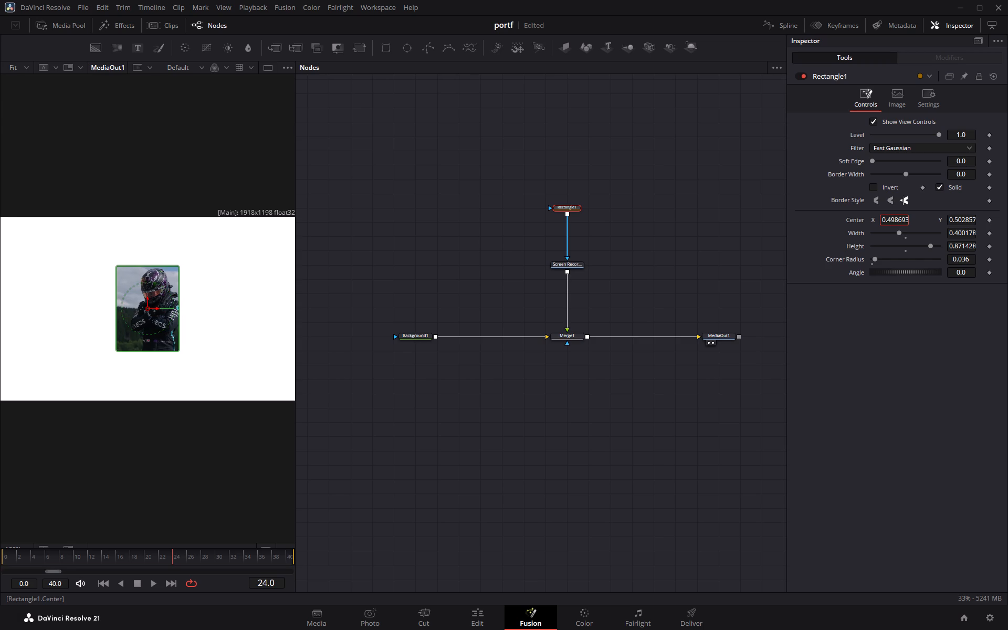
left_click_drag(877, 221, 875, 222)
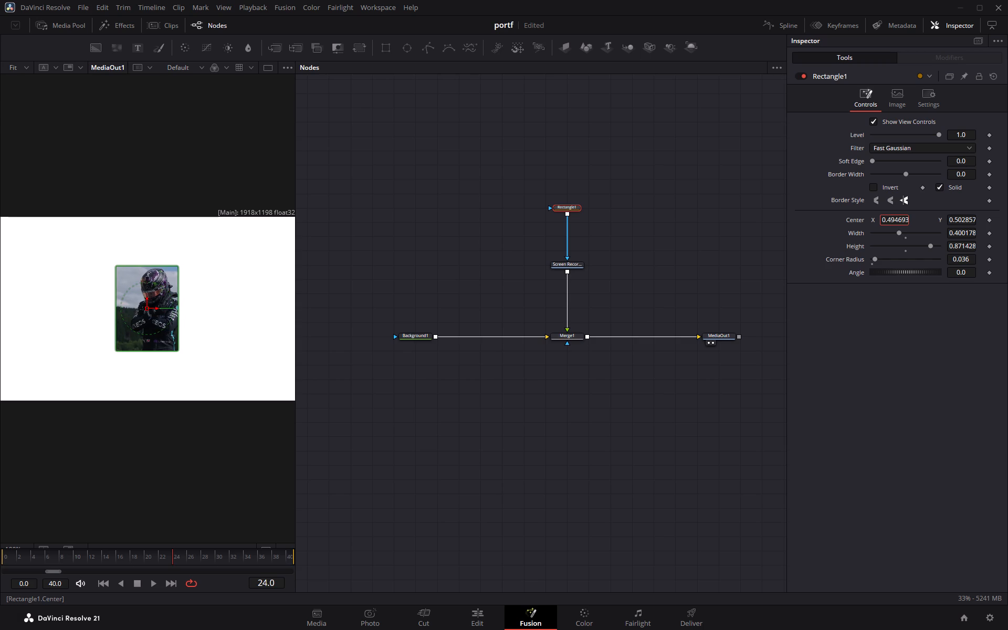
left_click_drag(875, 222, 872, 222)
left_click(485, 614)
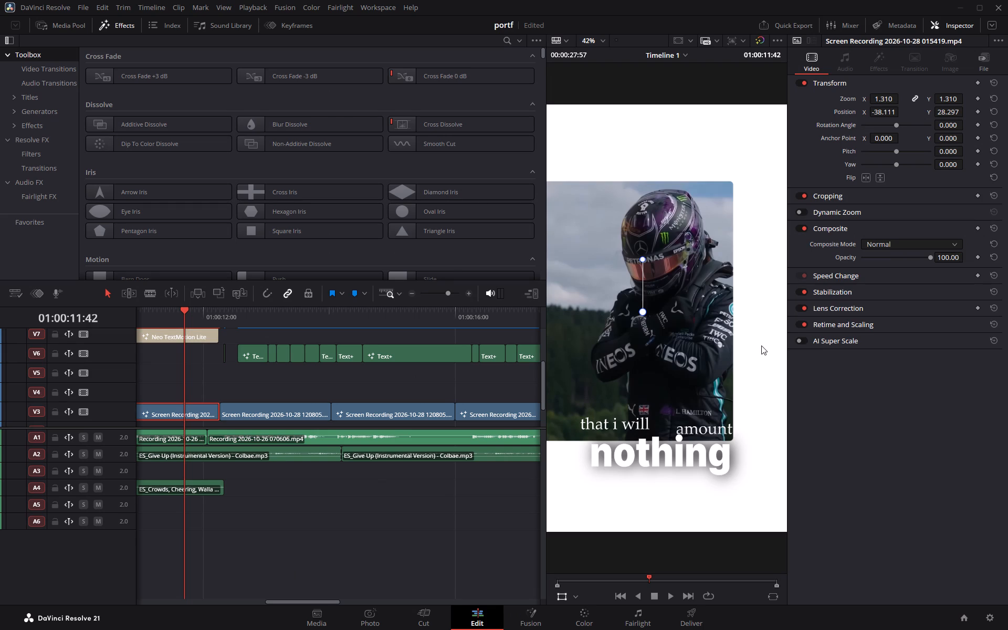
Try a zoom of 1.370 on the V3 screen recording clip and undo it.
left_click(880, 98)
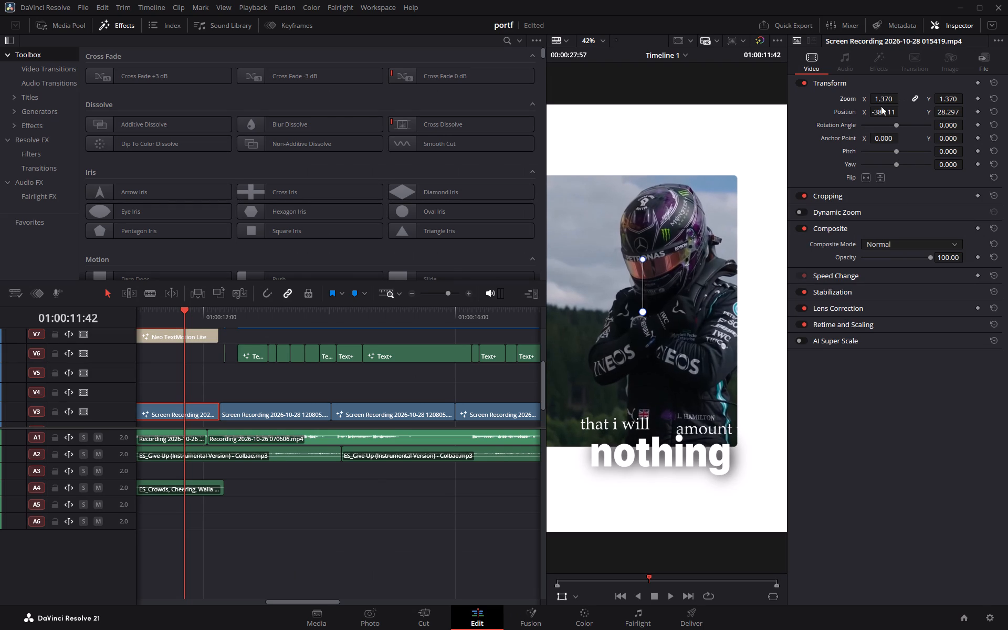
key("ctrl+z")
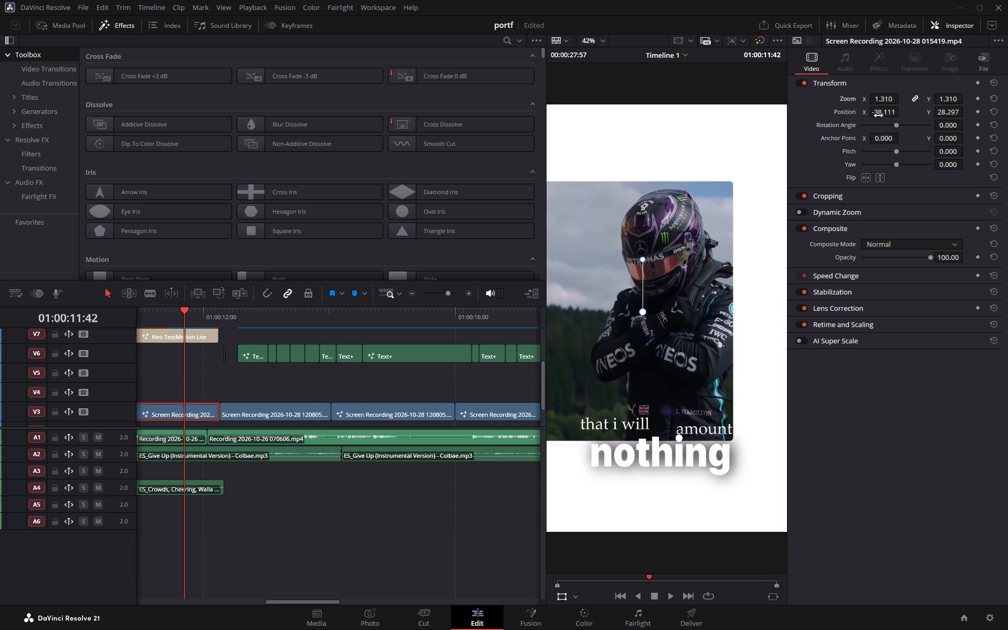
Reposition the V3 screen recording clip to Position X about 6.9 and Y about 53.3.
left_click_drag(878, 112, 900, 113)
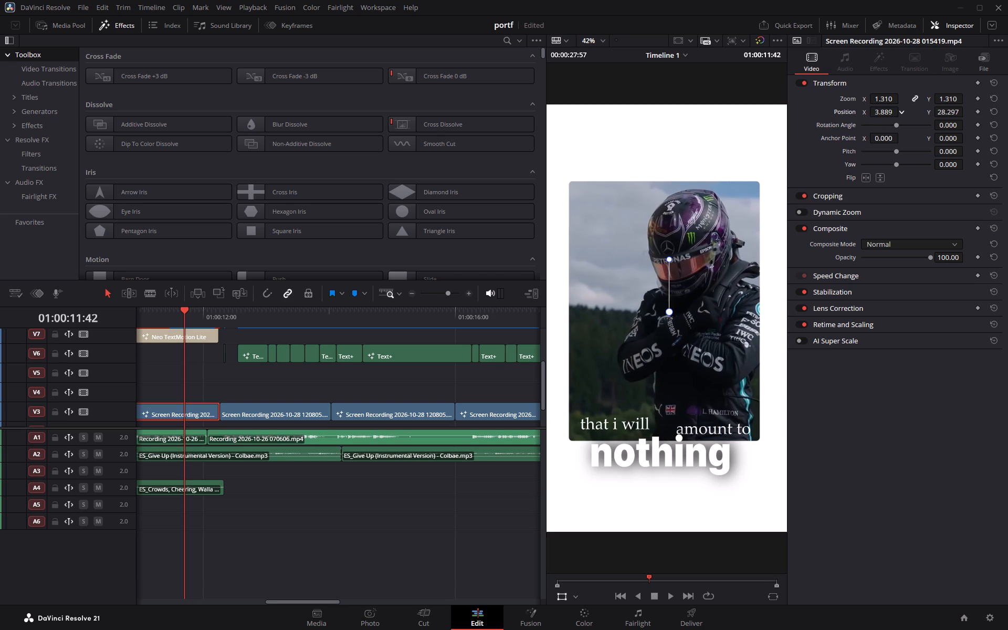
left_click_drag(900, 113, 901, 113)
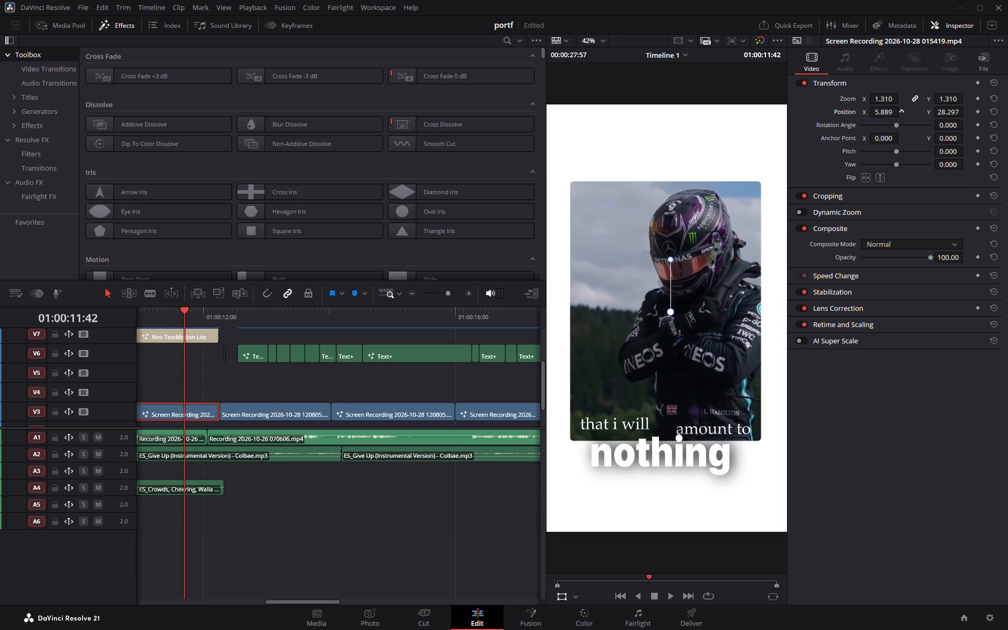
left_click_drag(901, 113, 902, 114)
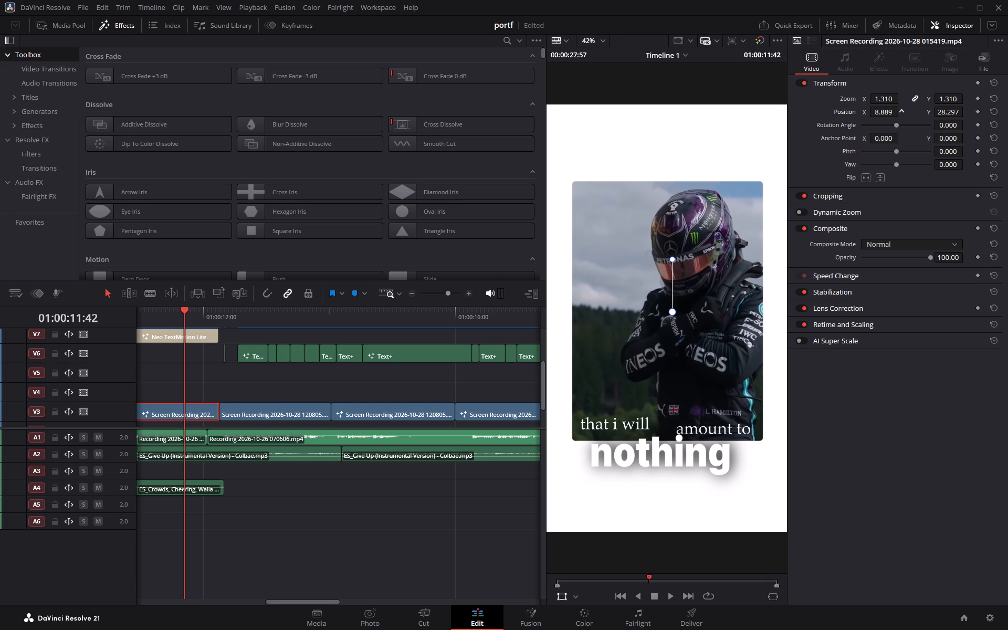
left_click_drag(902, 114, 902, 114)
left_click_drag(902, 114, 901, 114)
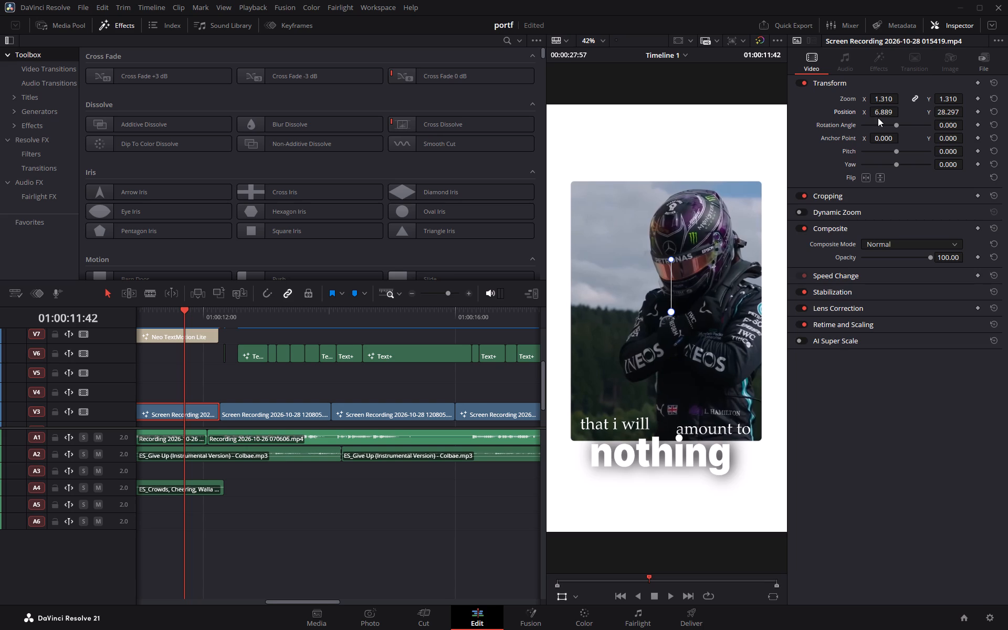
left_click_drag(942, 111, 946, 111)
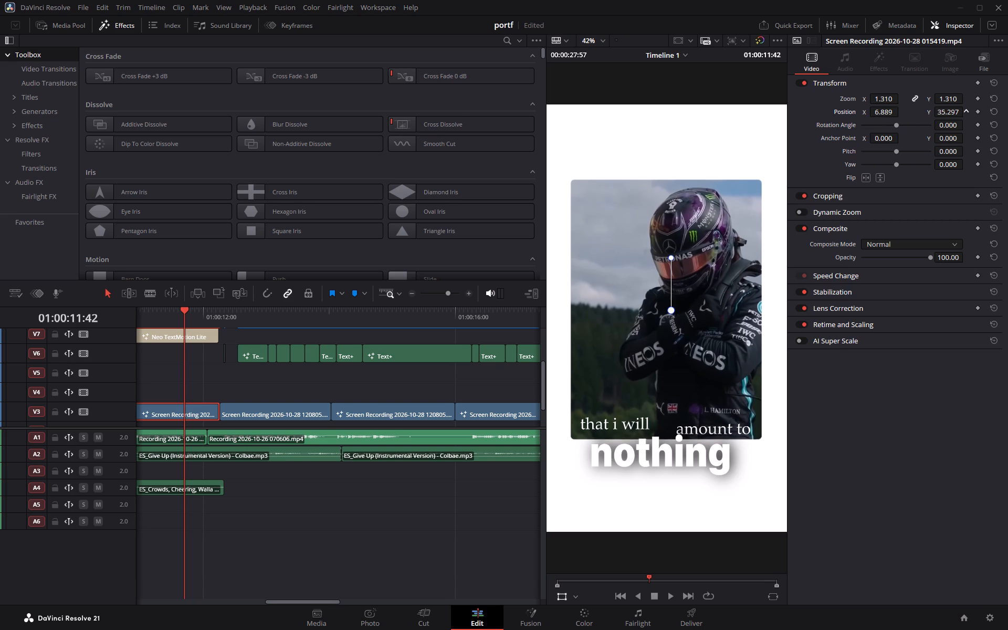
left_click_drag(946, 111, 955, 113)
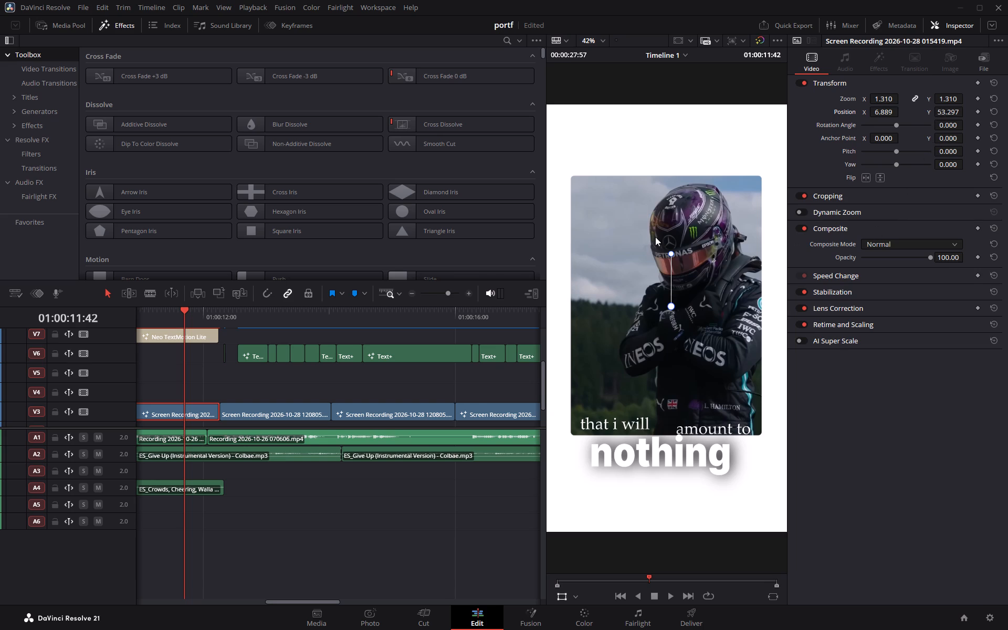
Copy the three Neo TextMotion Lite titles at the playhead on V7, V8 and V9, and delete them from the timeline.
middle_click_drag(196, 373, 290, 421)
left_click_drag(300, 403, 301, 398)
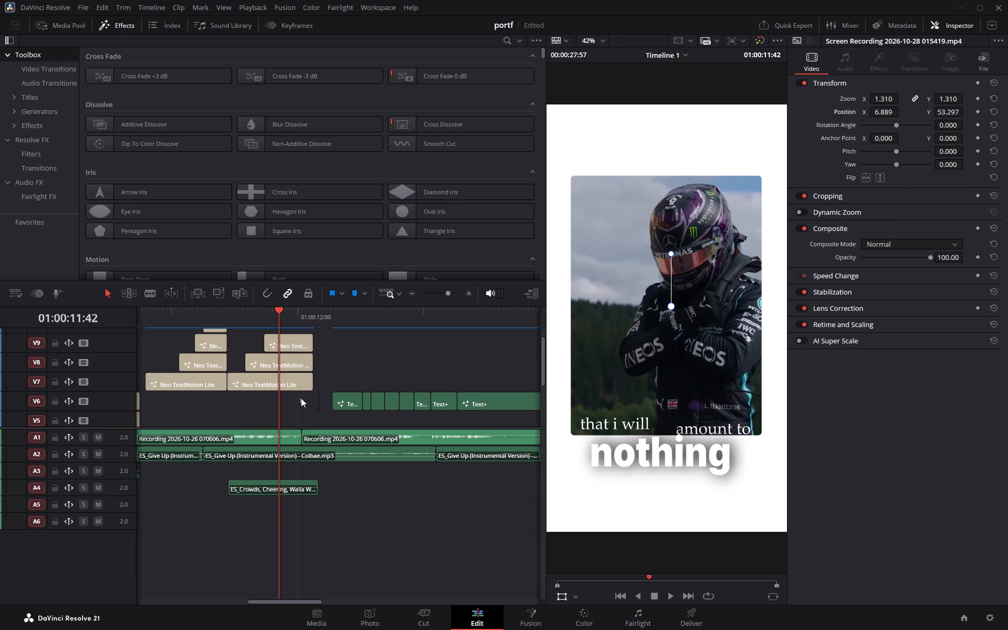
left_click_drag(301, 398, 309, 343)
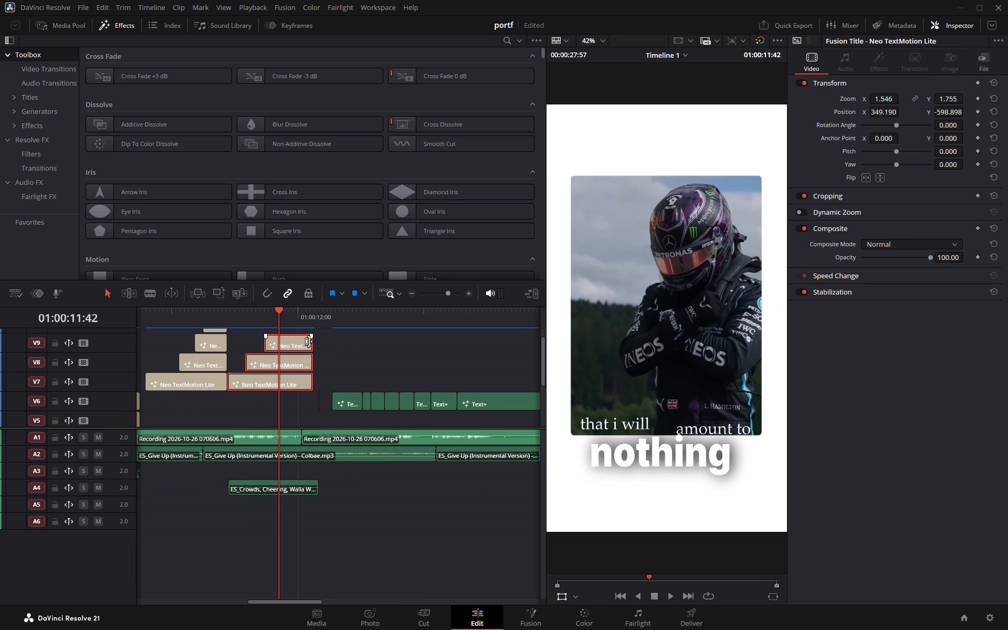
key("ctrl+c")
key("ctrl+c")
key("BackSpace")
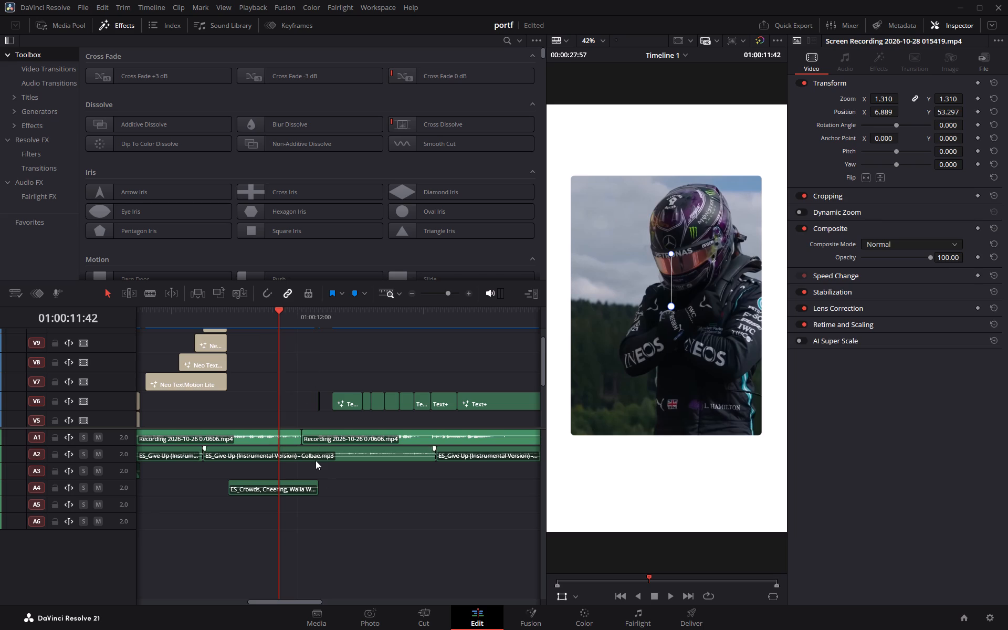
Open the V3 screen recording clip in Fusion and try to paste the copied titles into its node graph.
left_click(519, 626)
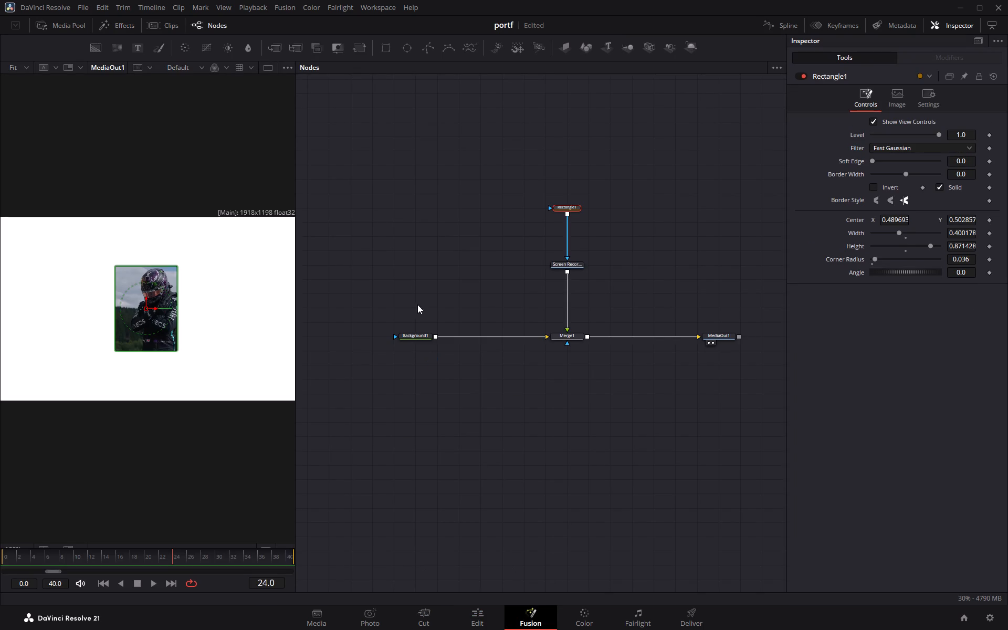
left_click(372, 190)
key("ctrl+v")
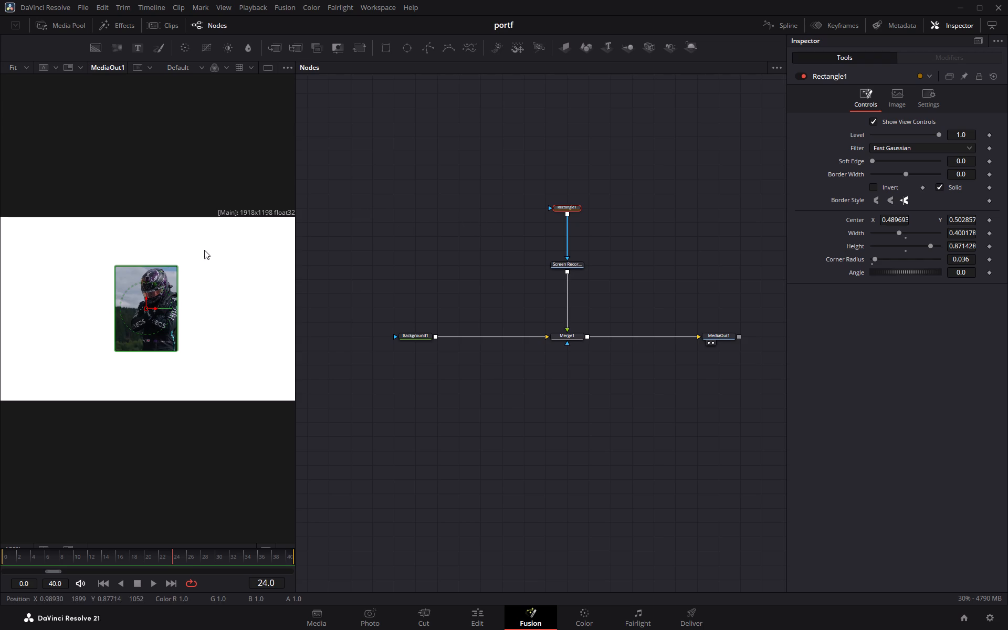
Find the Neo TextMotion Lite tool by searching for "tex" and add it as a node in the clip's composition.
scroll(157, 297, "up", 5)
scroll(167, 302, "down", 1)
middle_click_drag(167, 302, 255, 299)
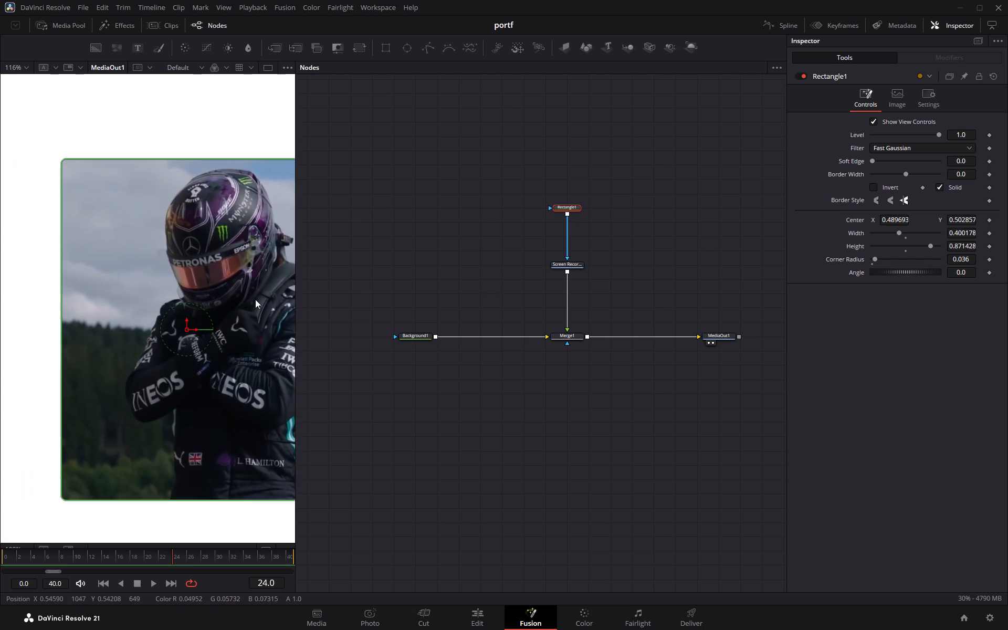
middle_click_drag(255, 299, 258, 299)
double_click(530, 436)
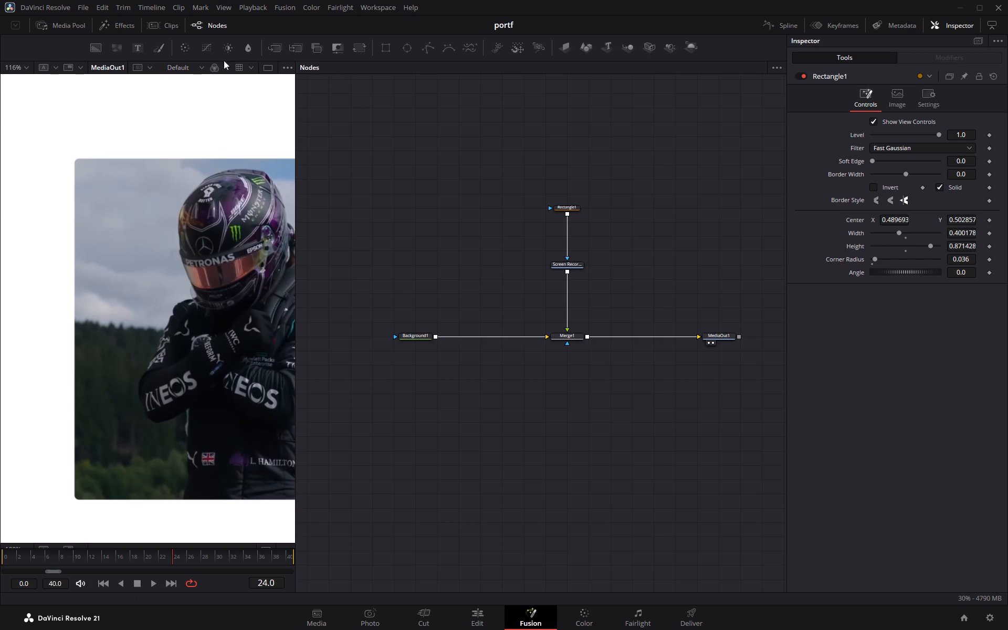
key("shift+space")
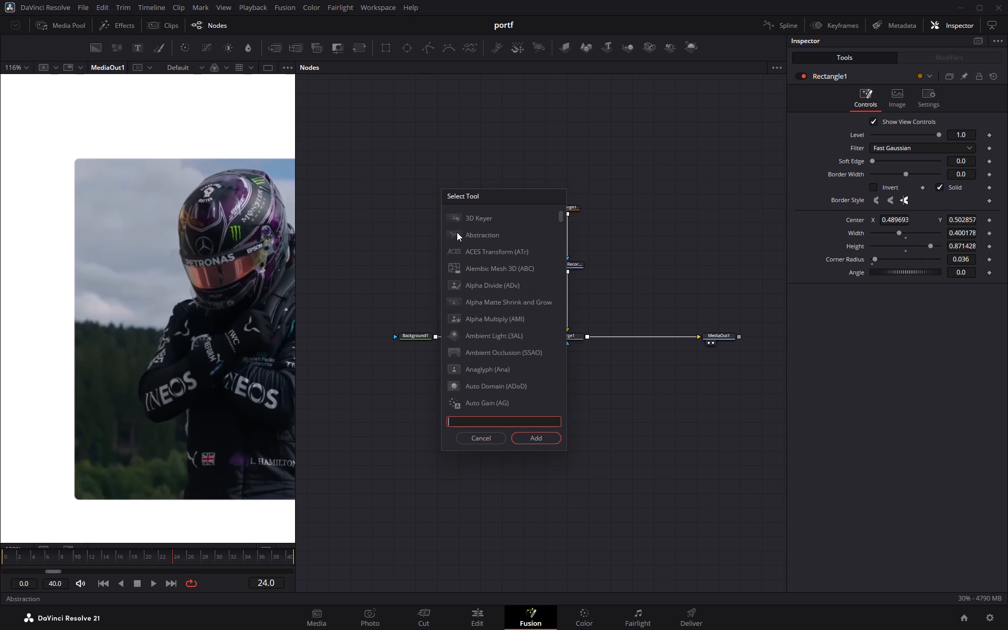
scroll(493, 276, "down", 20)
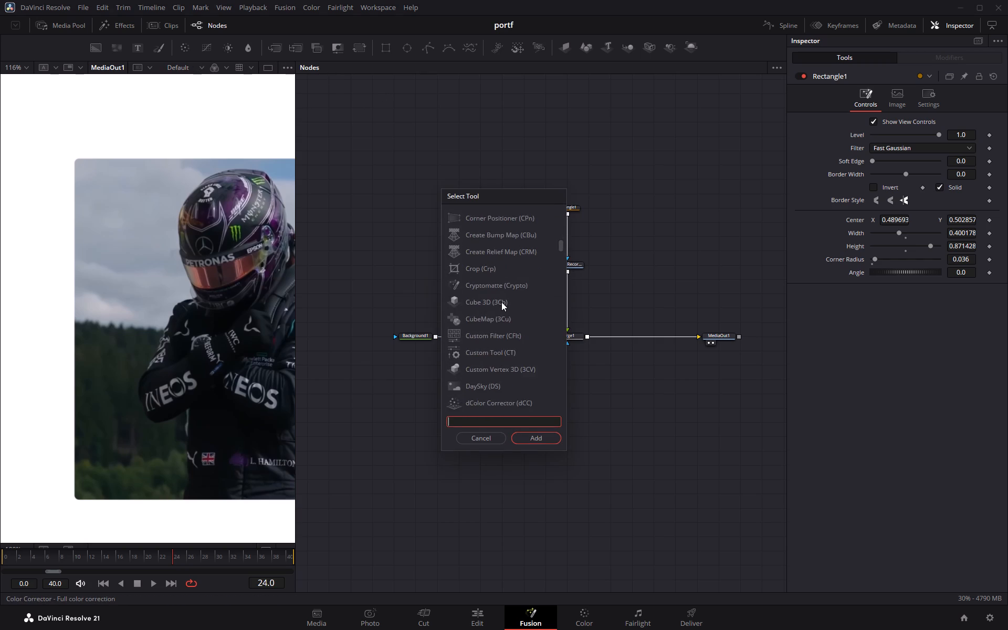
scroll(501, 304, "down", 20)
scroll(501, 304, "down", 6)
scroll(500, 321, "up", 2)
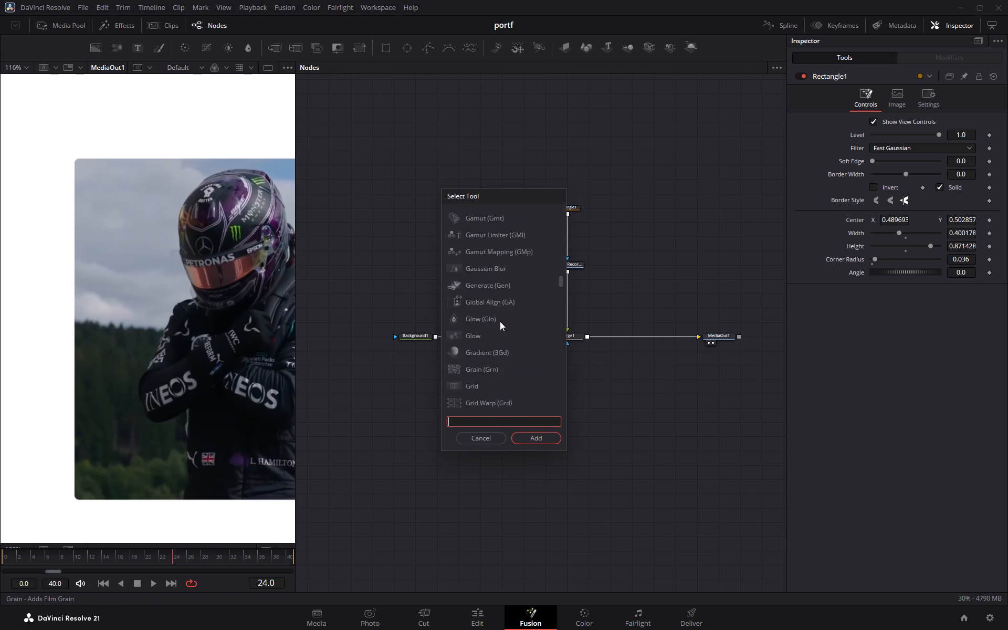
scroll(500, 321, "up", 6)
scroll(500, 325, "down", 13)
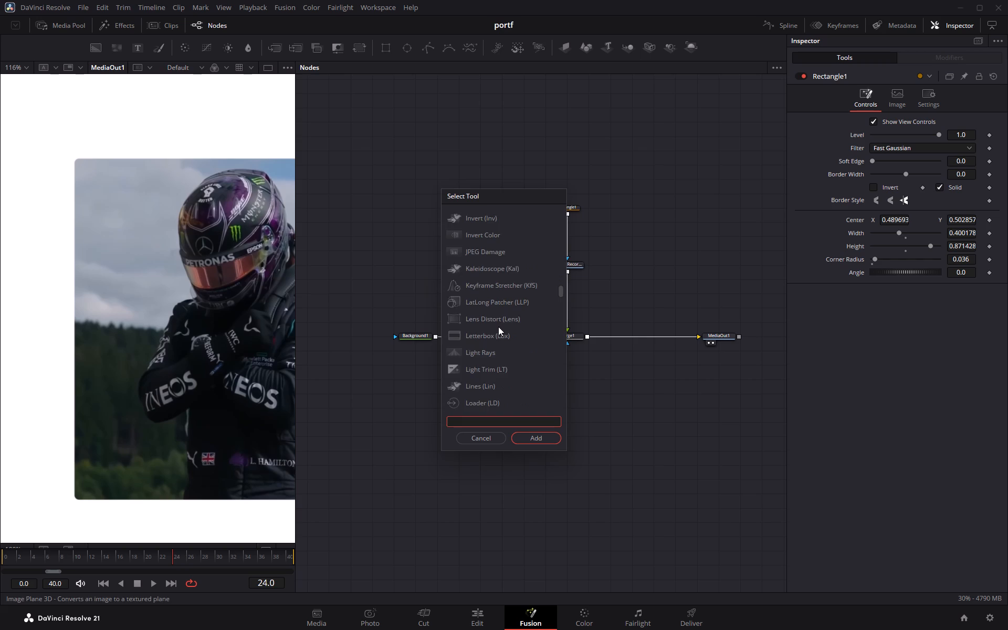
scroll(498, 327, "down", 20)
scroll(498, 327, "down", 17)
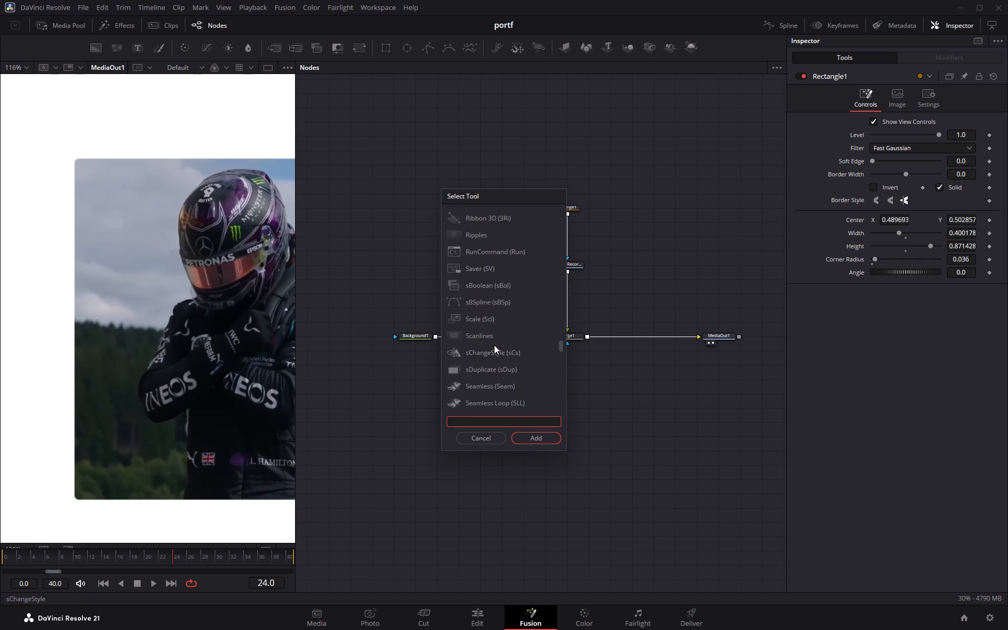
scroll(494, 351, "down", 5)
key("t")
key("e")
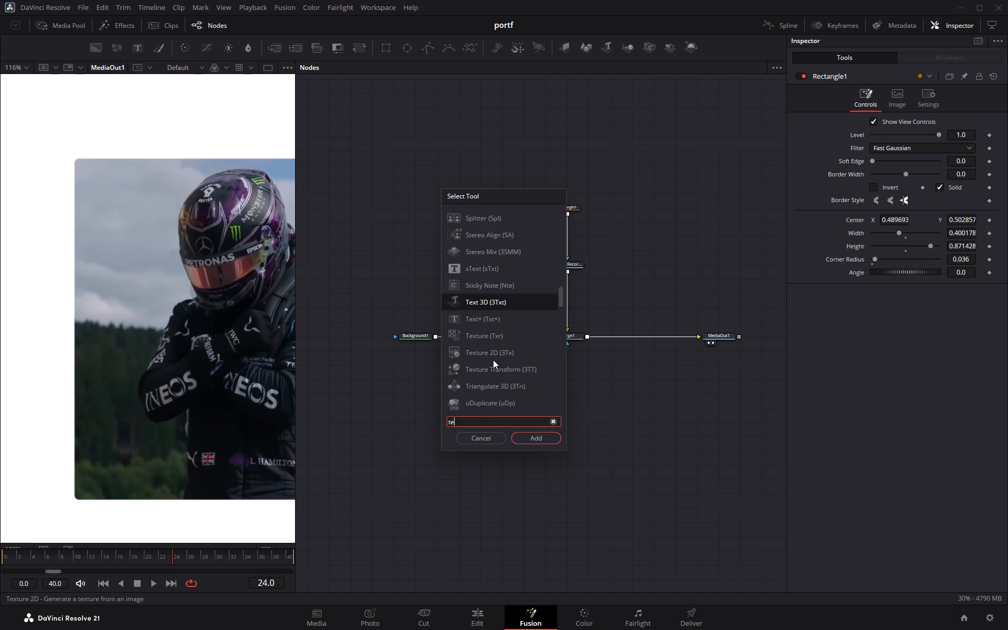
key("x")
key("r")
key("BackSpace")
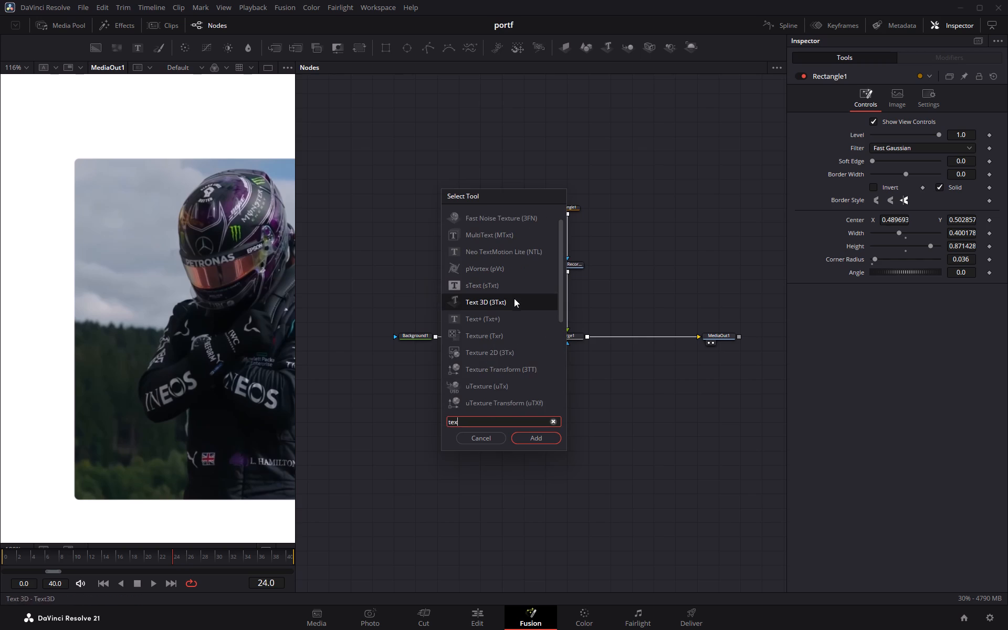
left_click(513, 254)
left_click(545, 439)
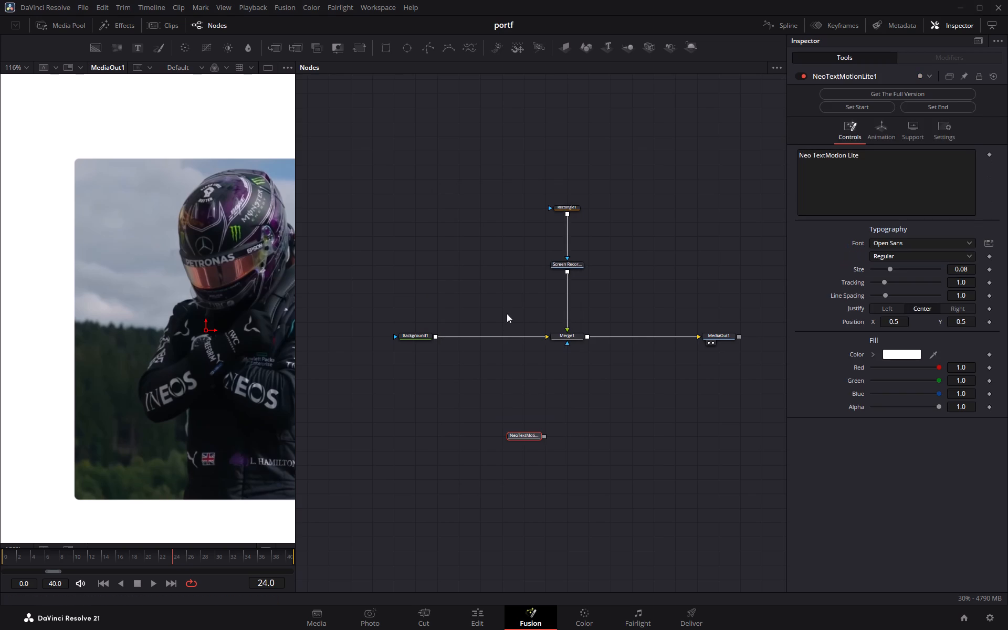
Place the unconnected Neo TextMotion Lite node beside the Rectangle1 node, above the Merge1 to MediaOut1 connection.
left_click_drag(526, 436, 437, 238)
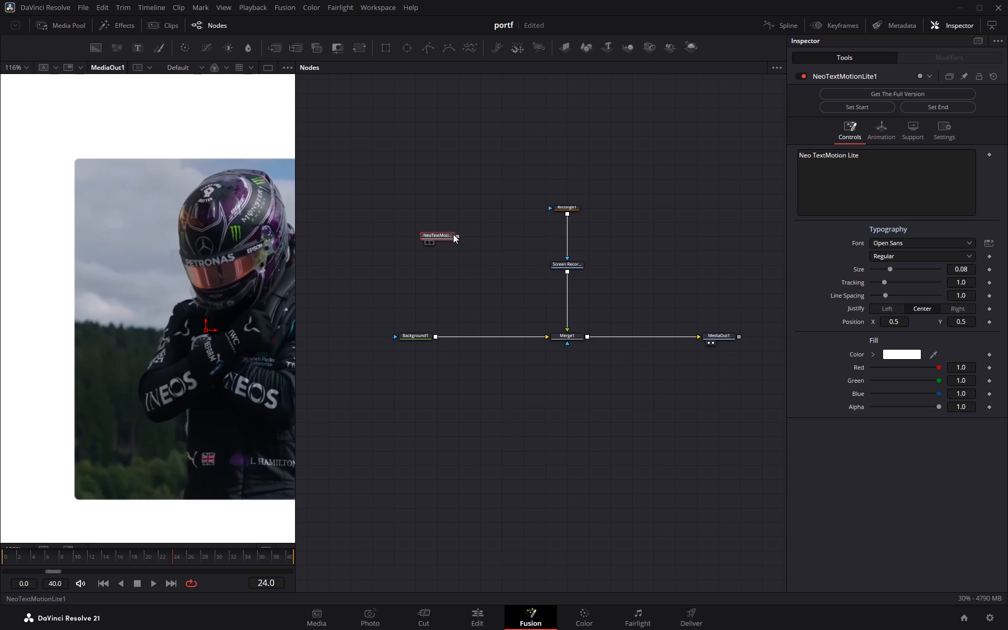
left_click_drag(450, 234, 443, 232)
left_click_drag(443, 232, 637, 222)
left_click_drag(518, 168, 533, 173)
left_click_drag(528, 172, 539, 193)
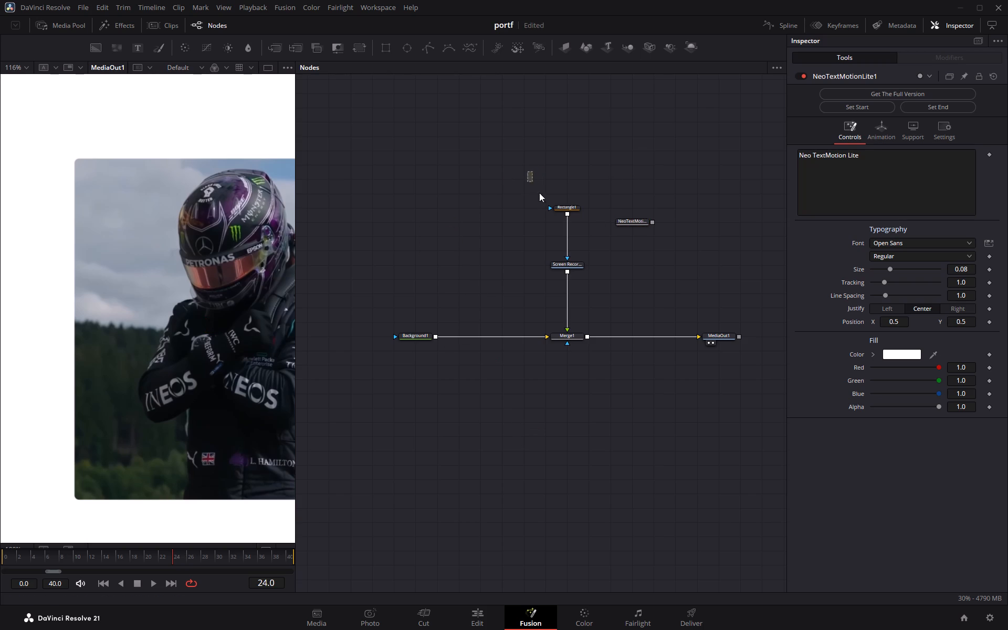
left_click_drag(539, 193, 544, 172)
Replace the Neo TextMotion Lite node's placeholder text with "that i will".
middle_click_drag(602, 288, 553, 287)
scroll(602, 288, "down", 1)
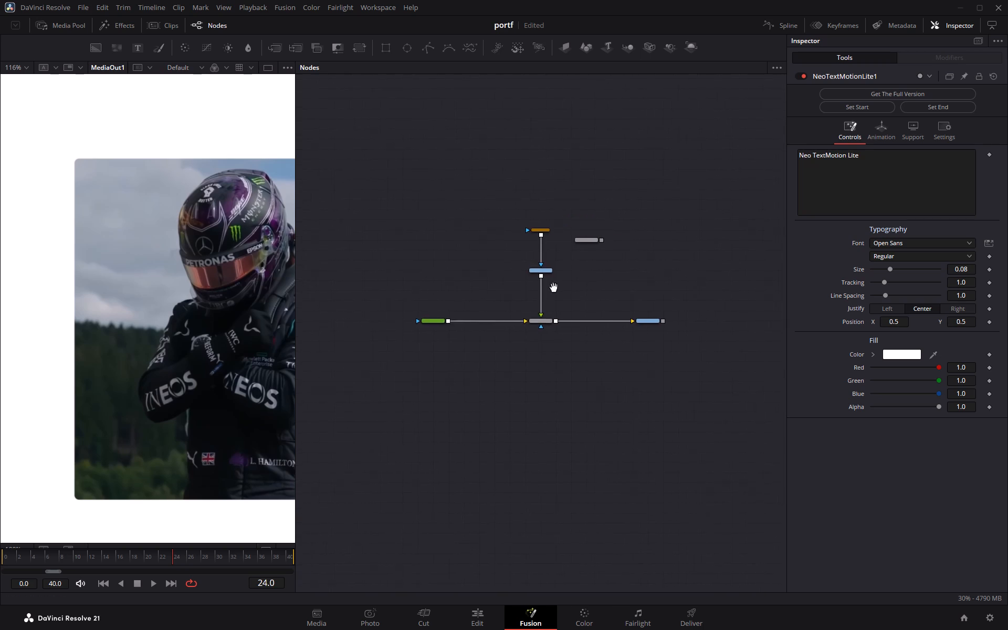
middle_click_drag(553, 287, 533, 289)
scroll(533, 289, "up", 2)
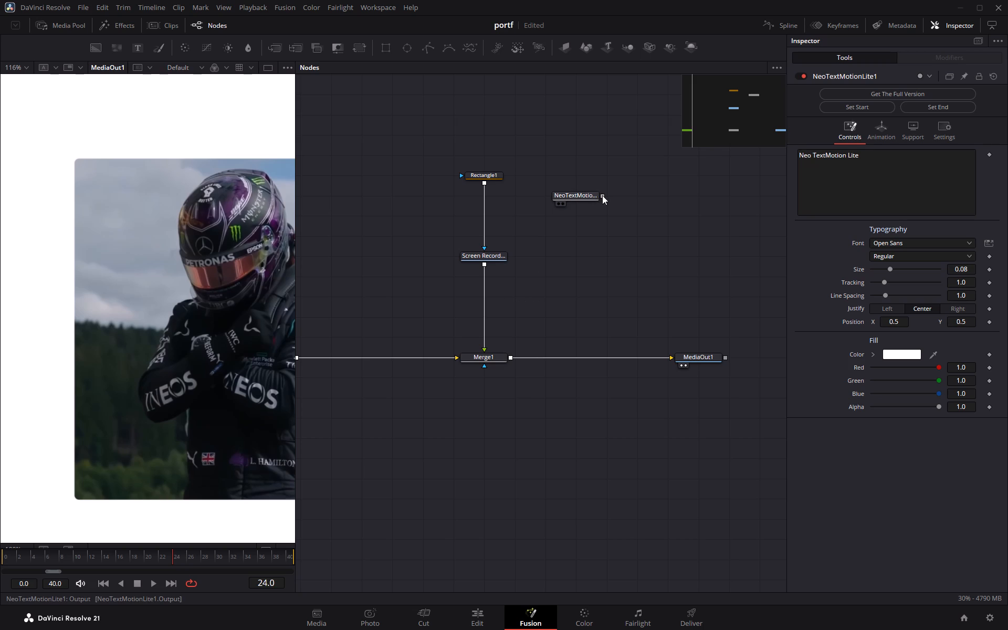
left_click(581, 195)
left_click(854, 167)
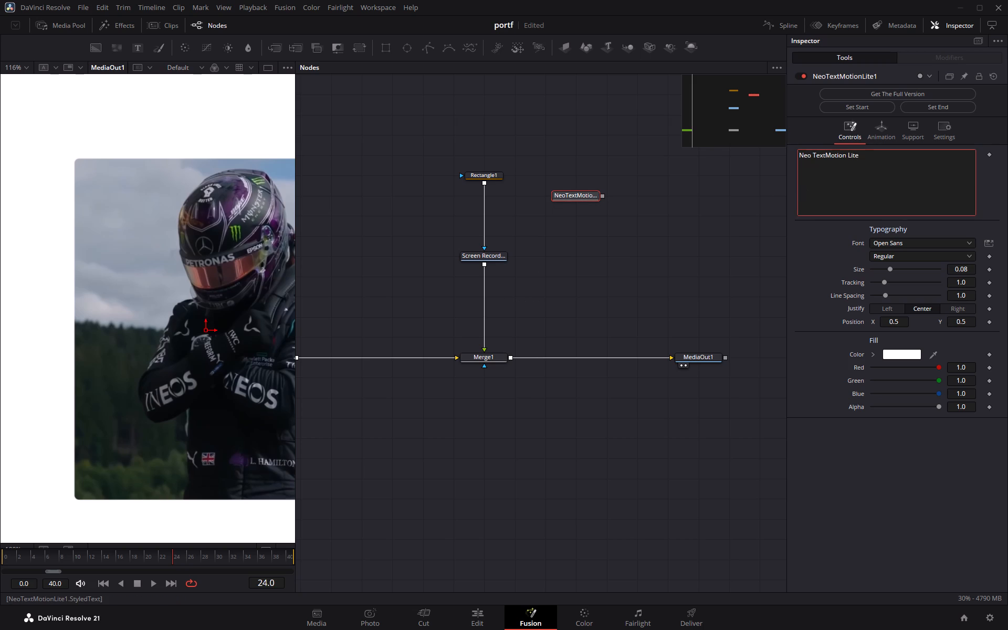
key("BackSpace")
key("BackSpace")
key("BackSpace")
key("BackSpace")
key("BackSpace")
key("BackSpace")
key("BackSpace")
key("BackSpace")
key("BackSpace")
key("BackSpace")
key("BackSpace")
key("BackSpace")
key("BackSpace")
key("BackSpace")
key("BackSpace")
key("BackSpace")
key("BackSpace")
key("BackSpace")
key("BackSpace")
key("BackSpace")
type("that")
key("space")
key("i")
key("space")
type("will never")
key("BackSpace")
key("BackSpace")
key("BackSpace")
key("BackSpace")
key("BackSpace")
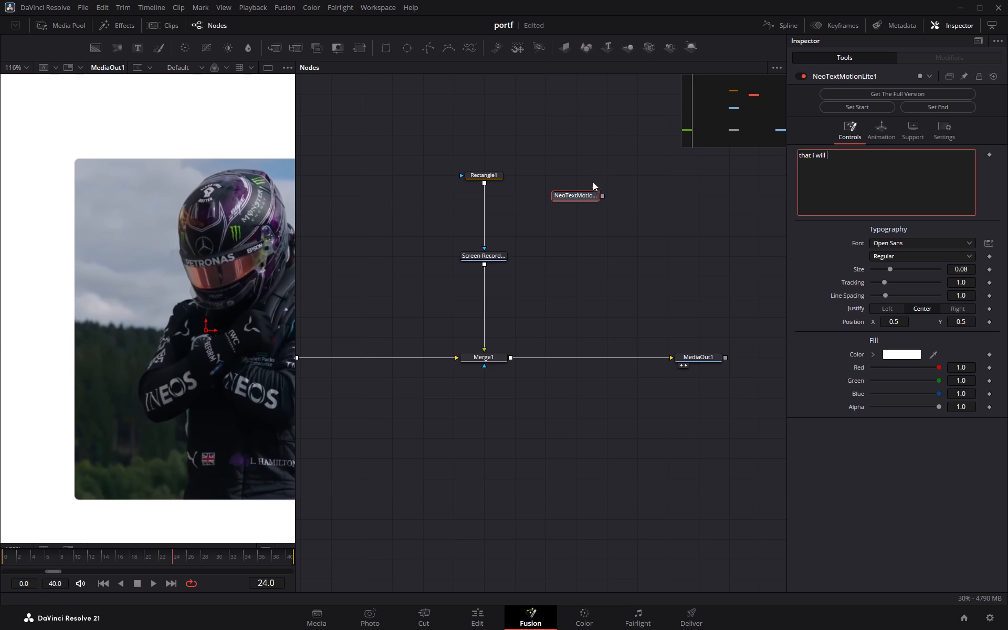
Connect the Neo TextMotion Lite output to Merge1's output so a new merge lays the text over the photo.
left_click_drag(603, 196, 510, 362)
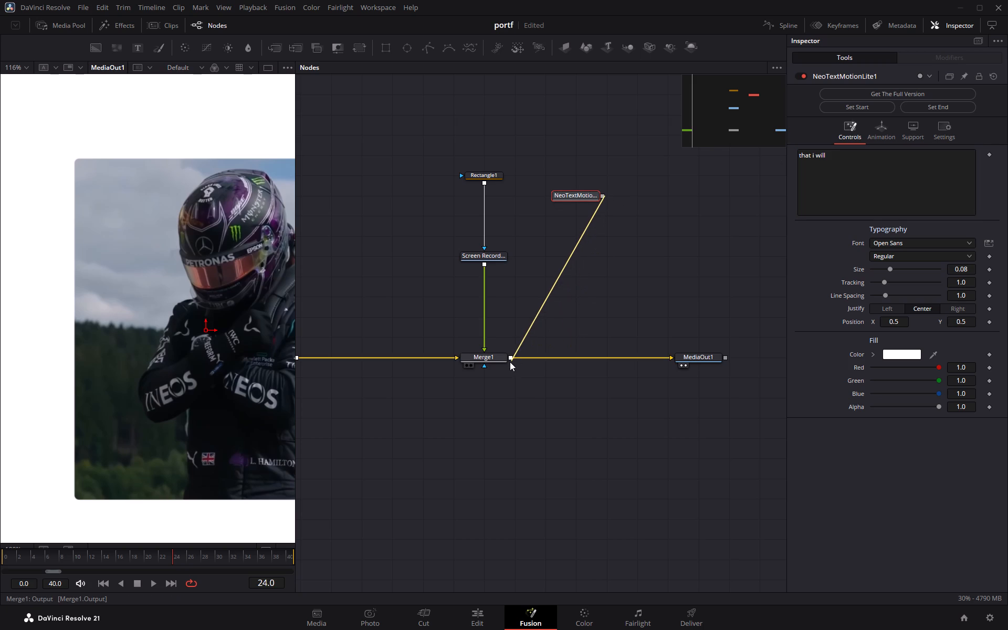
left_click_drag(510, 362, 510, 361)
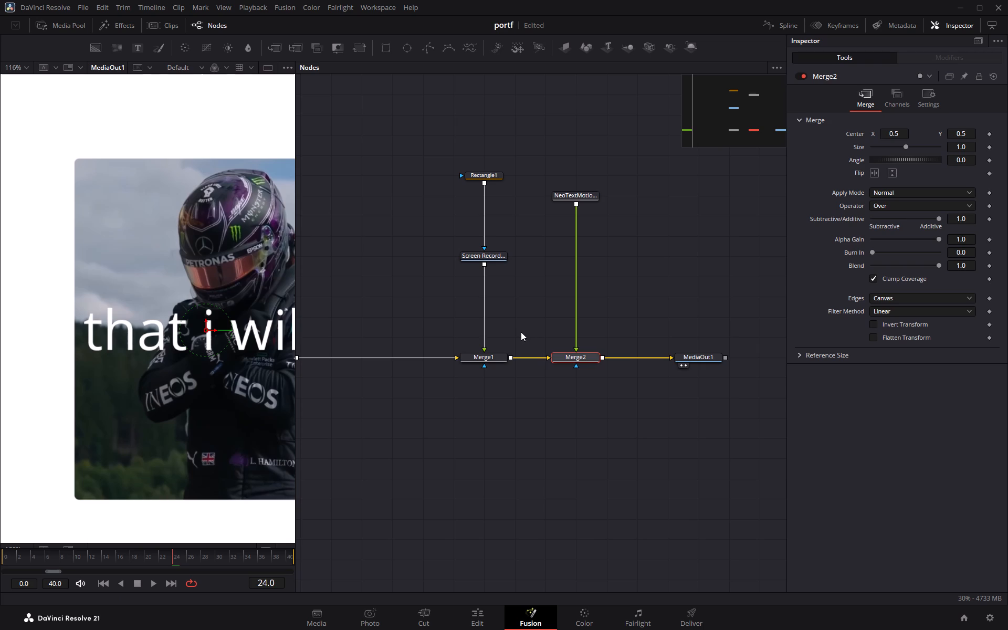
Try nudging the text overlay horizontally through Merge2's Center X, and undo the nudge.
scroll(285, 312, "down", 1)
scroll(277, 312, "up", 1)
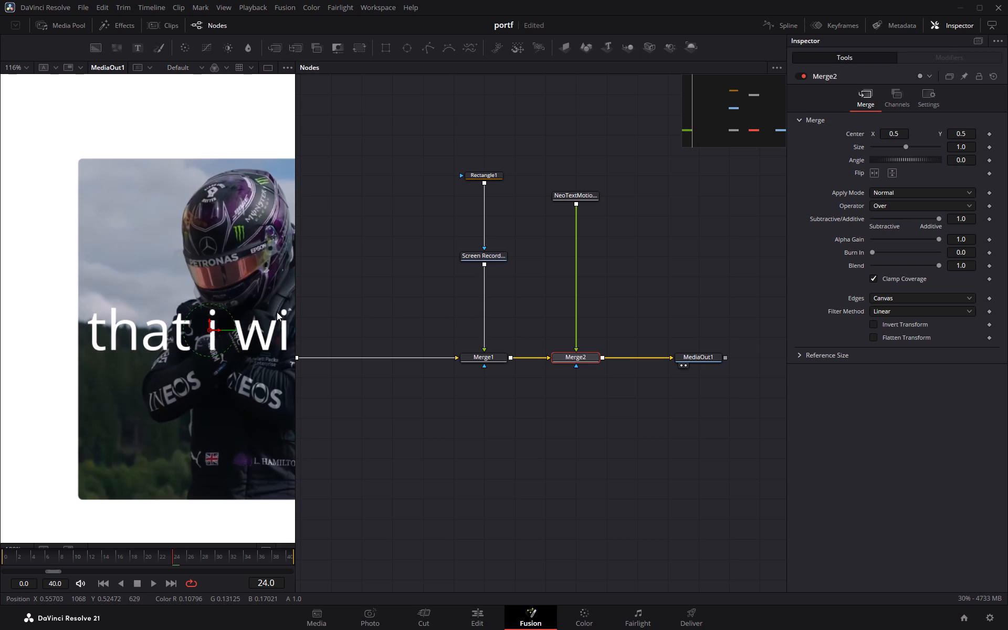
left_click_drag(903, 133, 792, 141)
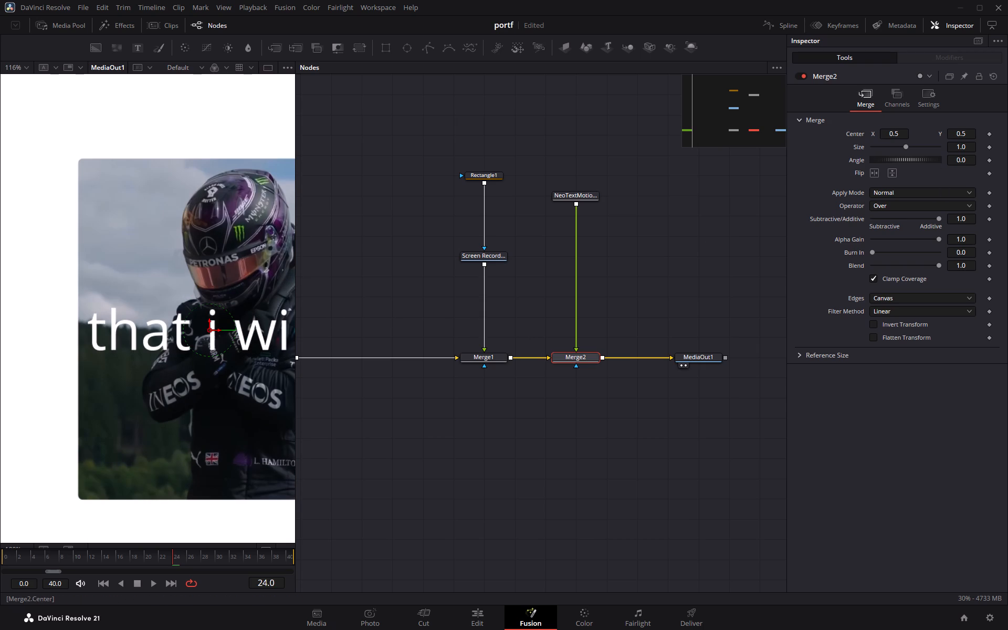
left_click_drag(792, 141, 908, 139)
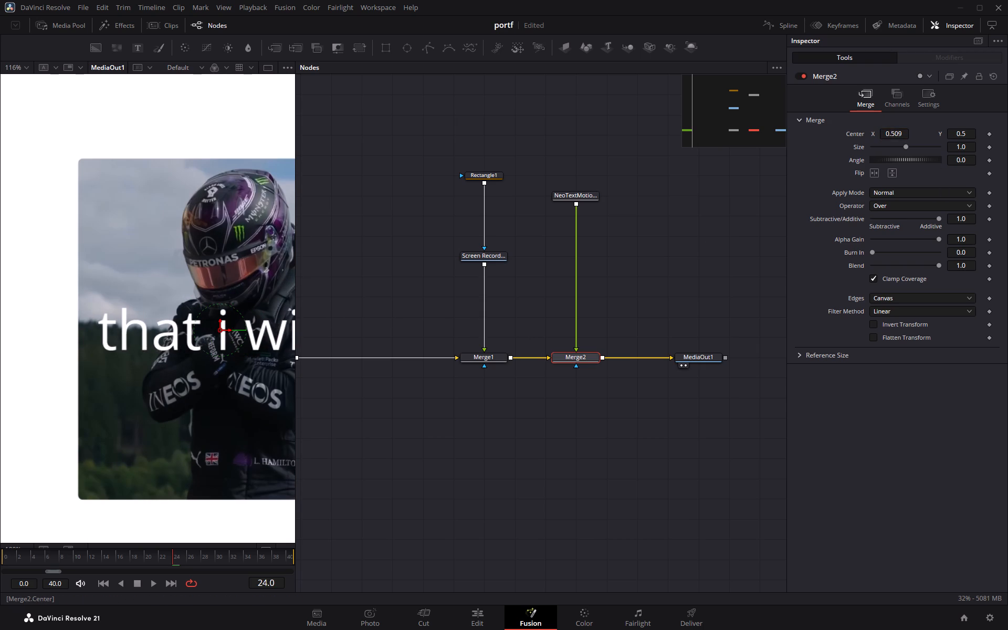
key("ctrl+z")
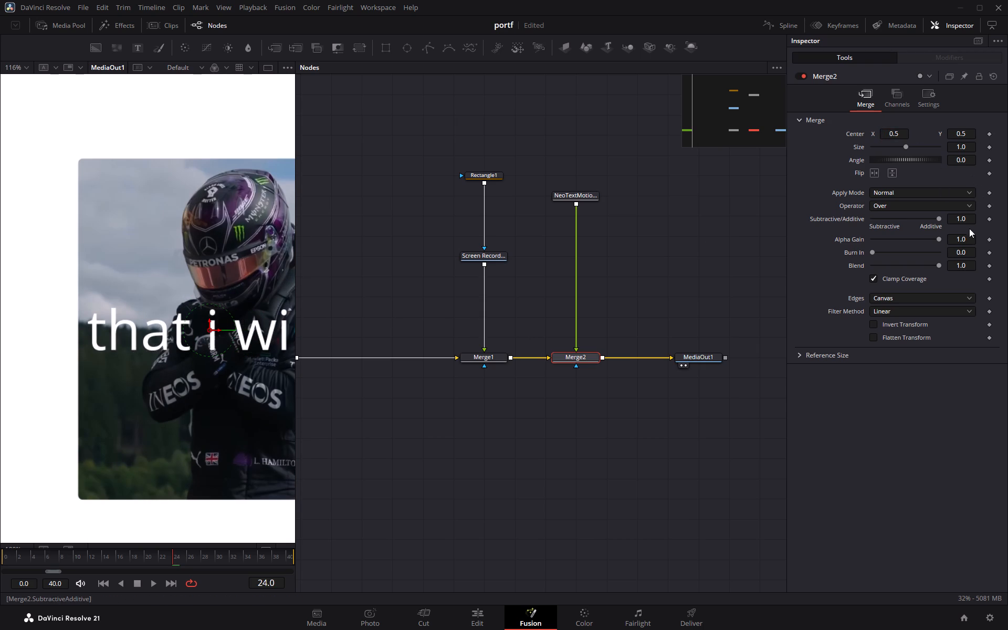
Shrink the Merge2 text overlay to size 0.287 and place it over the photo's upper-left sky at Center X 0.42, Y 0.666.
scroll(261, 260, "down", 2)
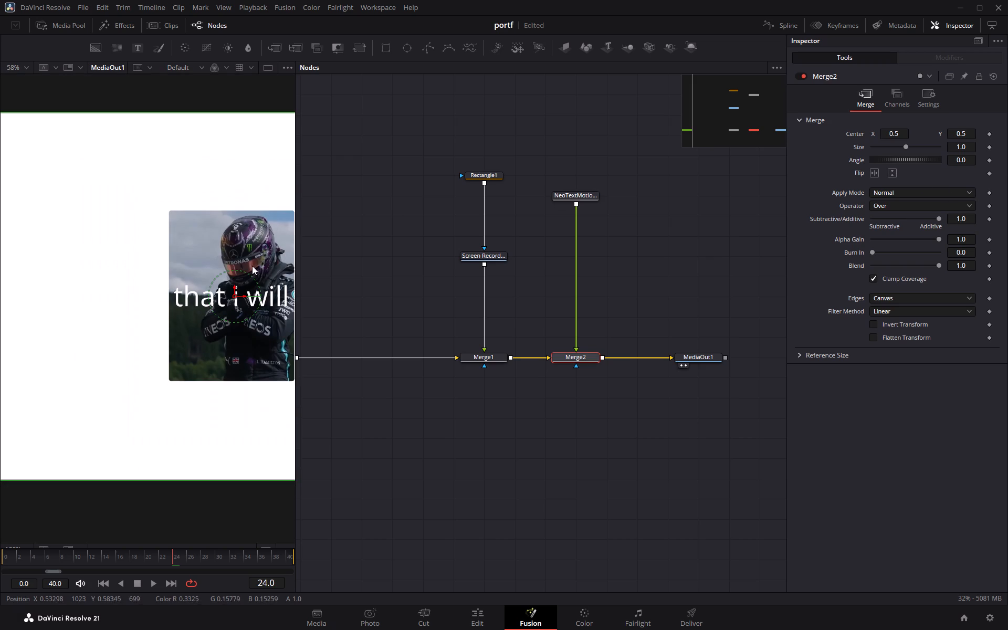
middle_click_drag(247, 262, 195, 265)
scroll(195, 265, "up", 2)
middle_click_drag(201, 259, 201, 259)
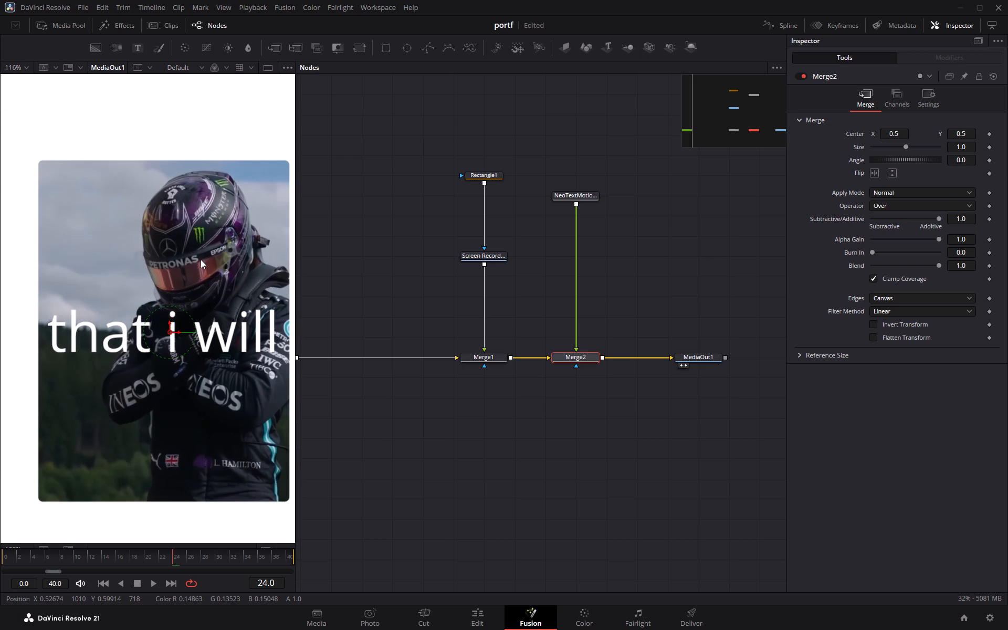
middle_click_drag(201, 259, 186, 245)
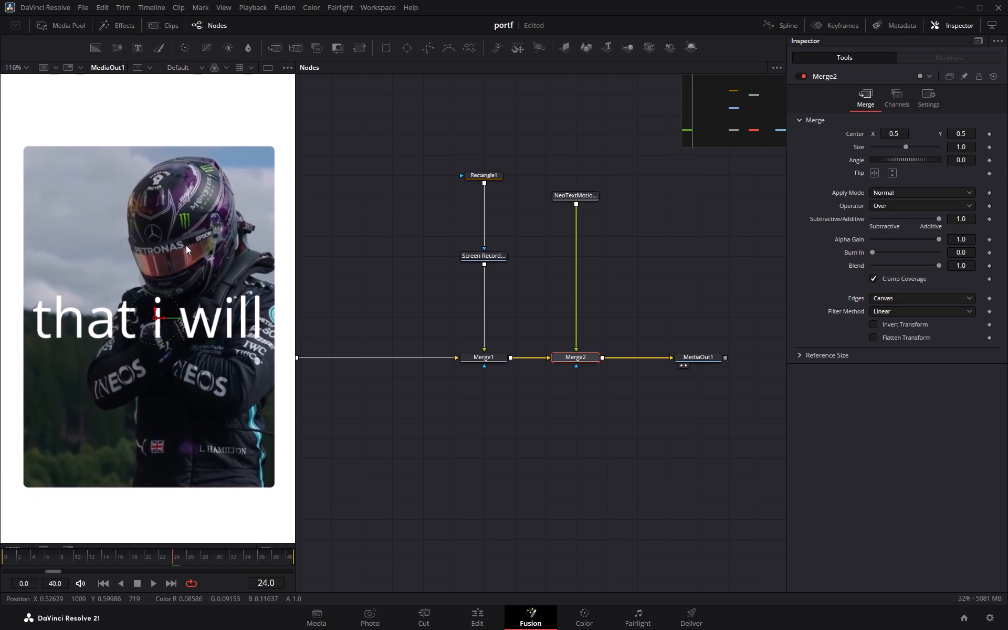
middle_click_drag(186, 245, 187, 243)
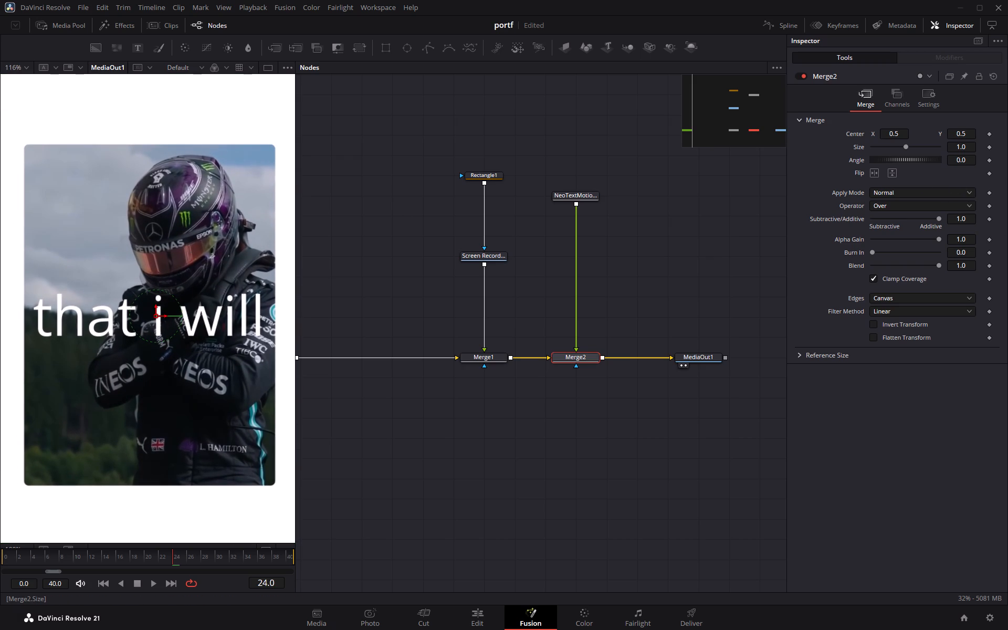
left_click_drag(972, 147, 680, 167)
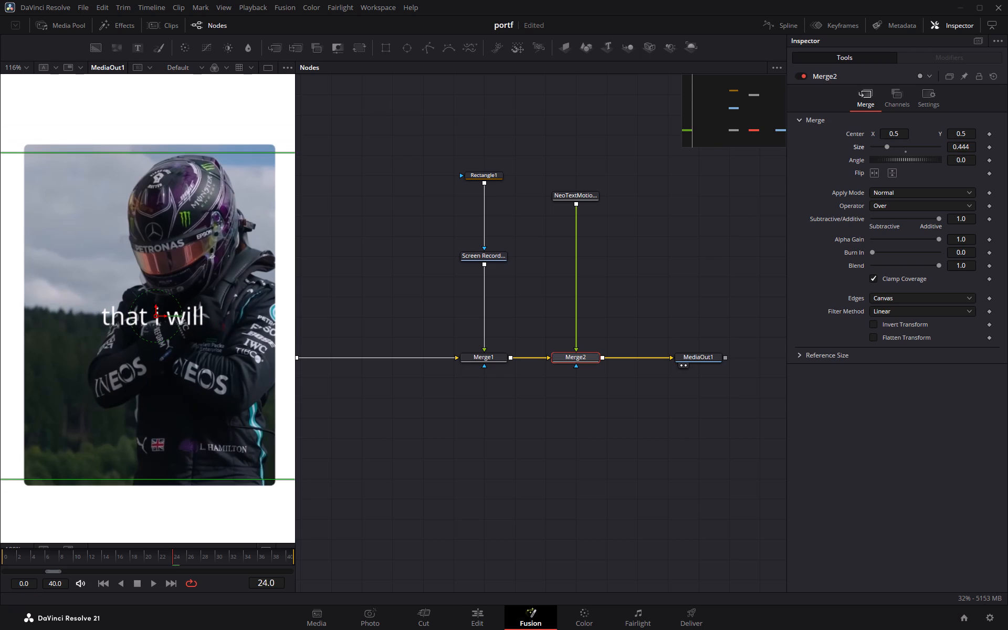
left_click_drag(902, 133, 864, 123)
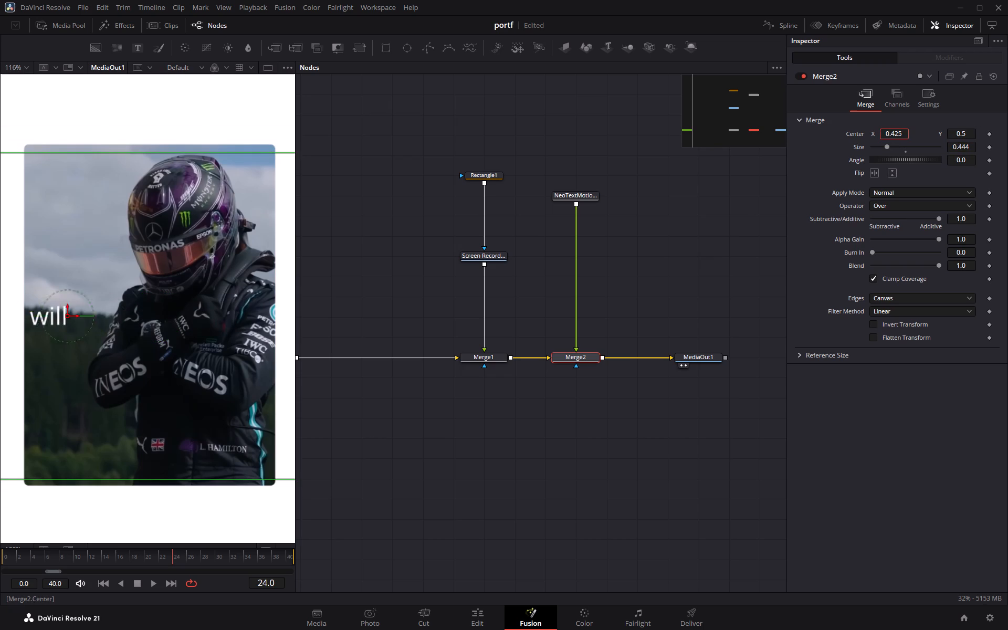
left_click_drag(864, 123, 868, 123)
left_click_drag(959, 133, 518, 132)
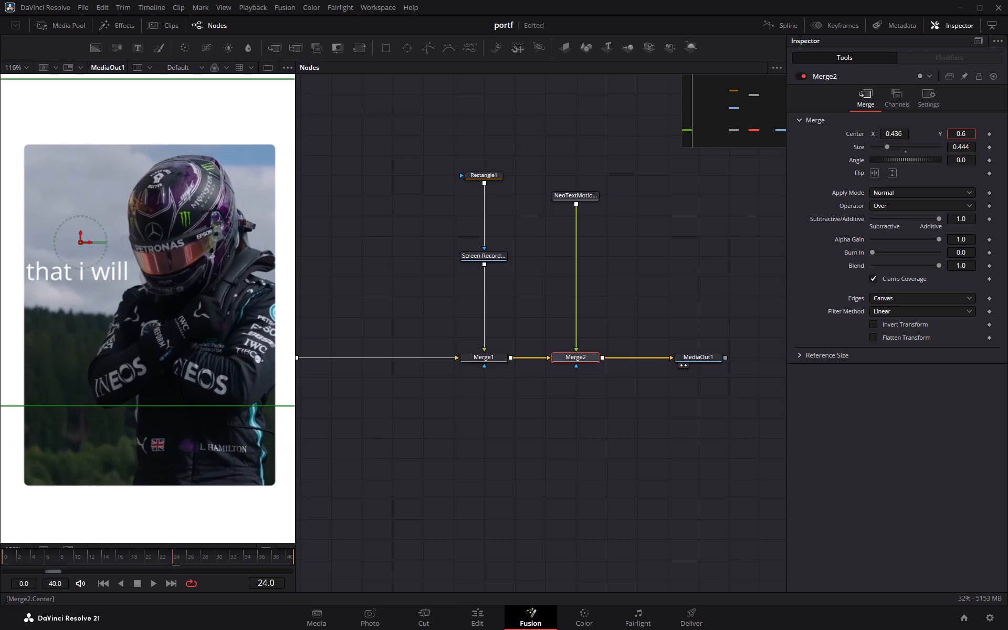
left_click_drag(518, 132, 553, 131)
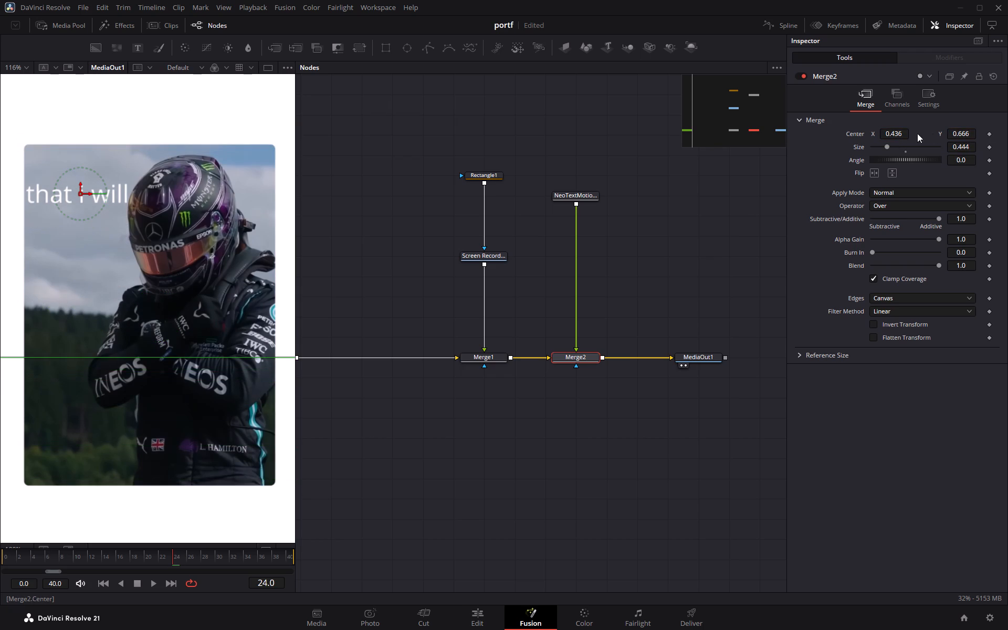
left_click_drag(902, 133, 894, 133)
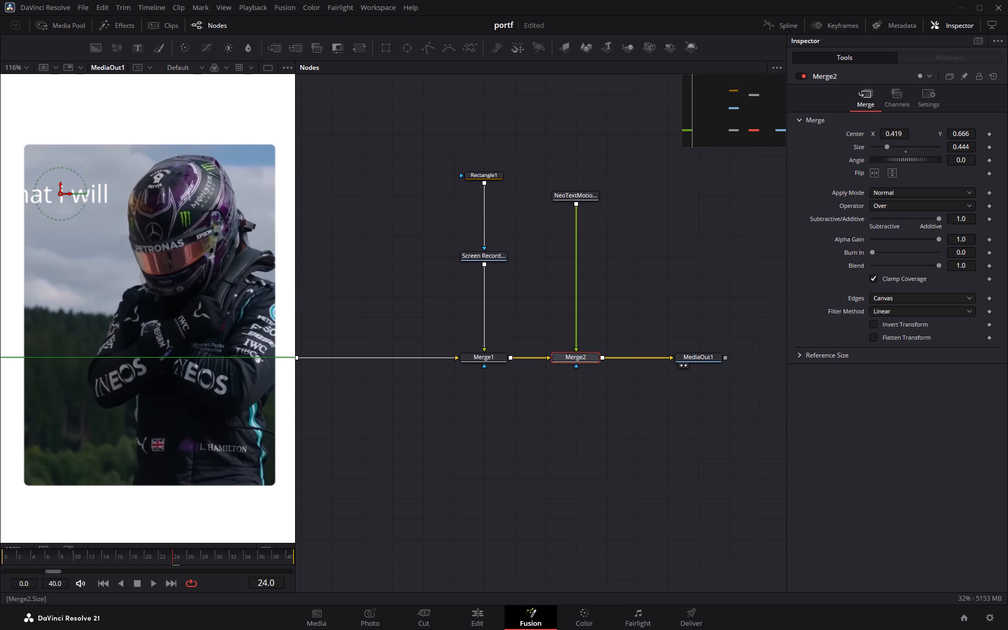
left_click_drag(970, 146, 887, 150)
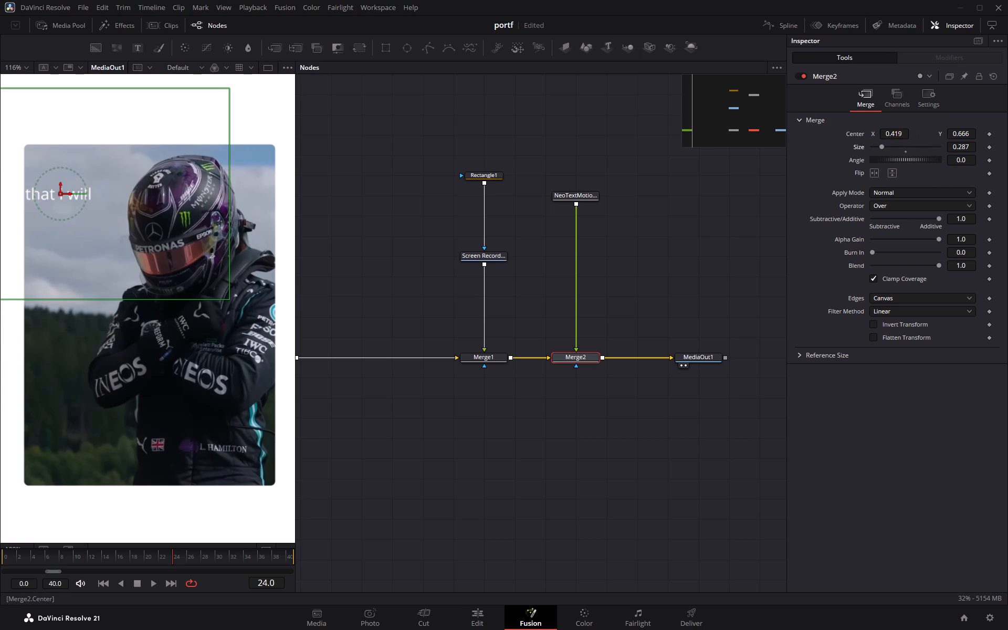
left_click(895, 133)
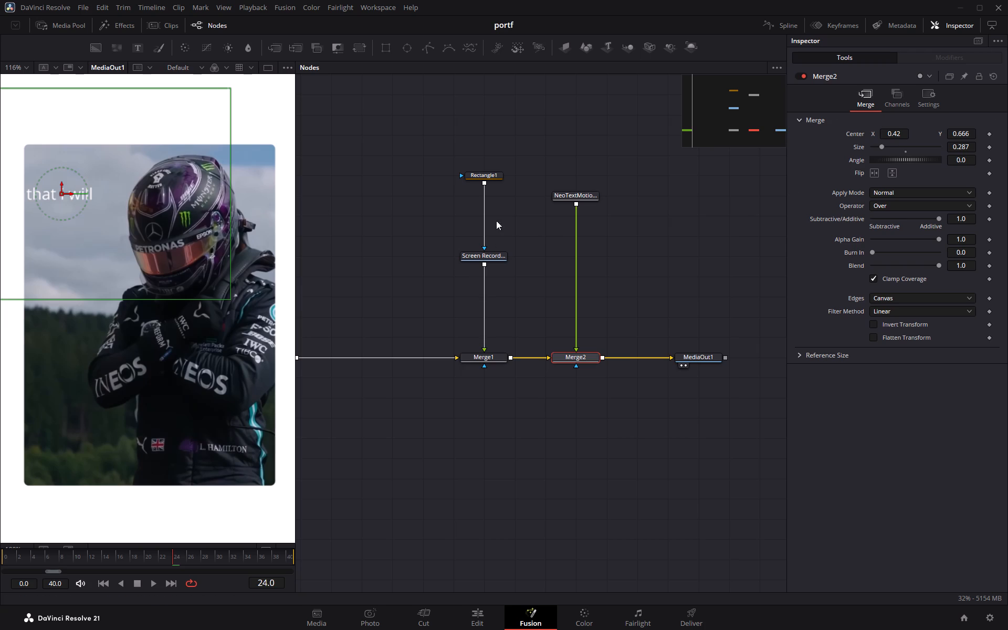
Change the Neo TextMotion Lite node's text to "that i would".
left_click(571, 191)
left_click(575, 195)
left_click(832, 162)
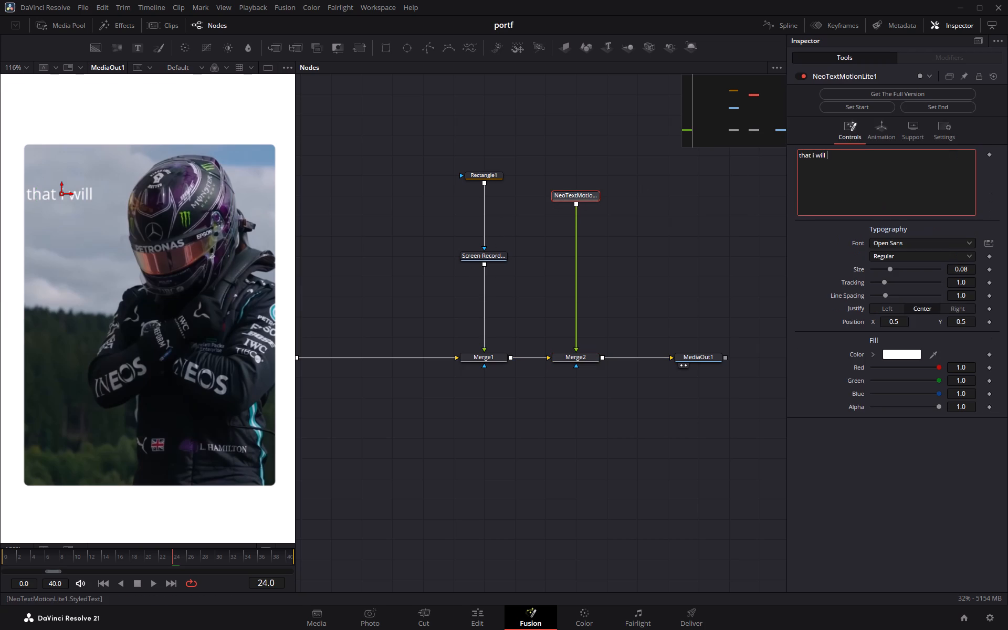
key("BackSpace")
key("BackSpace")
key("BackSpace")
key("BackSpace")
key("BackSpace")
type("would")
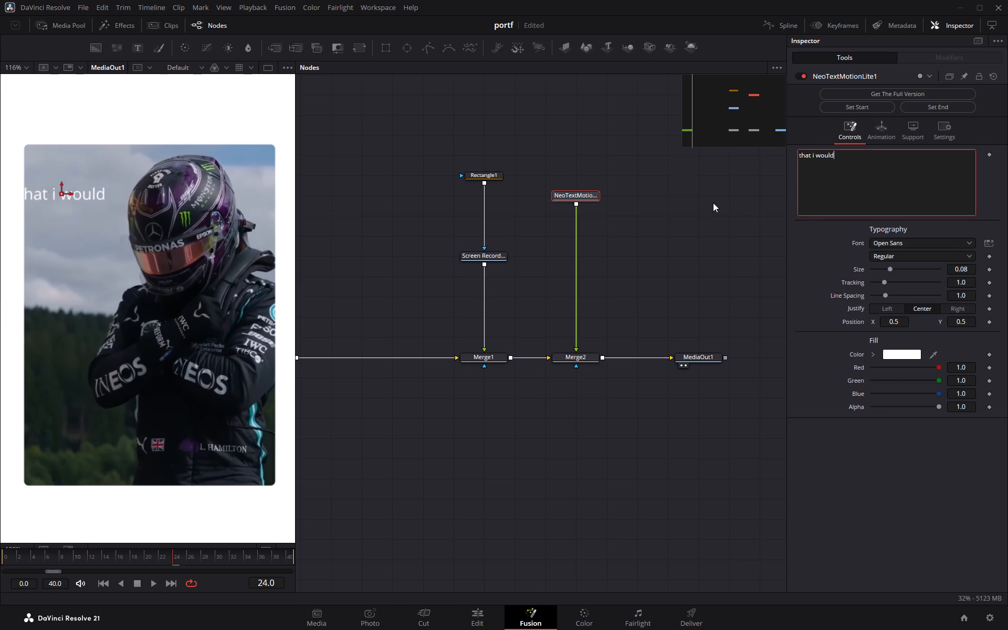
left_click(885, 135)
left_click(852, 136)
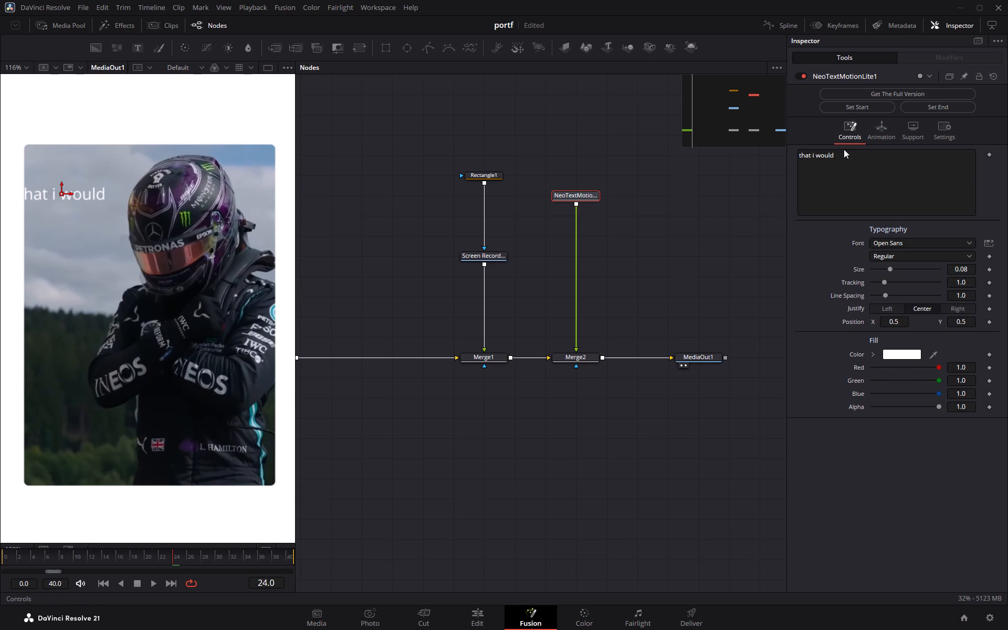
left_click(638, 232)
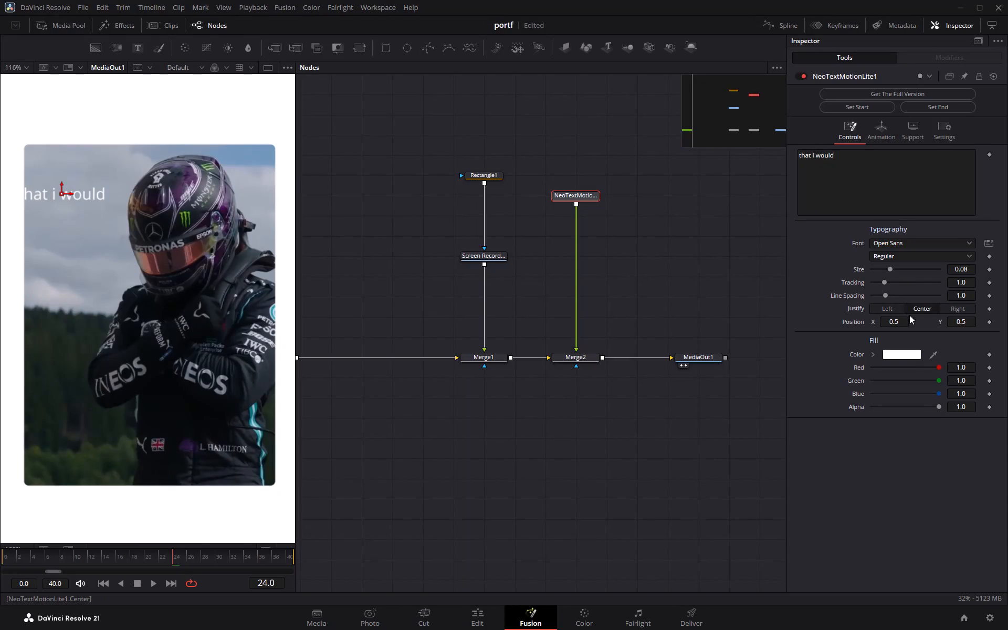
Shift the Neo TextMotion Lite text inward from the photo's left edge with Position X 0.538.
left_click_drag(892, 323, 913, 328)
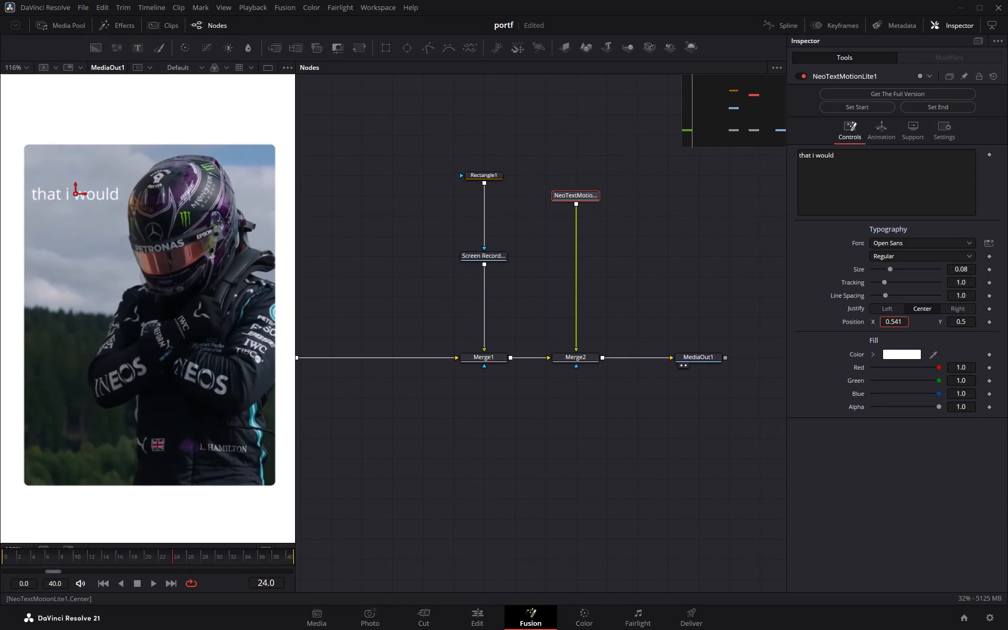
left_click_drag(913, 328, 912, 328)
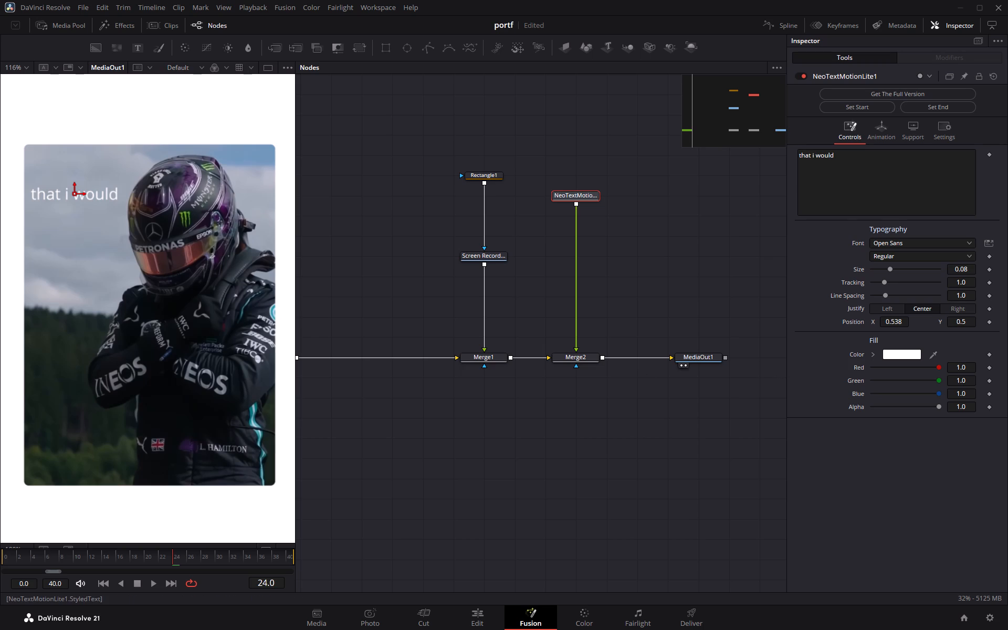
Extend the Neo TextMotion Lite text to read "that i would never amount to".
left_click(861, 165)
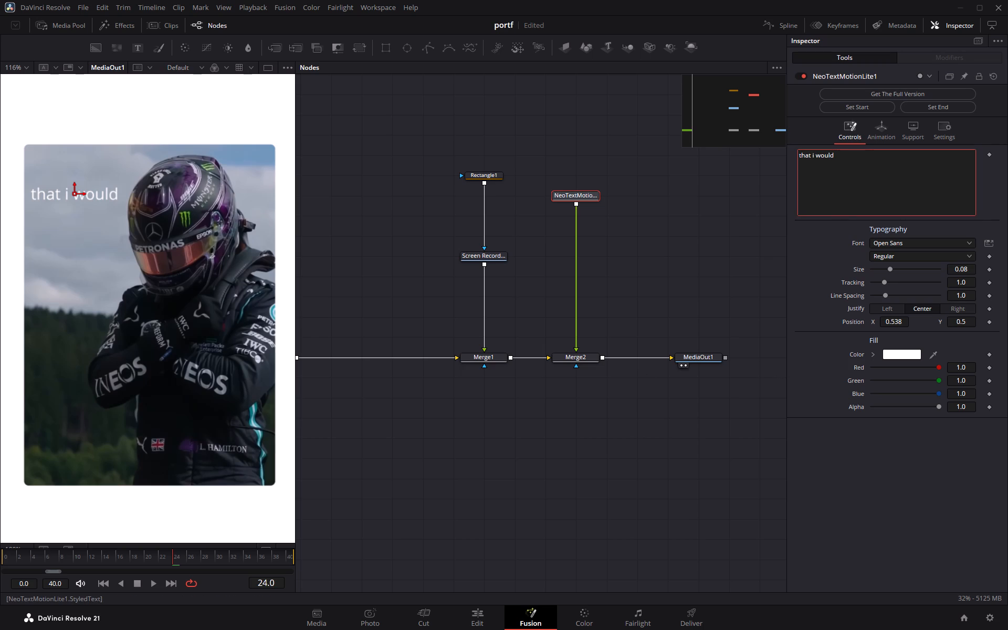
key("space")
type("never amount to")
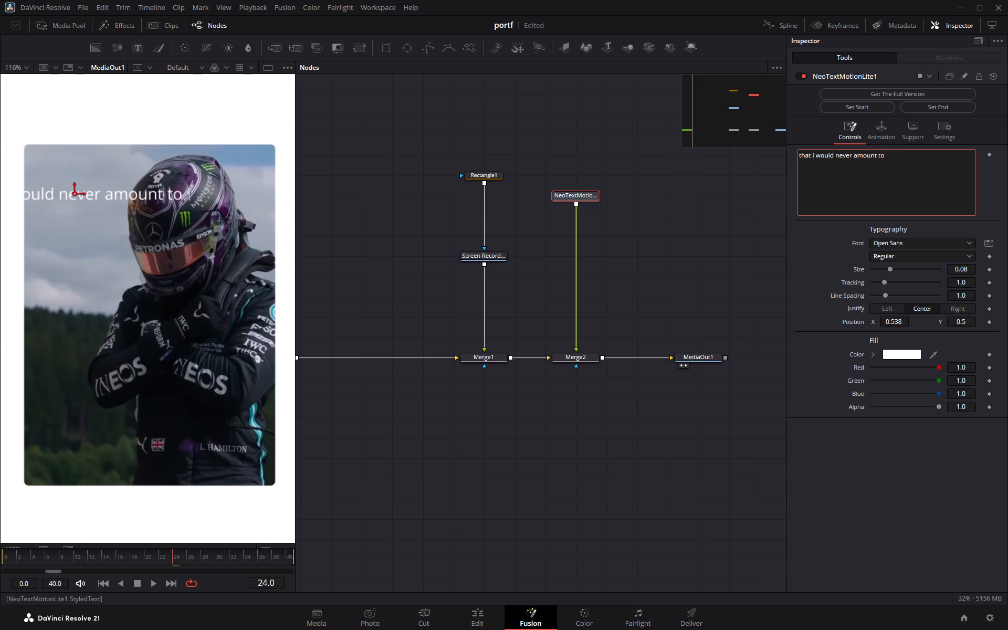
Fit the longer text in the photo's top-left area with size 0.0522 and Position X 0.616, Y 0.634.
left_click_drag(965, 269, 923, 271)
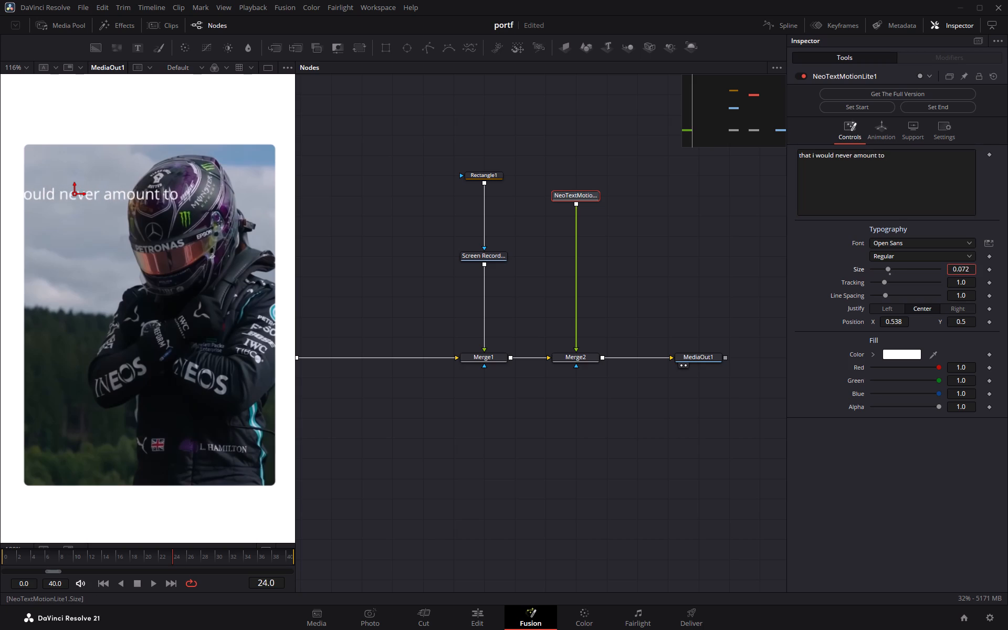
left_click_drag(923, 271, 848, 277)
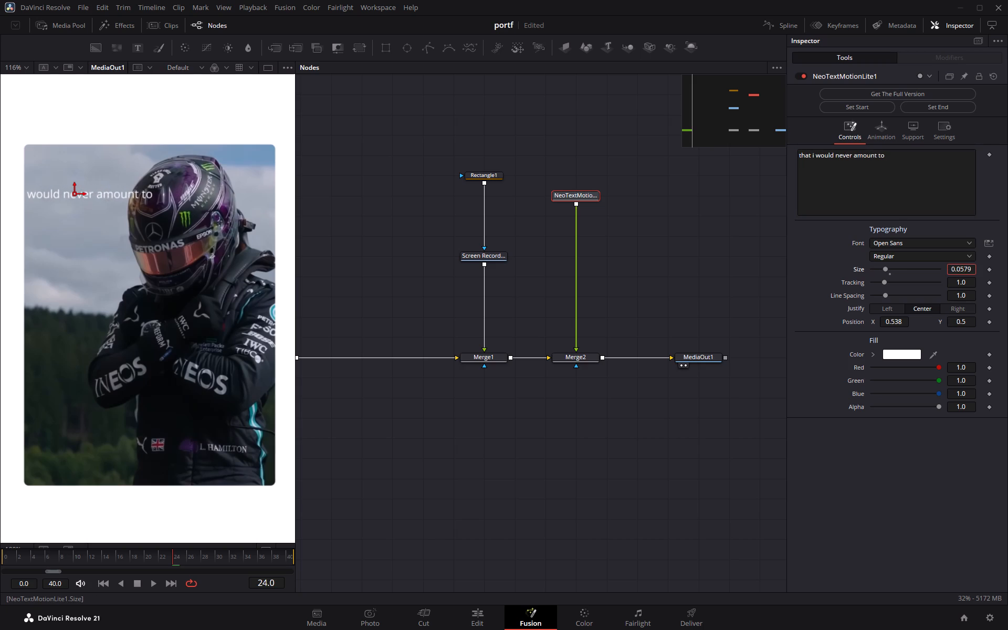
left_click_drag(848, 277, 820, 279)
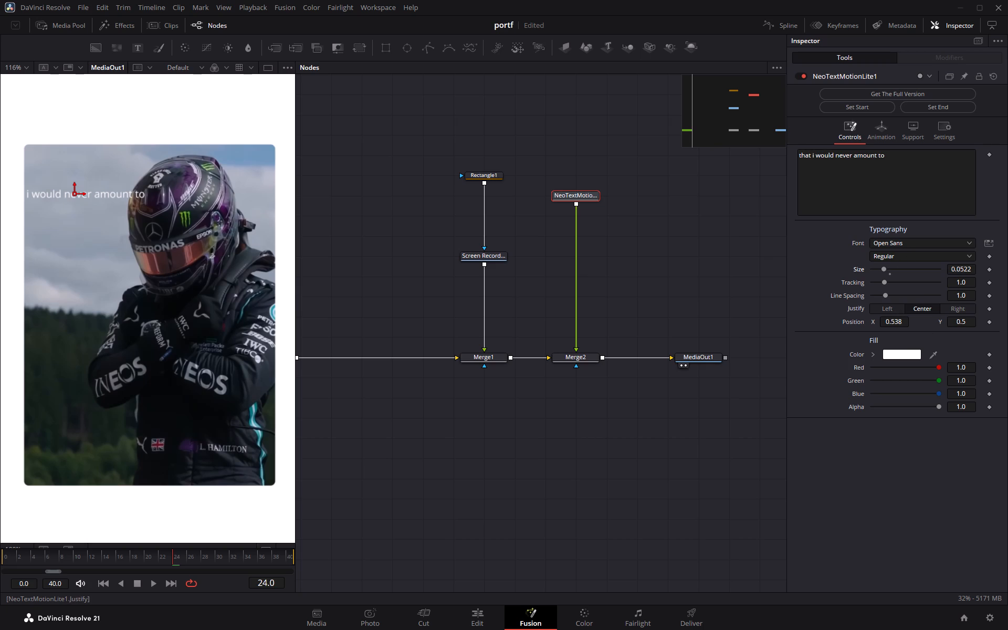
left_click_drag(889, 322, 921, 323)
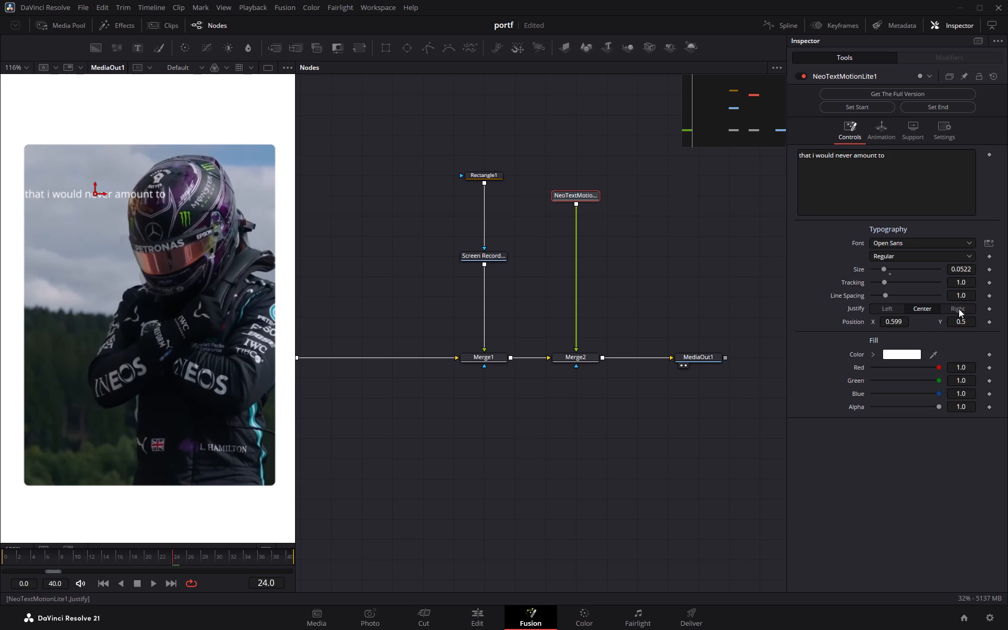
left_click_drag(954, 321, 961, 321)
left_click_drag(961, 321, 512, 319)
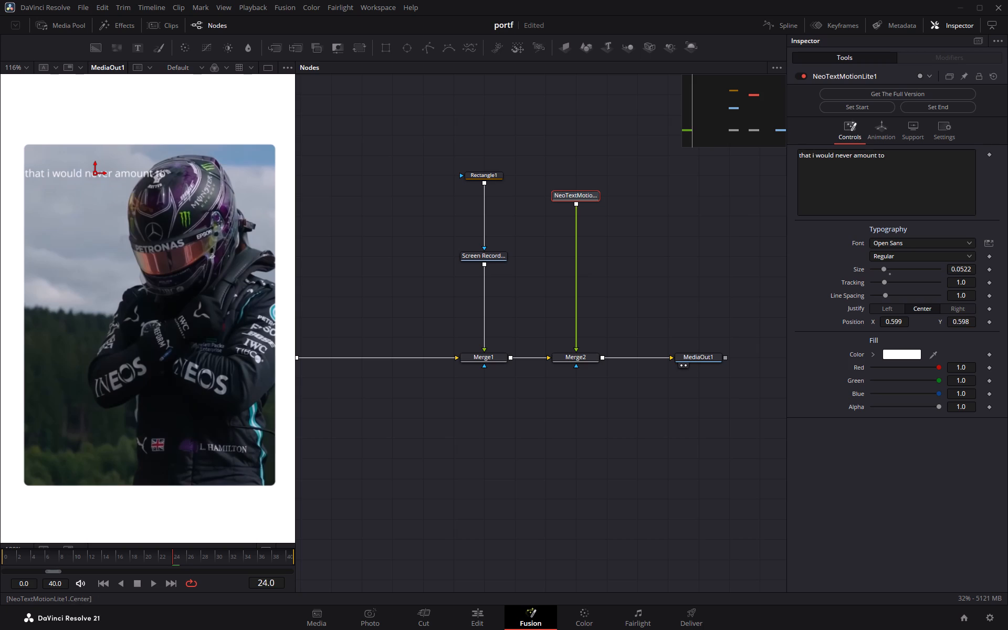
left_click_drag(892, 323, 901, 323)
left_click_drag(957, 323, 961, 323)
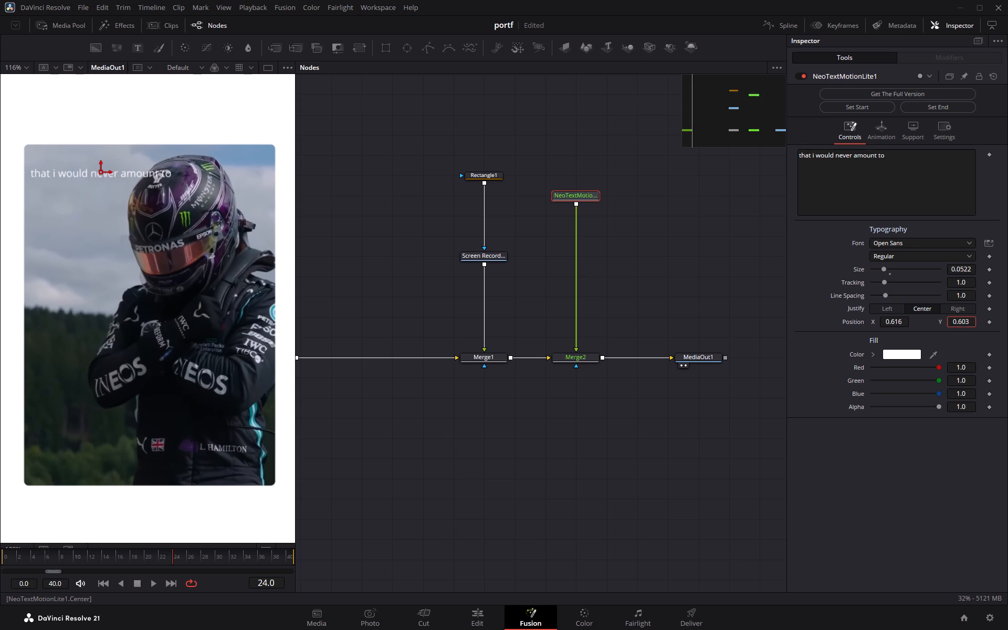
left_click_drag(961, 323, 976, 323)
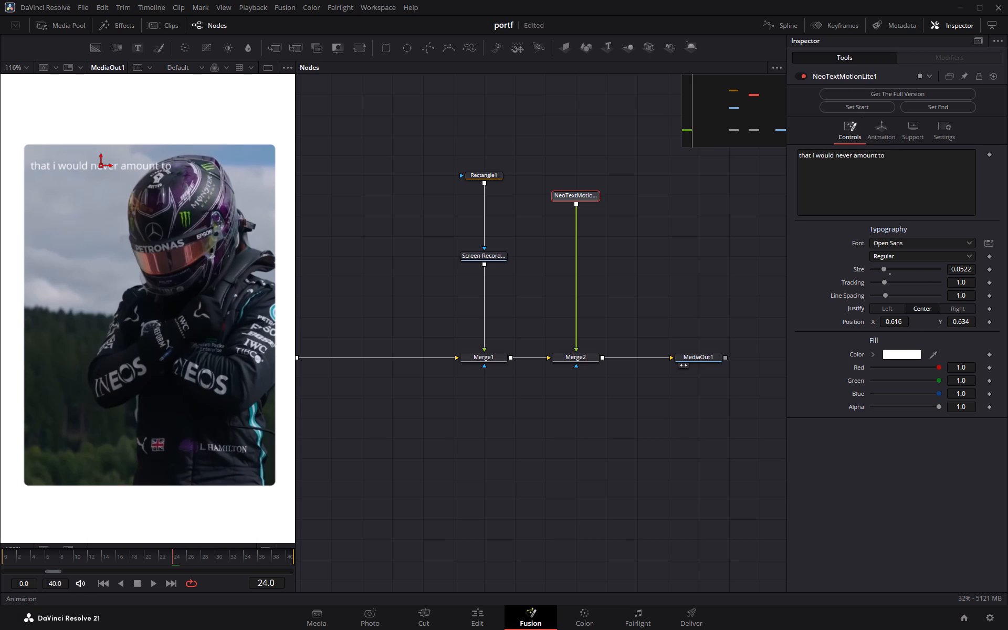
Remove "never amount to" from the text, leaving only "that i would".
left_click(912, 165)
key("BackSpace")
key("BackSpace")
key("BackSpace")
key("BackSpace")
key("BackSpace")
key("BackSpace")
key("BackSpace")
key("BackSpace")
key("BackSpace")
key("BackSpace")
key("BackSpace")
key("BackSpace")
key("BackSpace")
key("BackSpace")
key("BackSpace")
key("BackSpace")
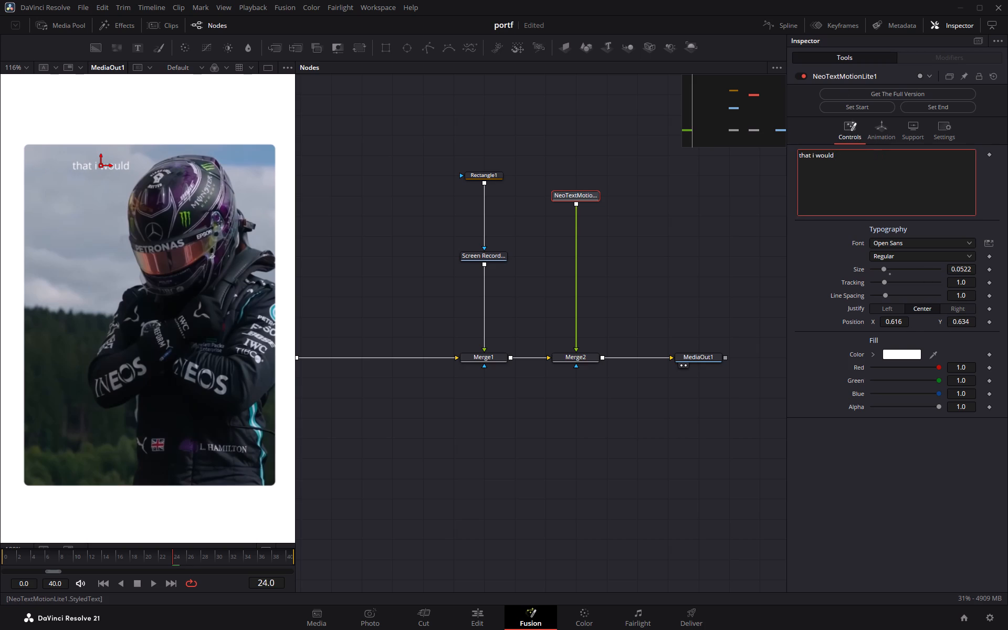
Move the shortened text closer to the photo's left edge at Position X 0.522 and enlarge it to size 0.0675.
left_click_drag(898, 322, 854, 321)
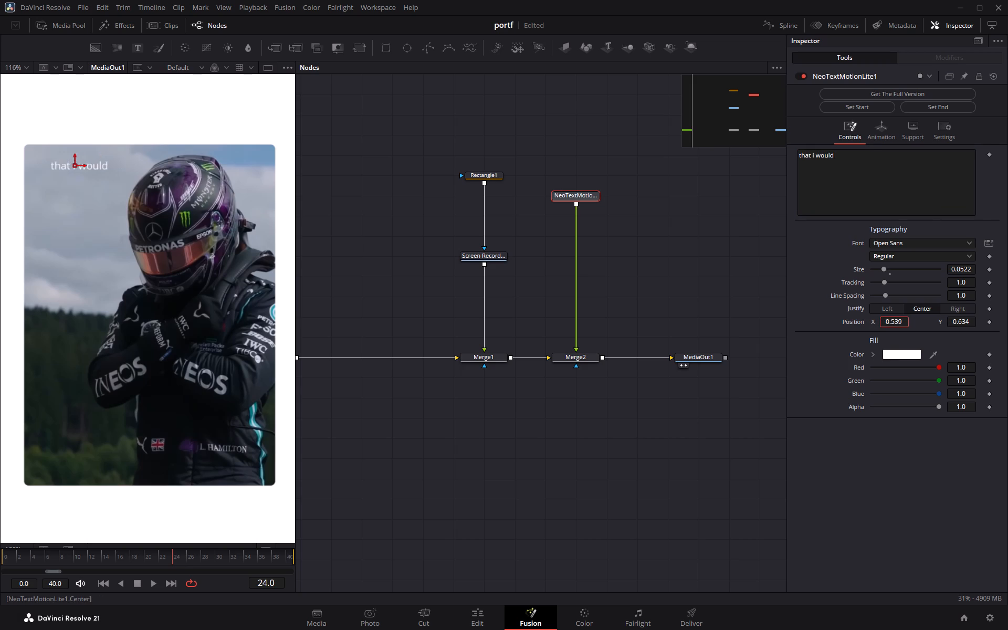
left_click_drag(854, 321, 848, 321)
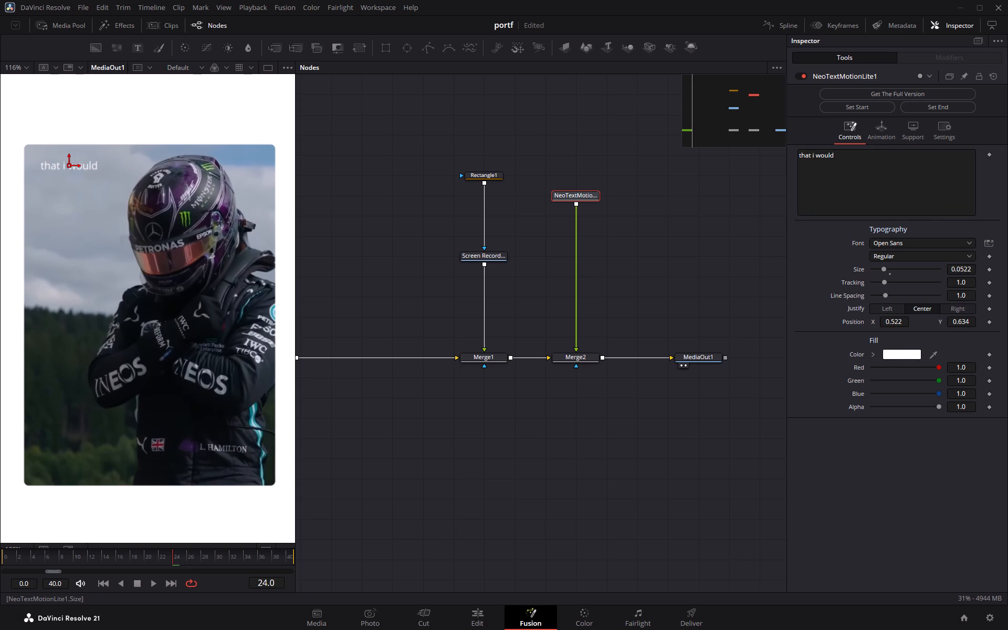
left_click_drag(955, 270, 542, 265)
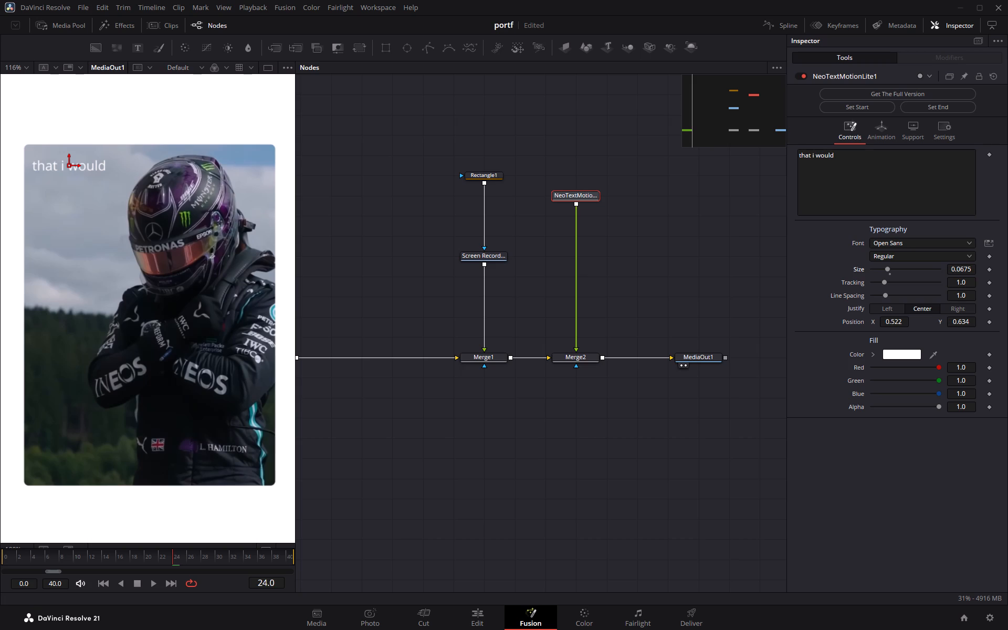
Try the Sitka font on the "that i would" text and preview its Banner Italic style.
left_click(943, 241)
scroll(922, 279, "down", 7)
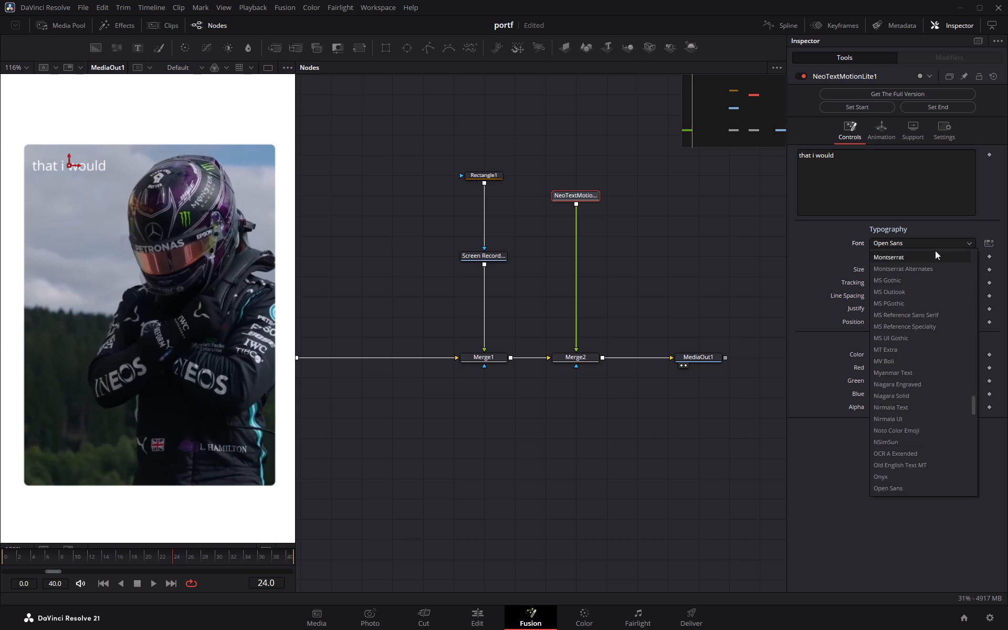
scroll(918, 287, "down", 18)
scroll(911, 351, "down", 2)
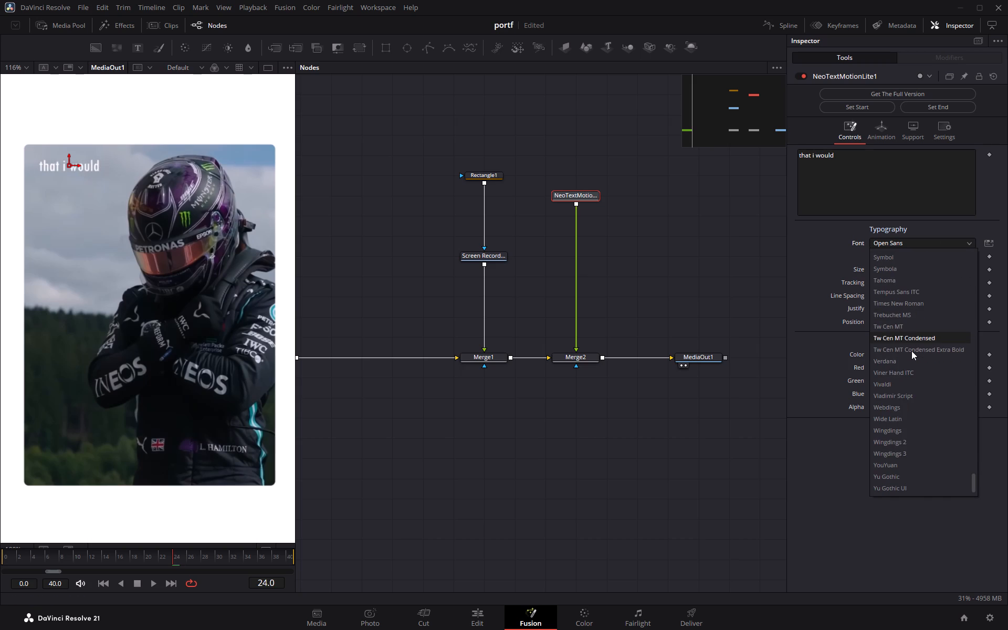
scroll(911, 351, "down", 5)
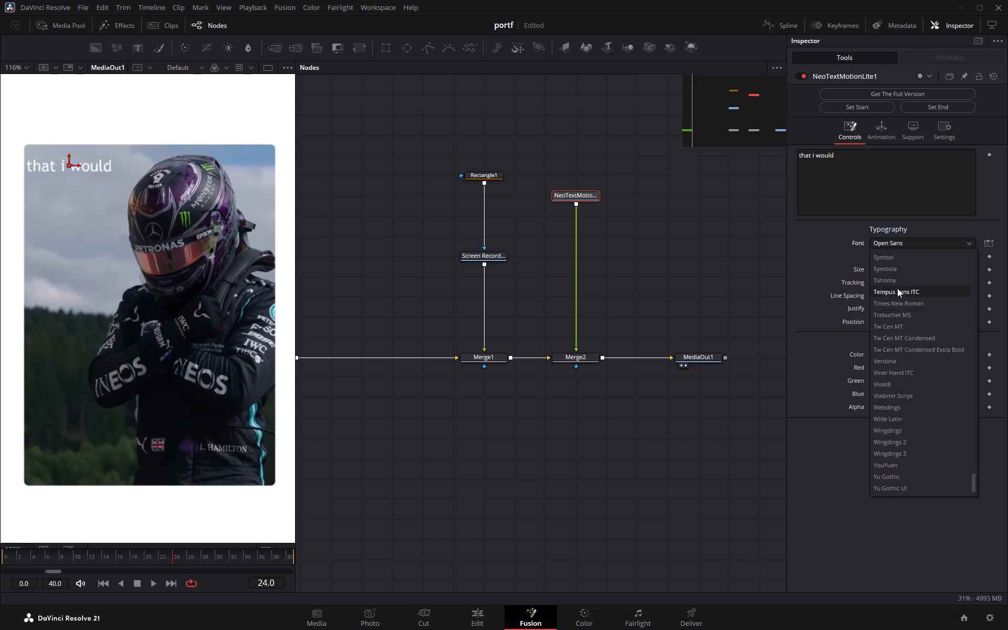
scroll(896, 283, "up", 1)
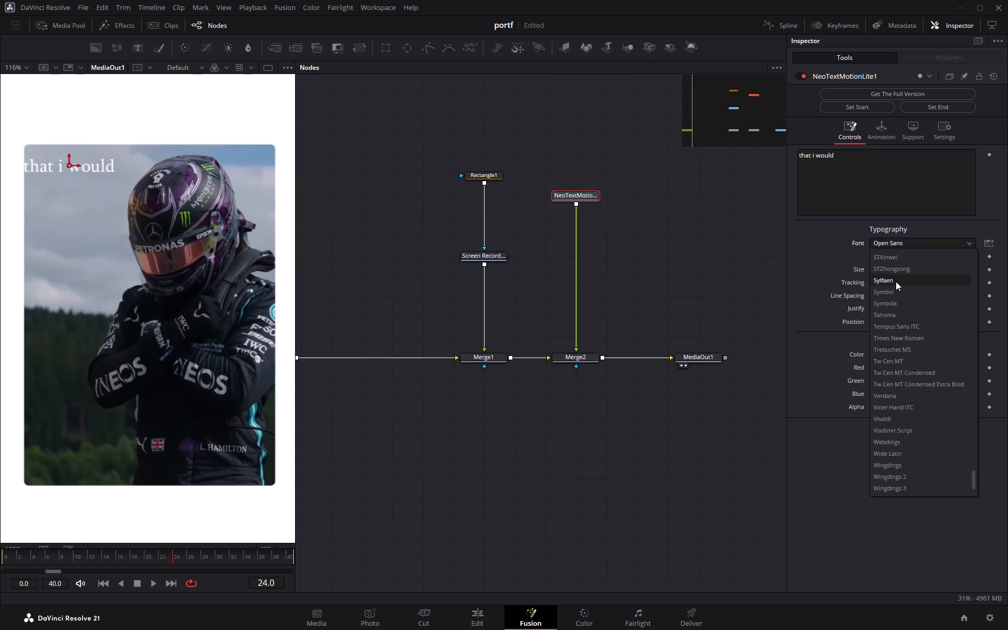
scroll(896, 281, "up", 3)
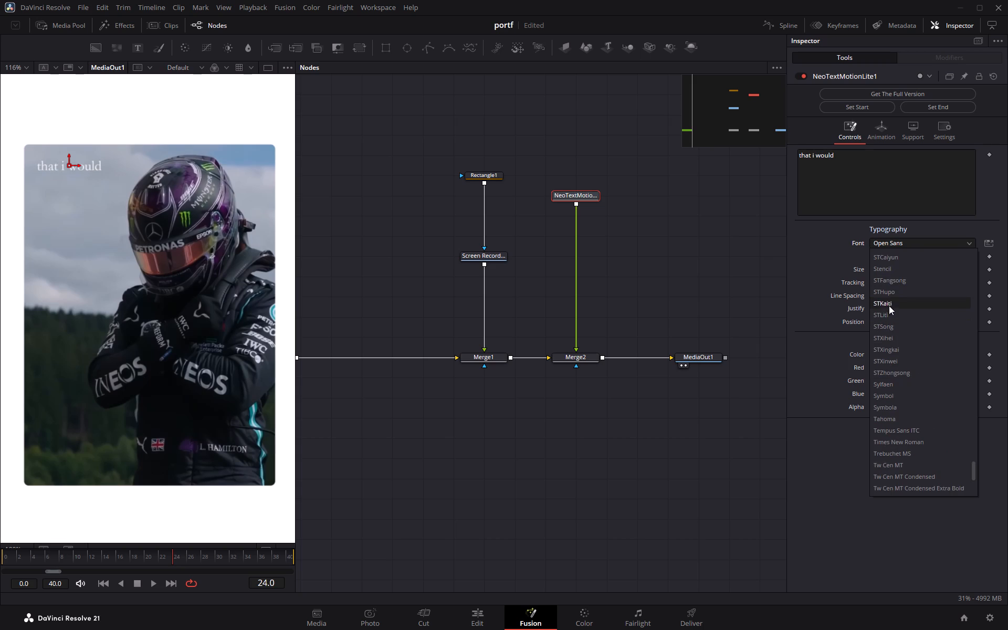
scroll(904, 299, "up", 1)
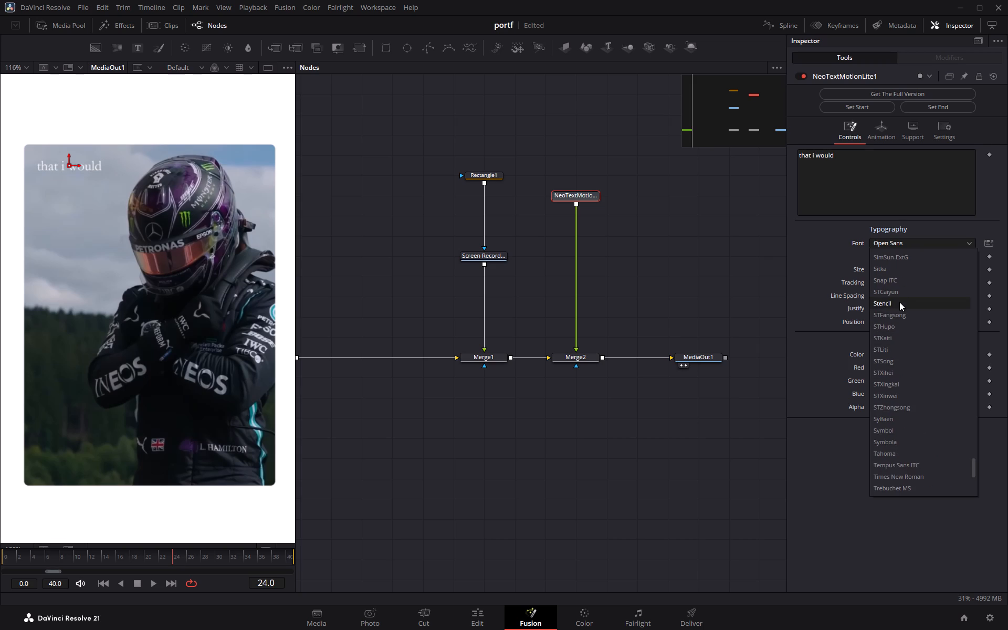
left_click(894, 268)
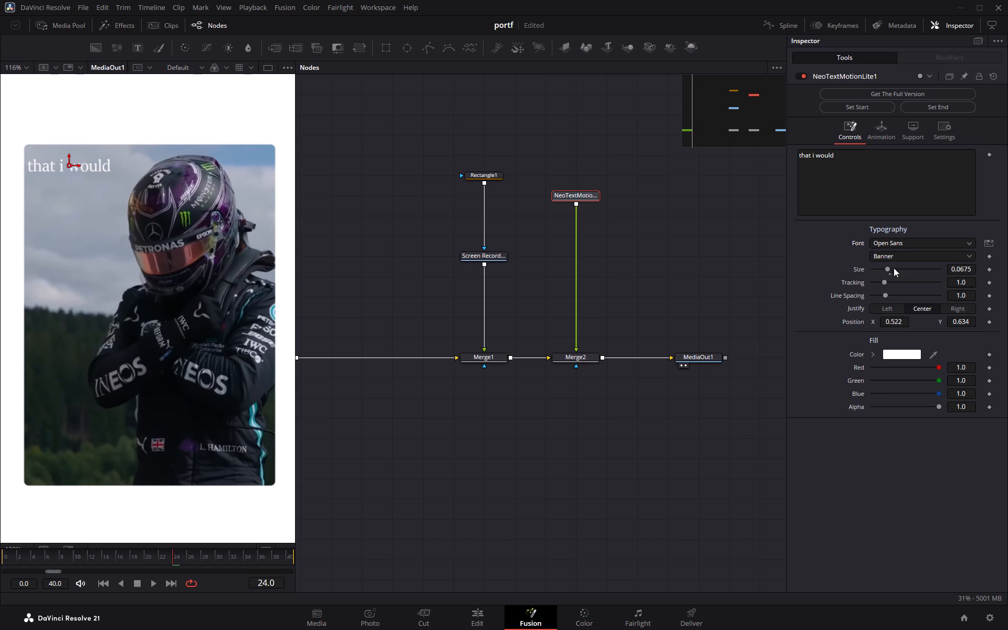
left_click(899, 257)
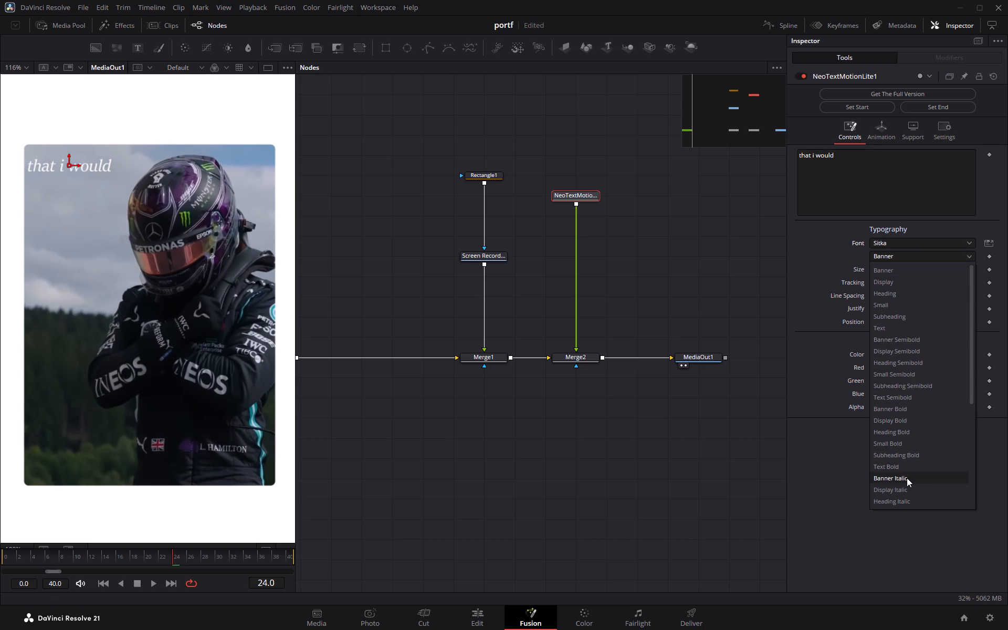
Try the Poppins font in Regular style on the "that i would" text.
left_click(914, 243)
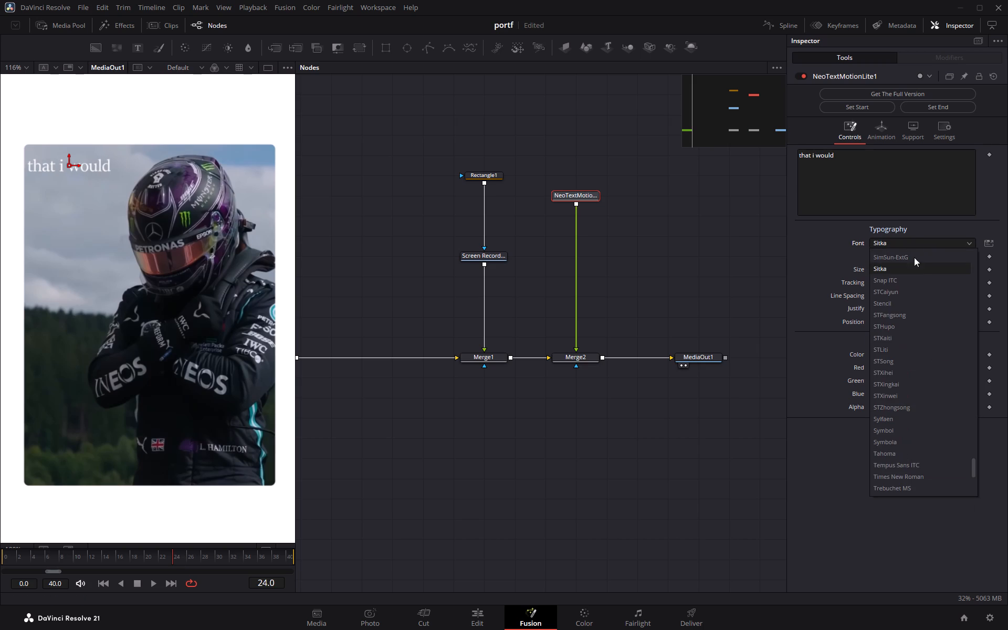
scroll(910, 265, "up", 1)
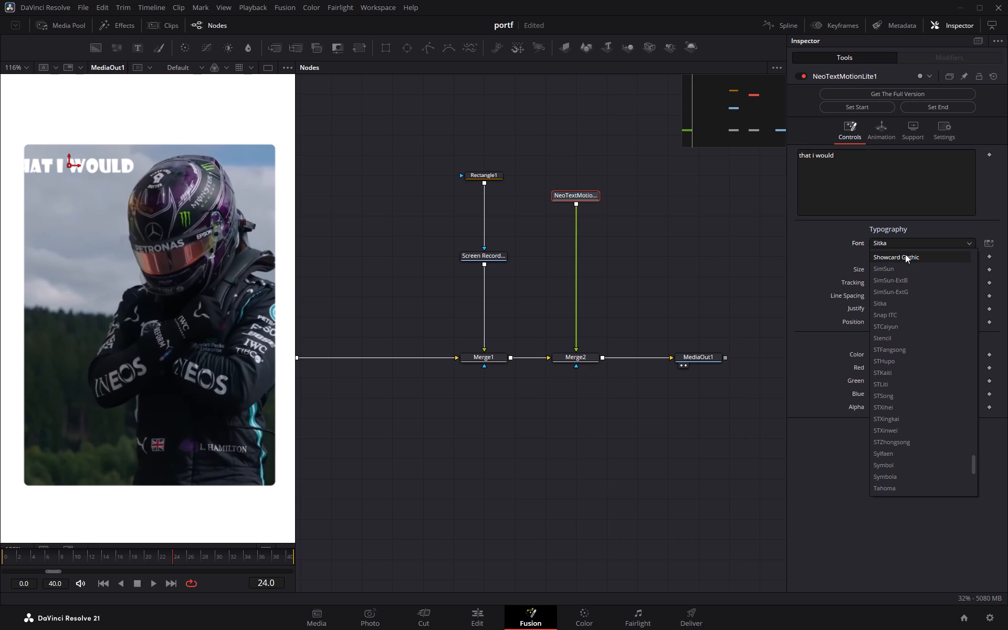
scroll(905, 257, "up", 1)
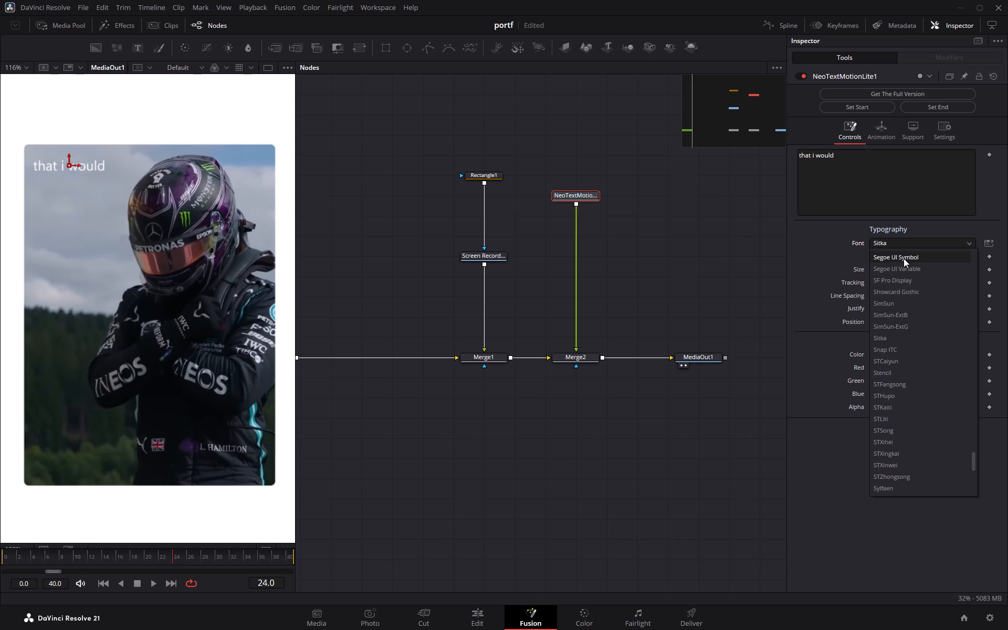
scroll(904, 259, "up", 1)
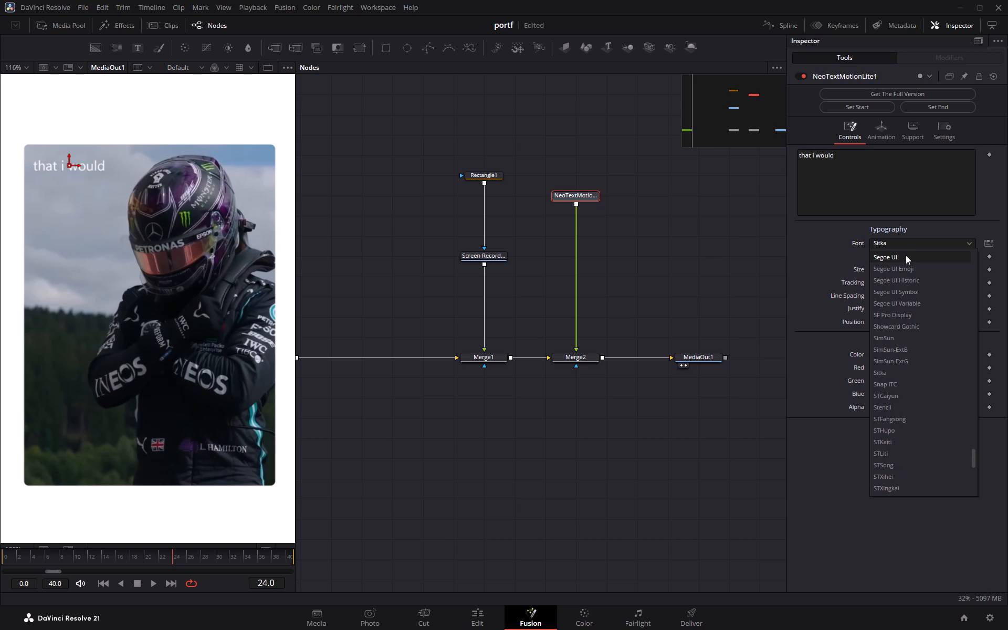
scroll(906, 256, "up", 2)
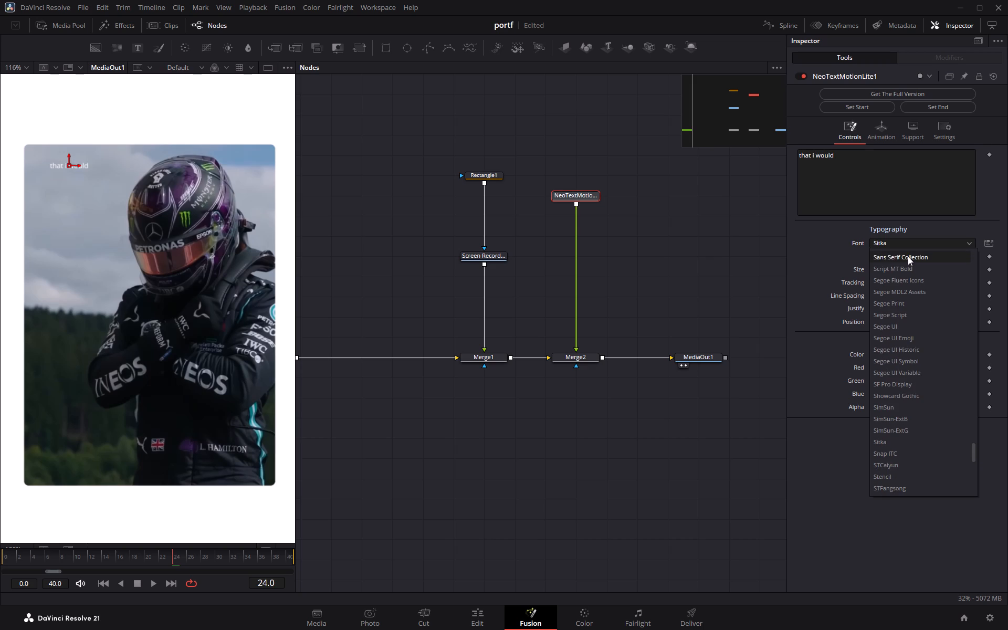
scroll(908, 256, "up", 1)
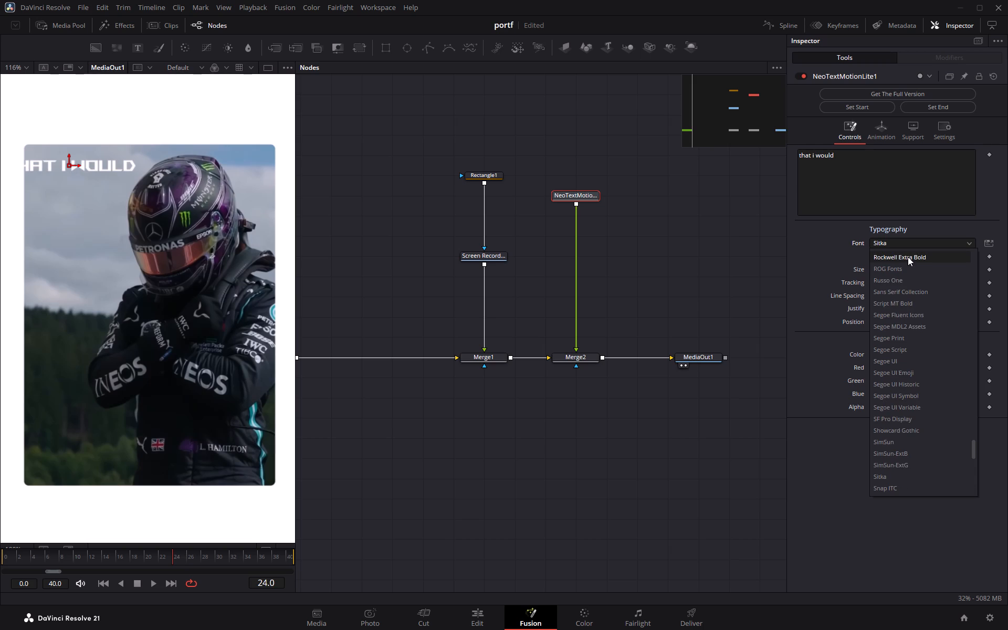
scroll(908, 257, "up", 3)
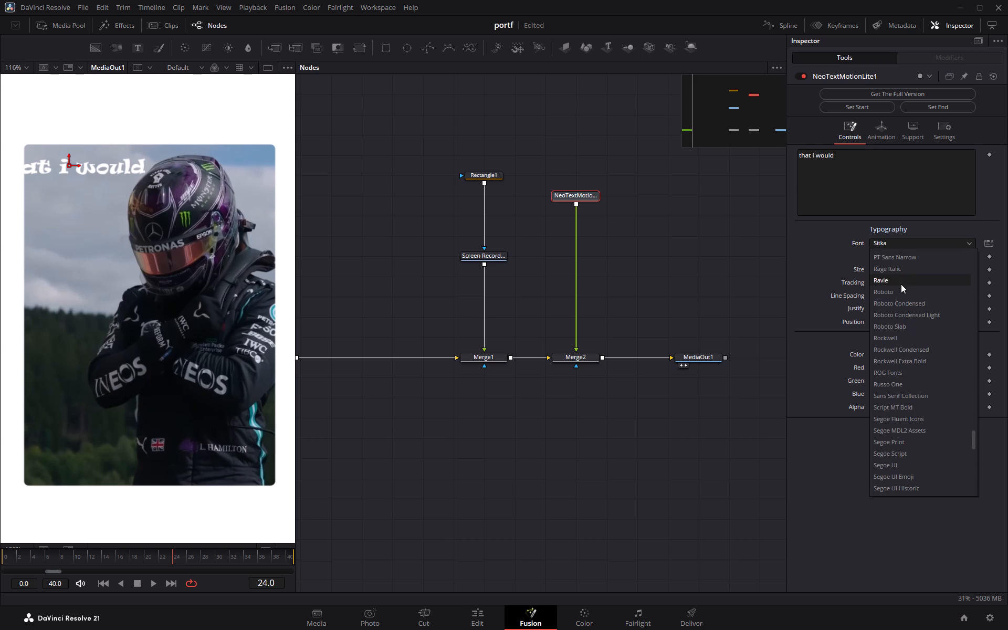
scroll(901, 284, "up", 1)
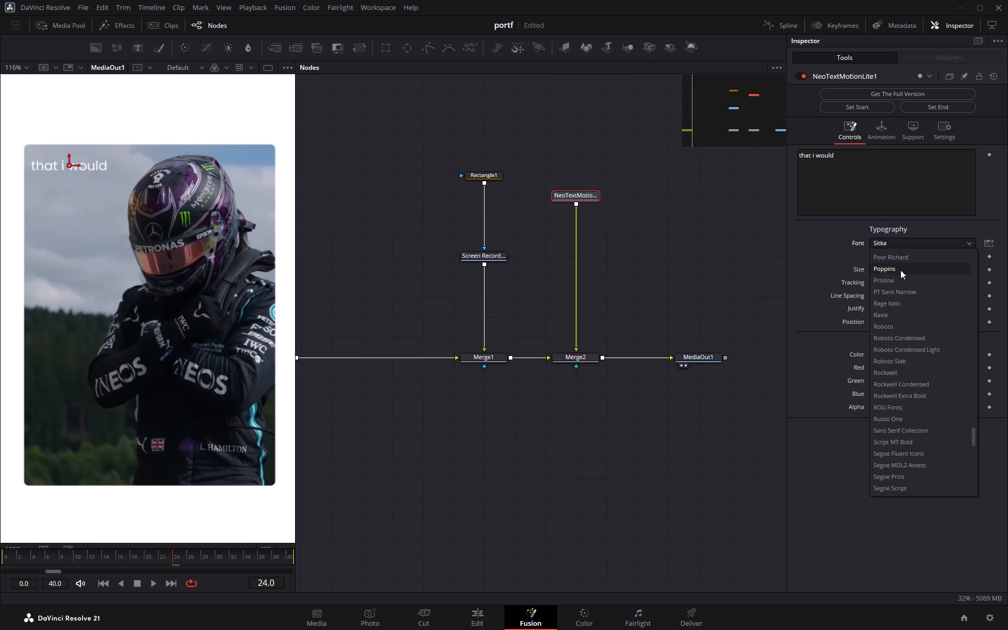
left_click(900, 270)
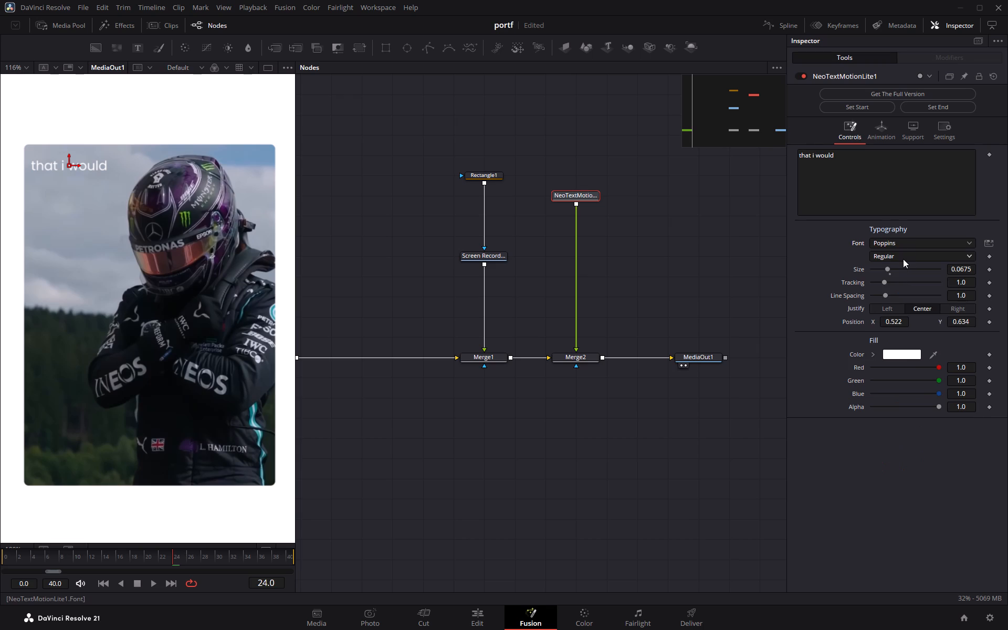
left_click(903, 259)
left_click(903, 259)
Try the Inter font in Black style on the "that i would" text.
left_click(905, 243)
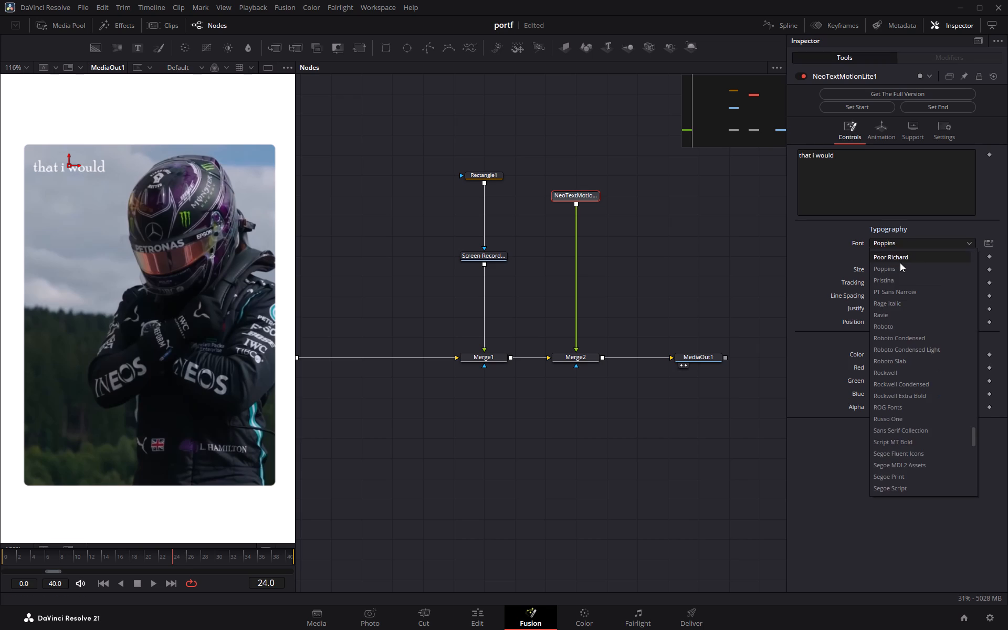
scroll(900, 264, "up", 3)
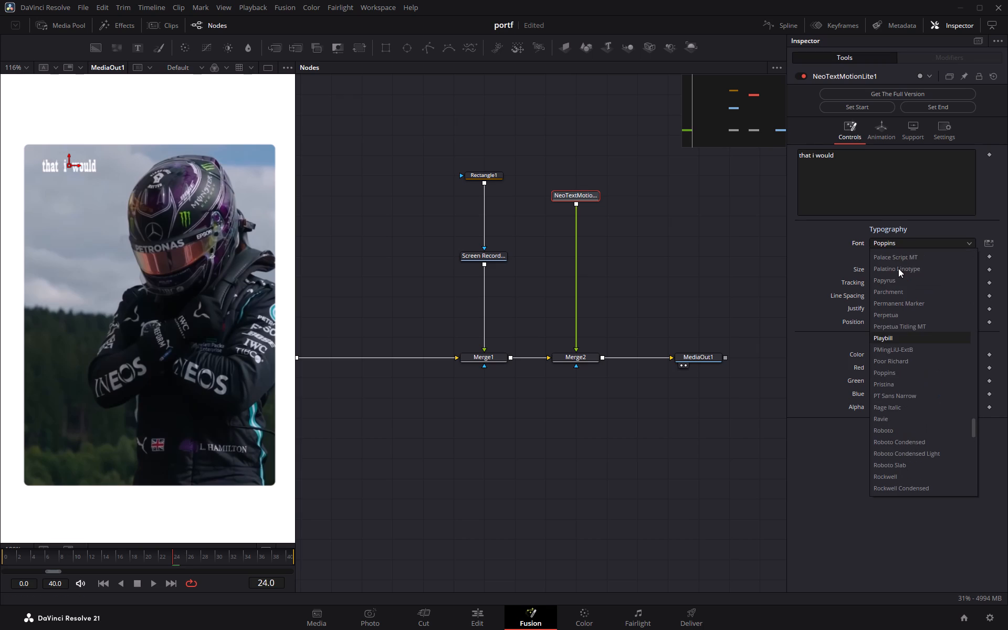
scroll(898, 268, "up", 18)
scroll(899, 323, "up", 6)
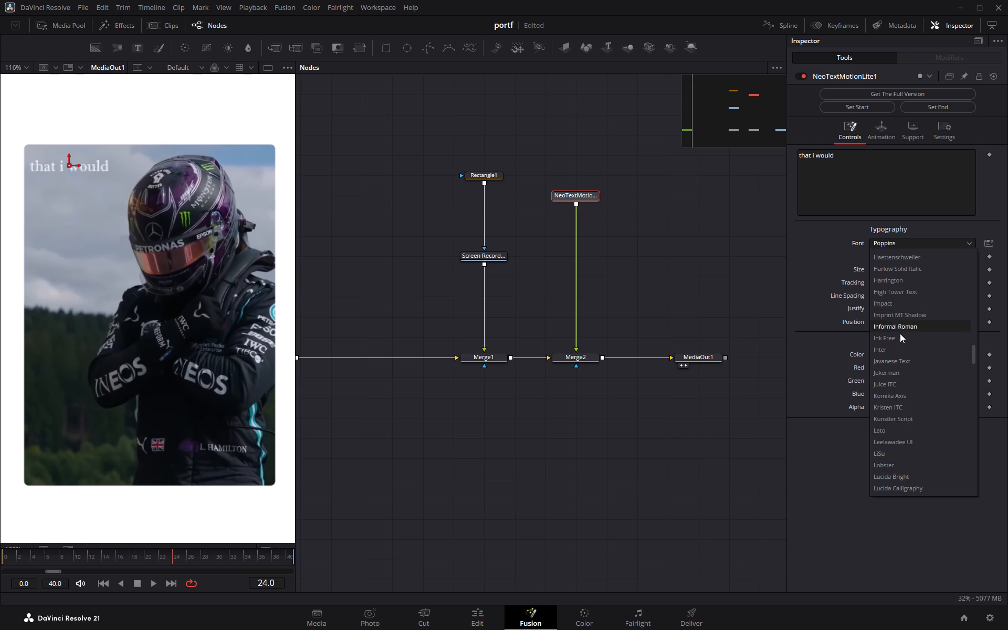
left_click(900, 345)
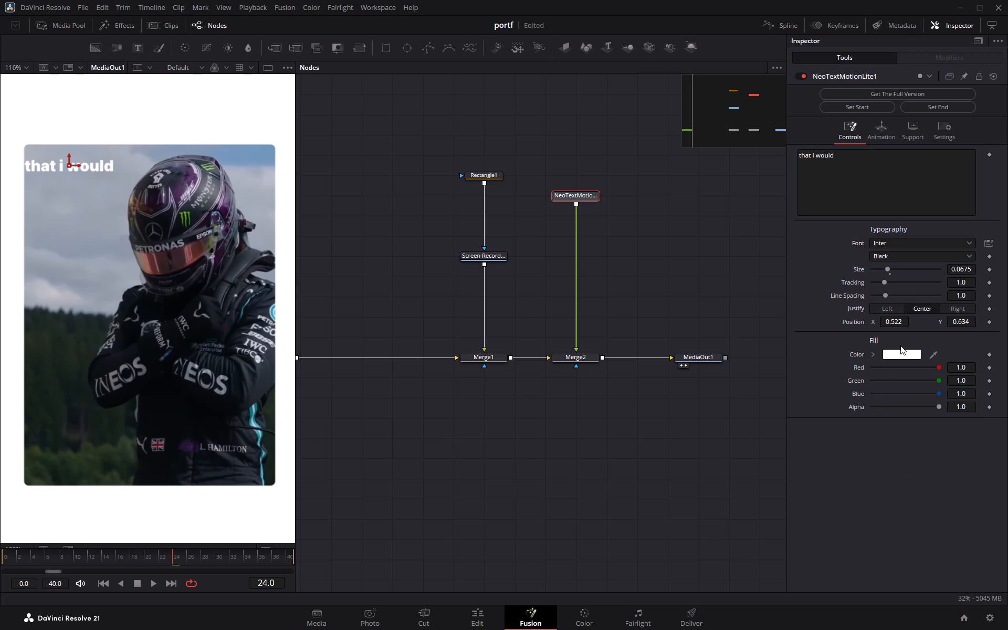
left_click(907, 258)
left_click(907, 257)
Set the "that i would" text's font to Garamond Regular.
left_click(907, 242)
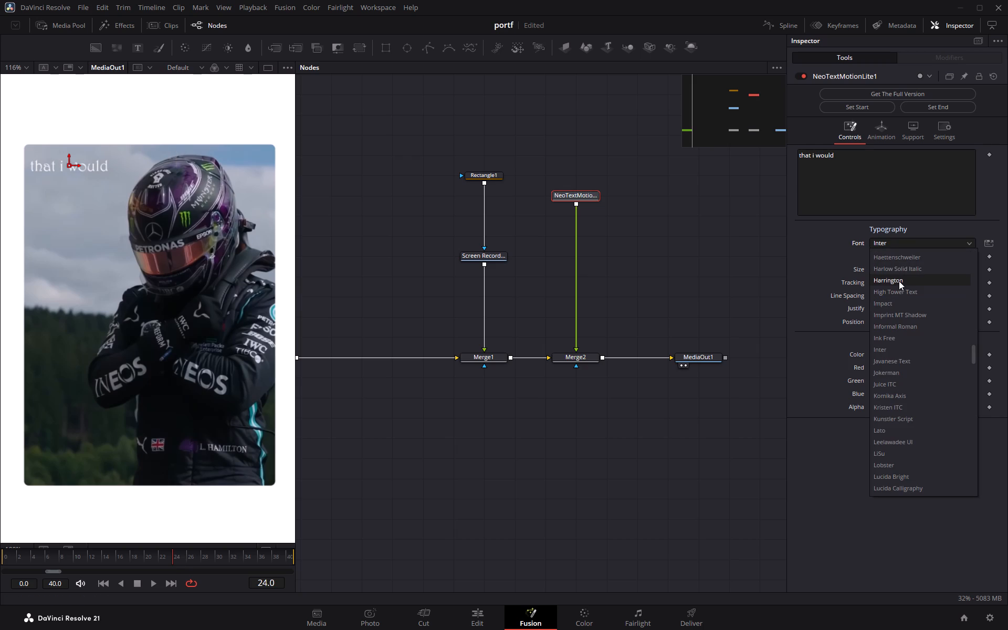
scroll(899, 268, "up", 4)
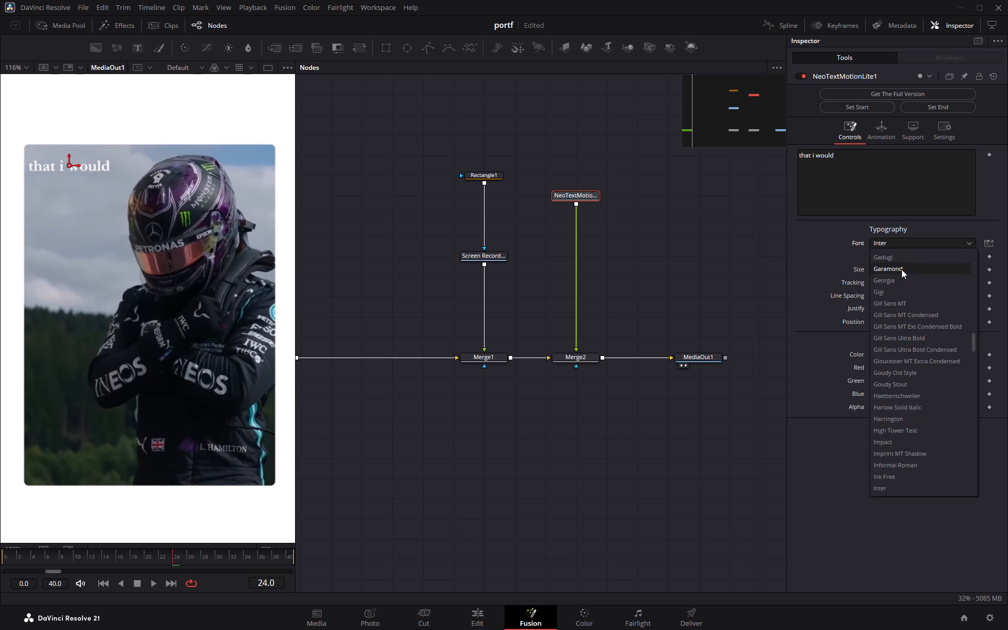
left_click(901, 268)
left_click(904, 253)
left_click(902, 268)
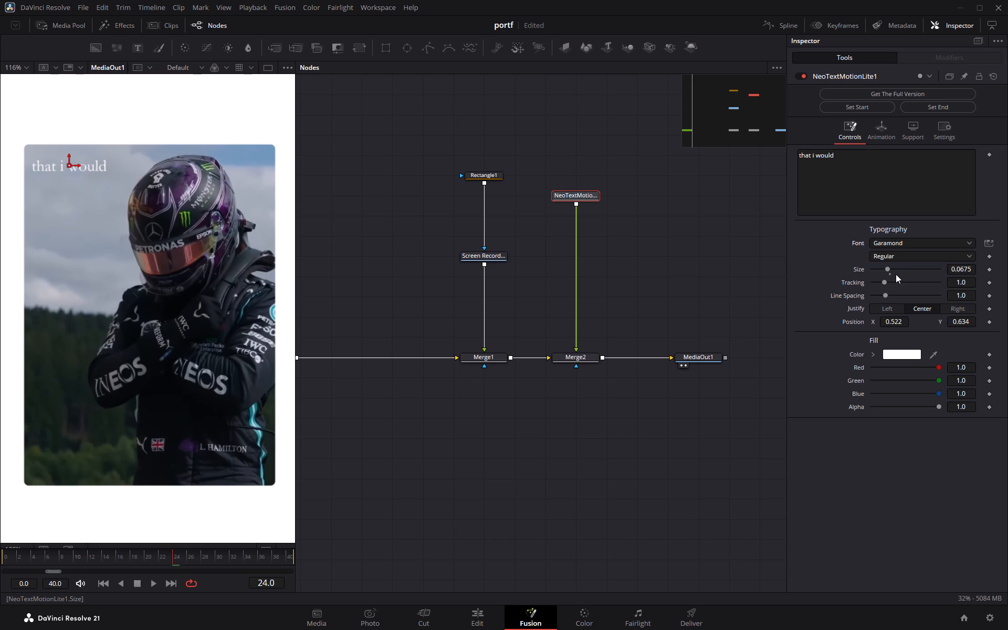
Lower the Garamond text slightly to Position Y 0.626 and tighten its tracking to 0.901.
left_click_drag(172, 555, 151, 555)
left_click_drag(151, 555, 140, 552)
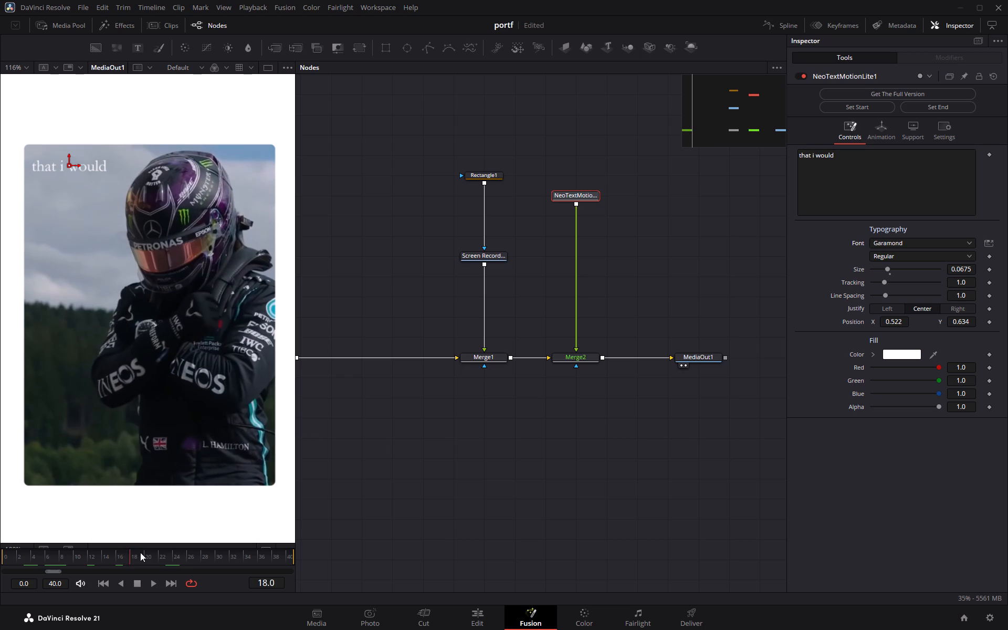
left_click_drag(140, 552, 120, 556)
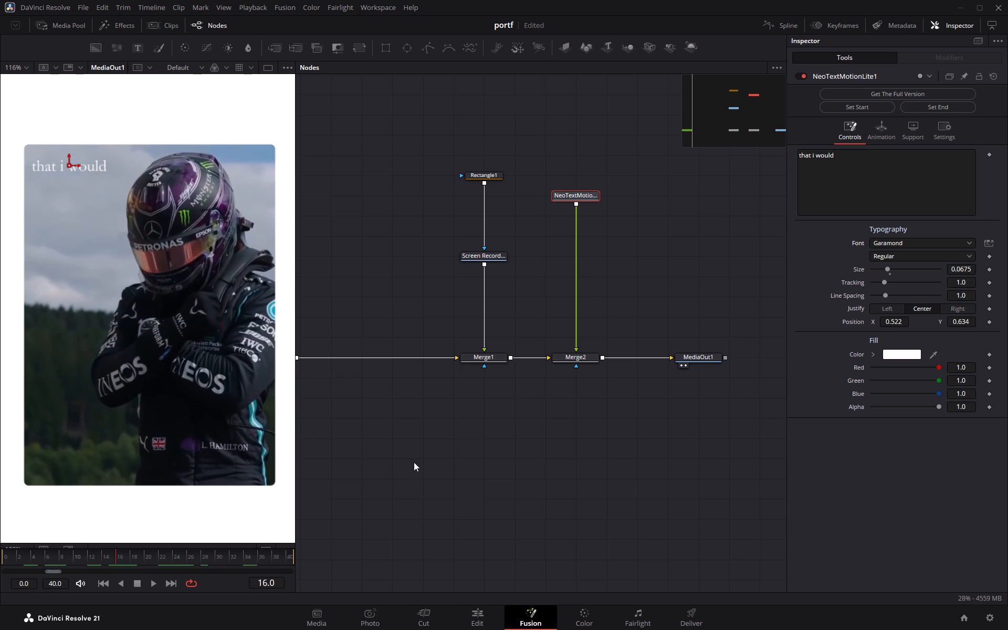
left_click(958, 318)
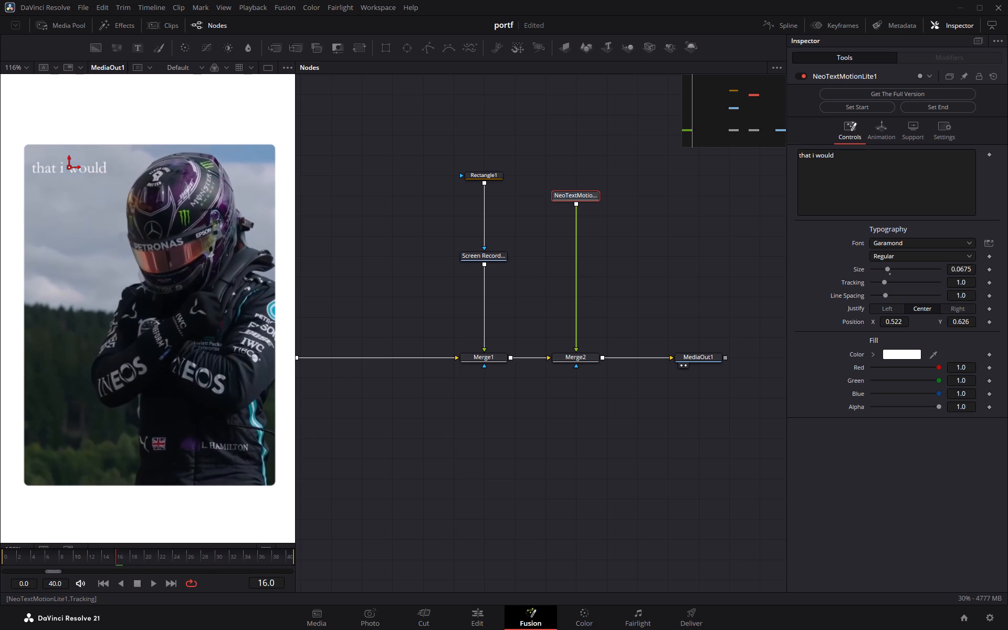
left_click_drag(968, 280, 916, 281)
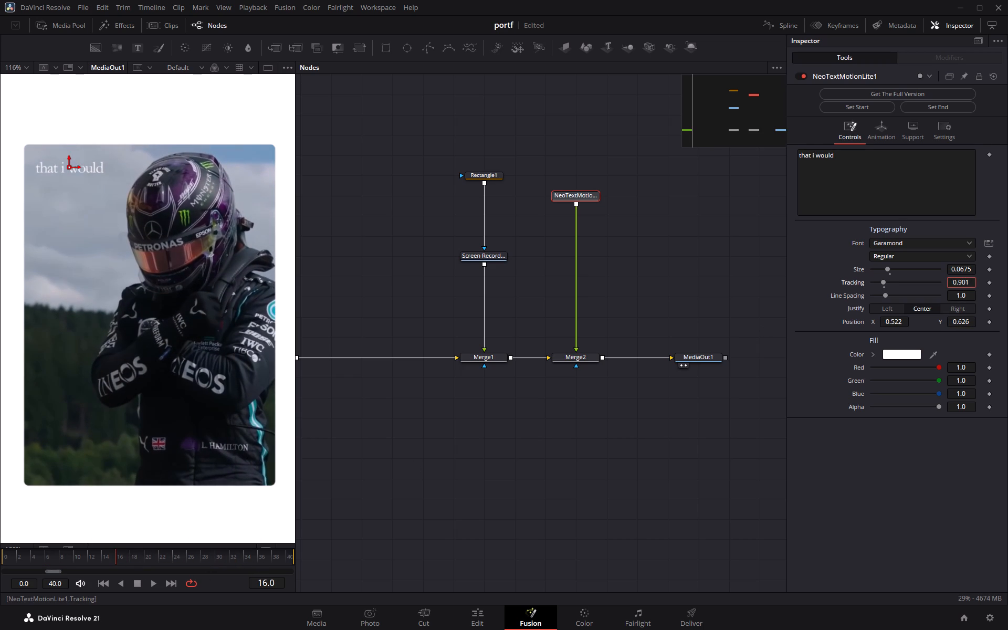
left_click_drag(916, 281, 916, 282)
Set the text's animation to run by Word and scrub back to frame 0 to check it.
left_click(885, 130)
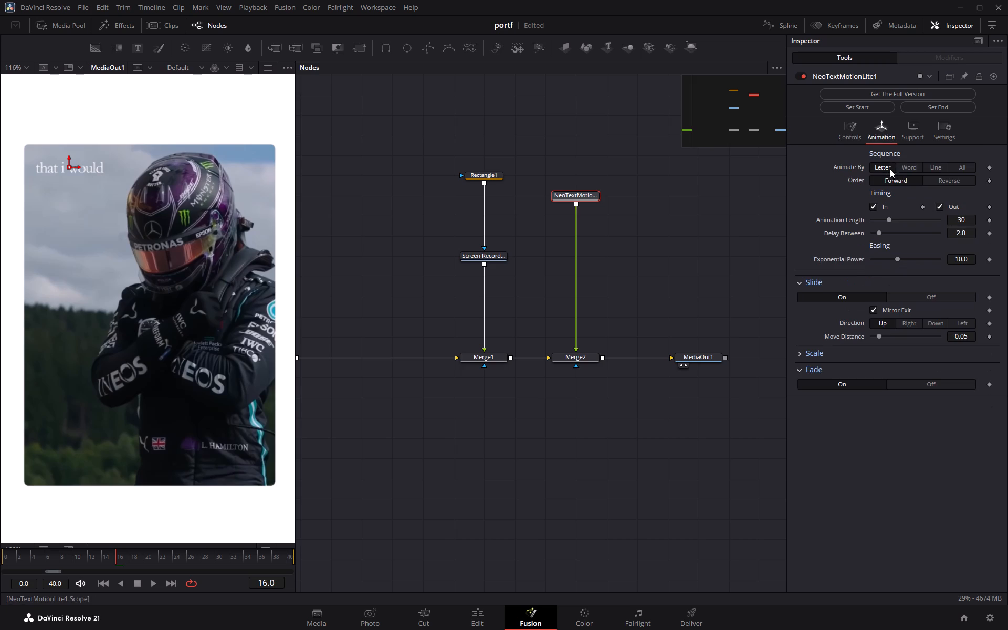
left_click(905, 169)
left_click_drag(101, 555, 41, 561)
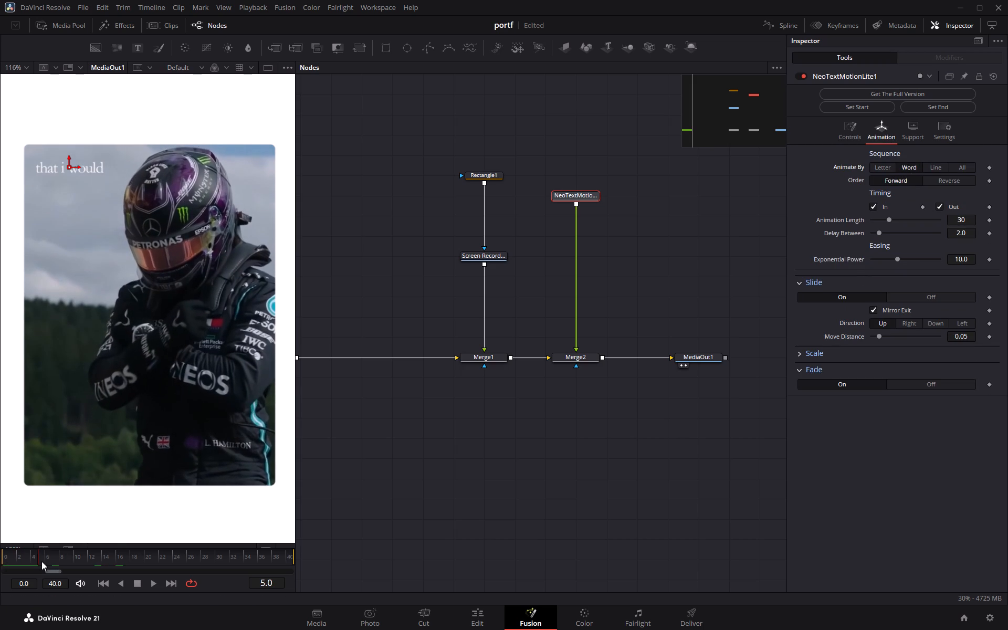
left_click_drag(41, 561, 0, 559)
Check the clip on the Edit timeline around 01:00:11:16, and reopen its composition in Fusion.
left_click(466, 620)
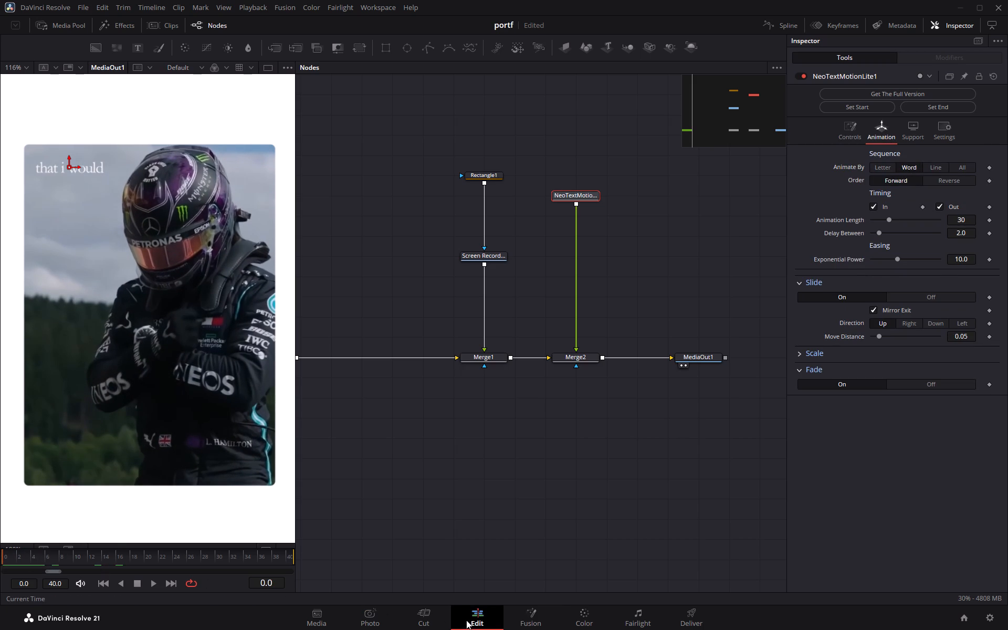
left_click_drag(228, 308, 235, 310)
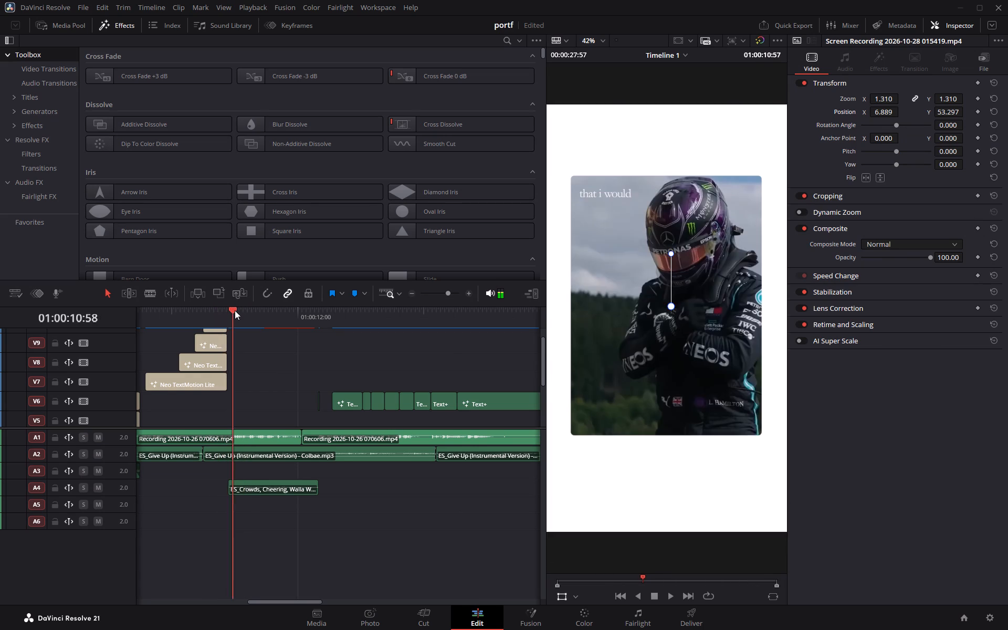
left_click_drag(235, 310, 252, 310)
scroll(258, 418, "down", 2)
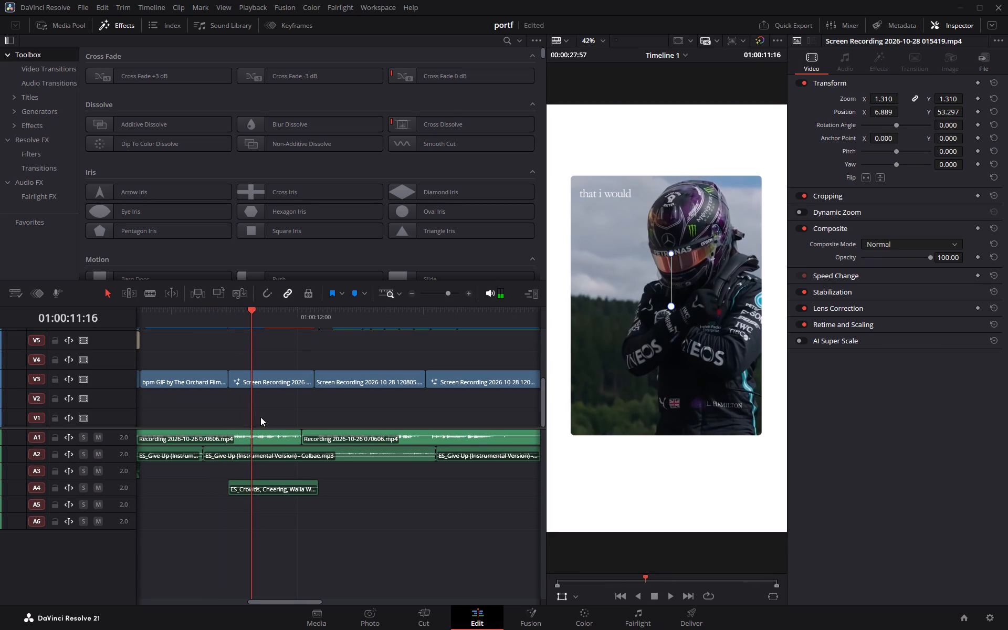
right_click(261, 382)
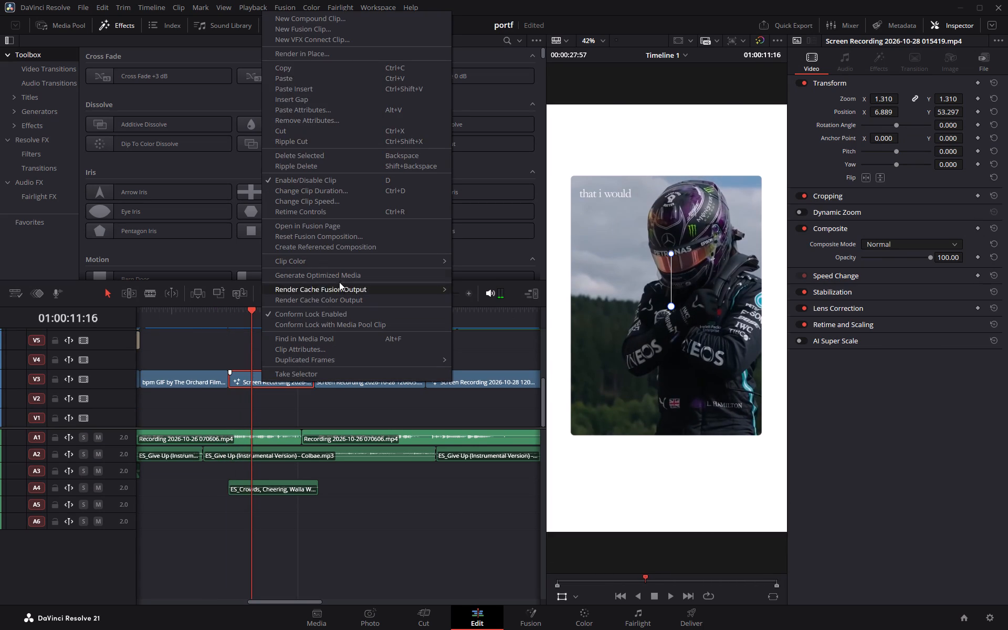
left_click(332, 225)
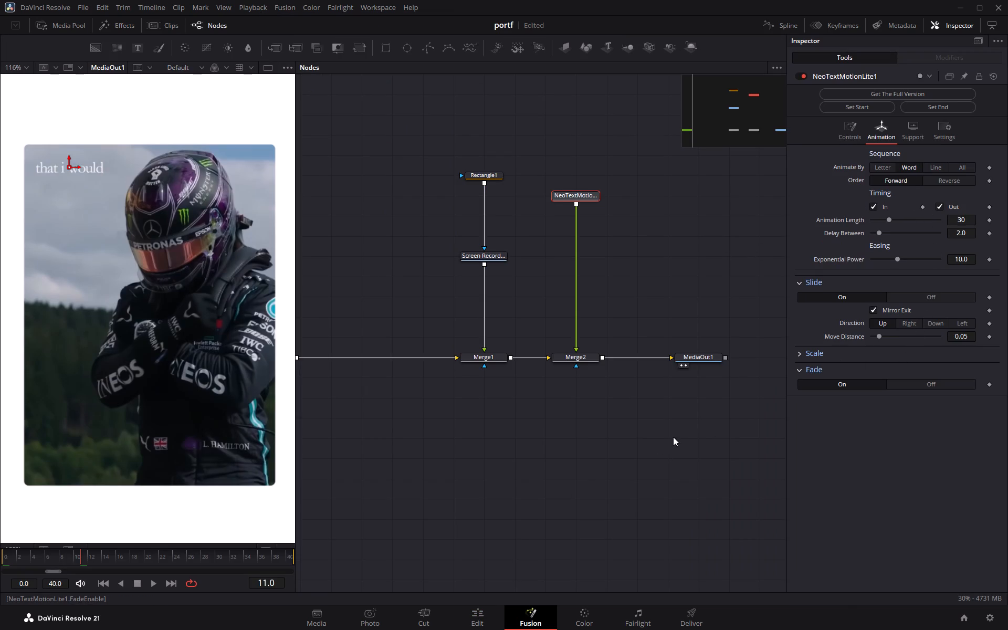
Set the "that i would" text animation's start at frame 0 and scrub through the first frames to check it.
left_click_drag(78, 556, 0, 552)
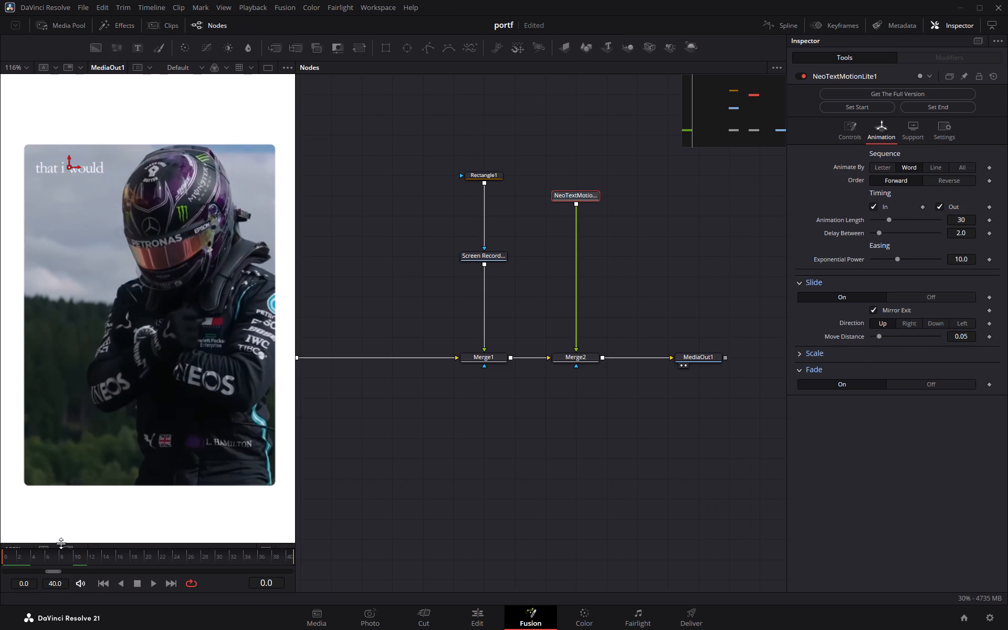
left_click(855, 107)
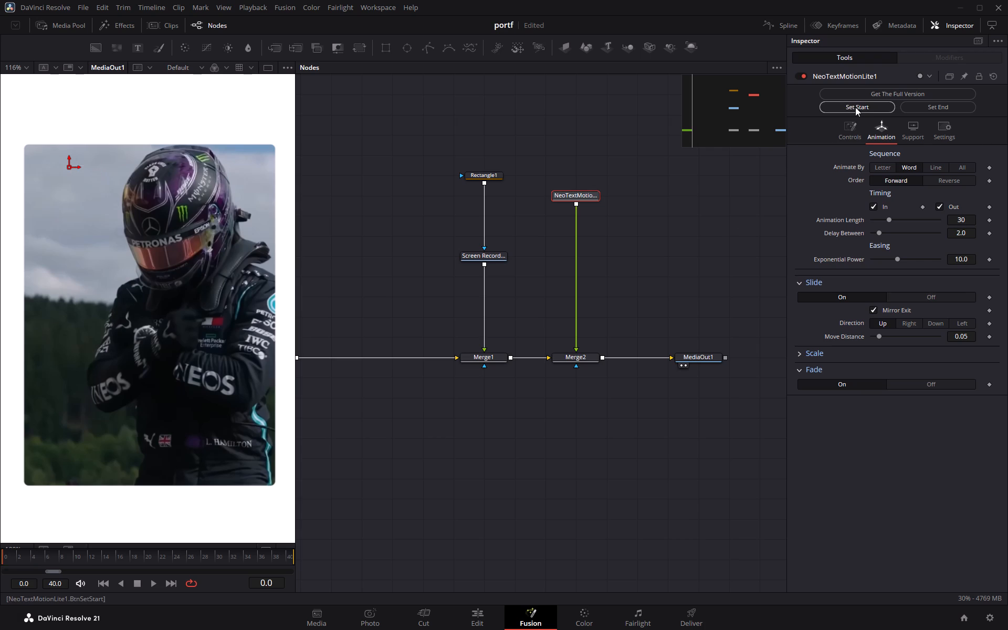
left_click_drag(8, 557, 14, 557)
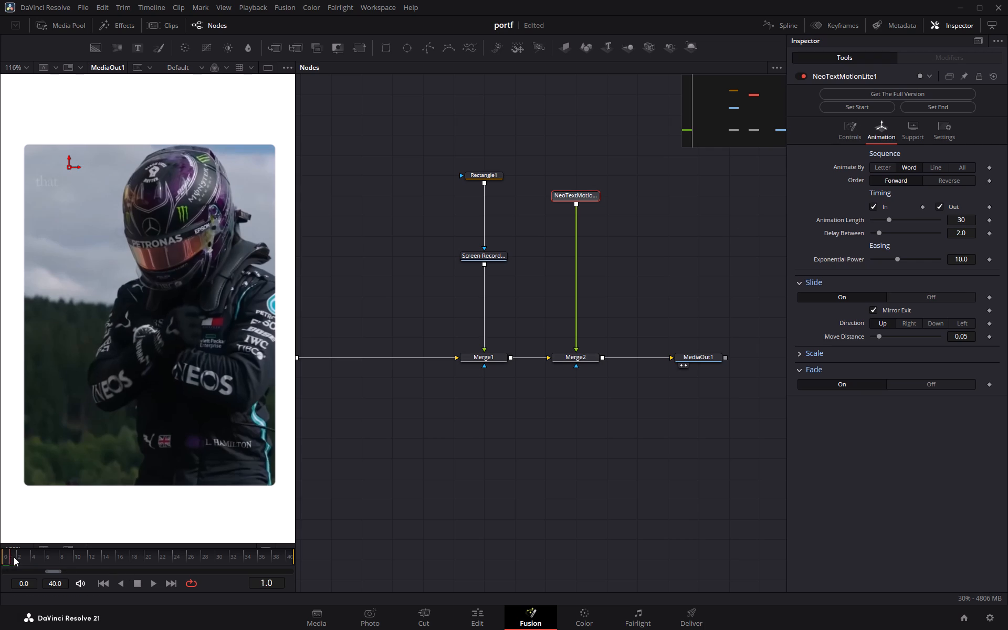
left_click_drag(14, 557, 79, 554)
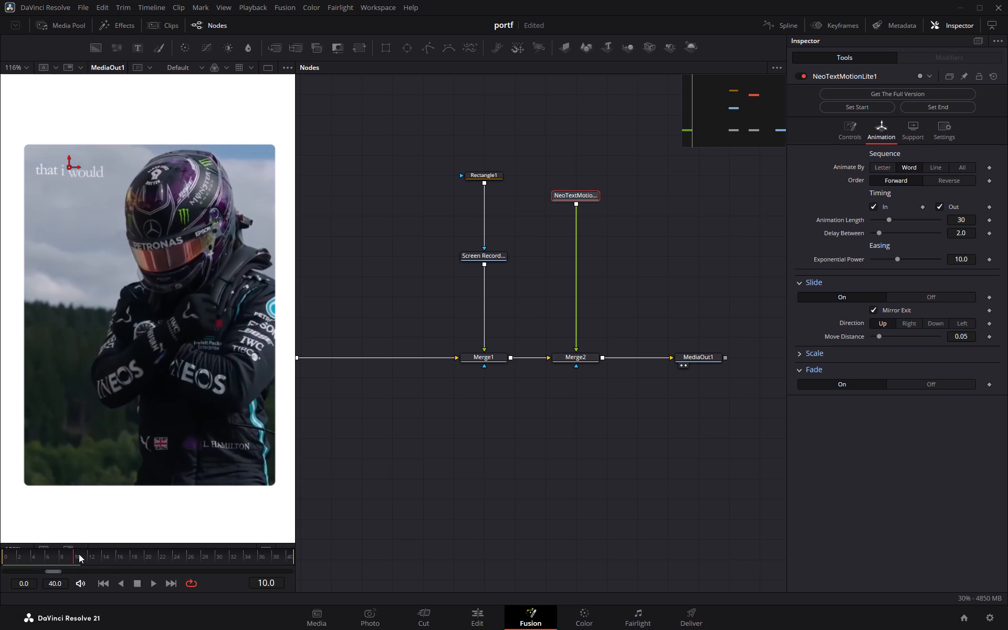
left_click_drag(79, 554, 50, 555)
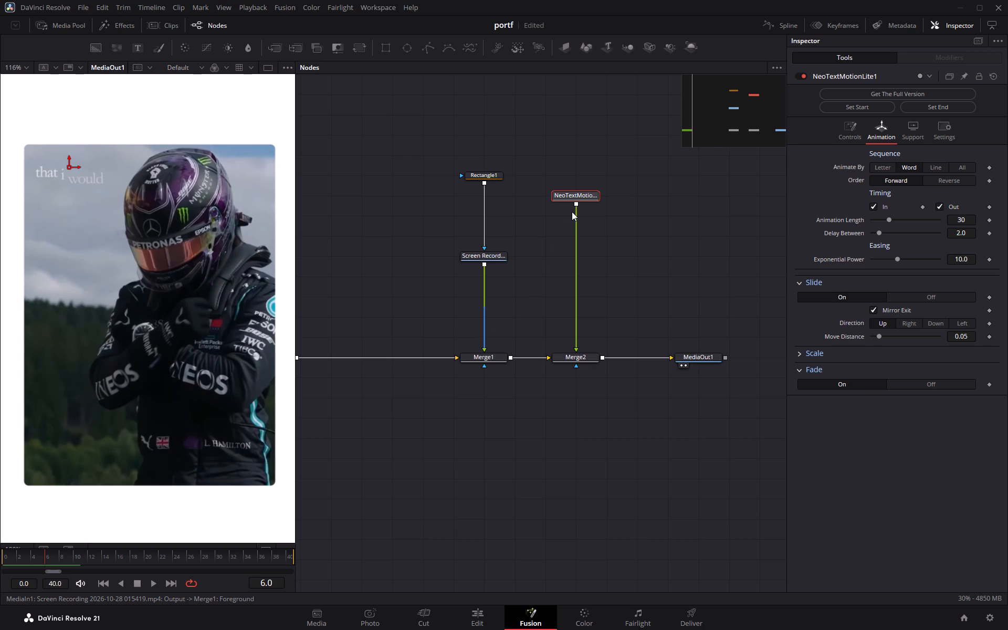
Duplicate the "that i would" NeoTextMotionLite1 node beside the original.
left_click(583, 199)
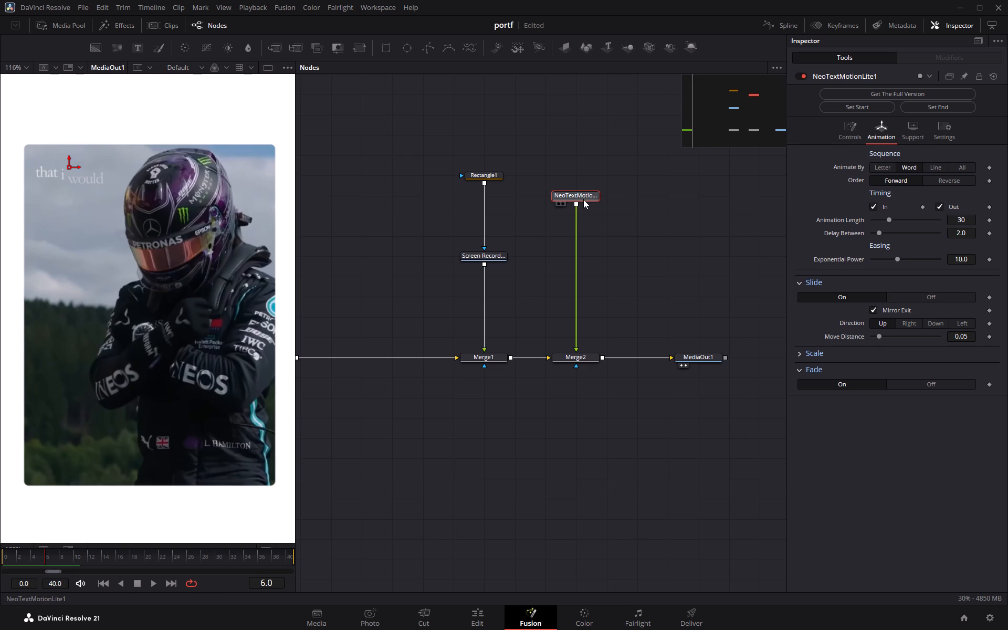
key("ctrl+c")
key("ctrl+c")
key("ctrl+c")
key("ctrl+c")
left_click(652, 197)
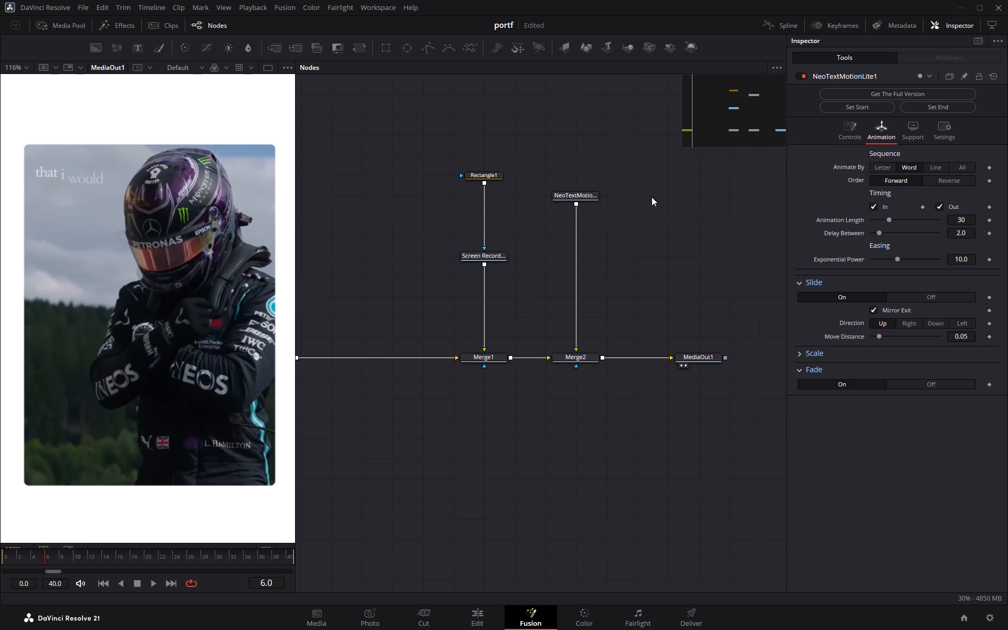
key("ctrl+v")
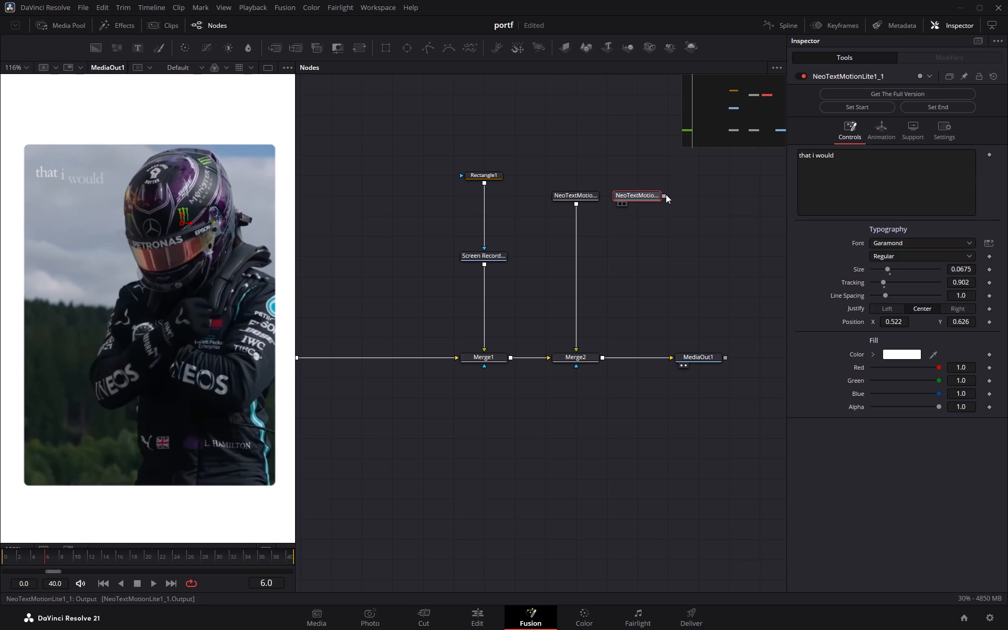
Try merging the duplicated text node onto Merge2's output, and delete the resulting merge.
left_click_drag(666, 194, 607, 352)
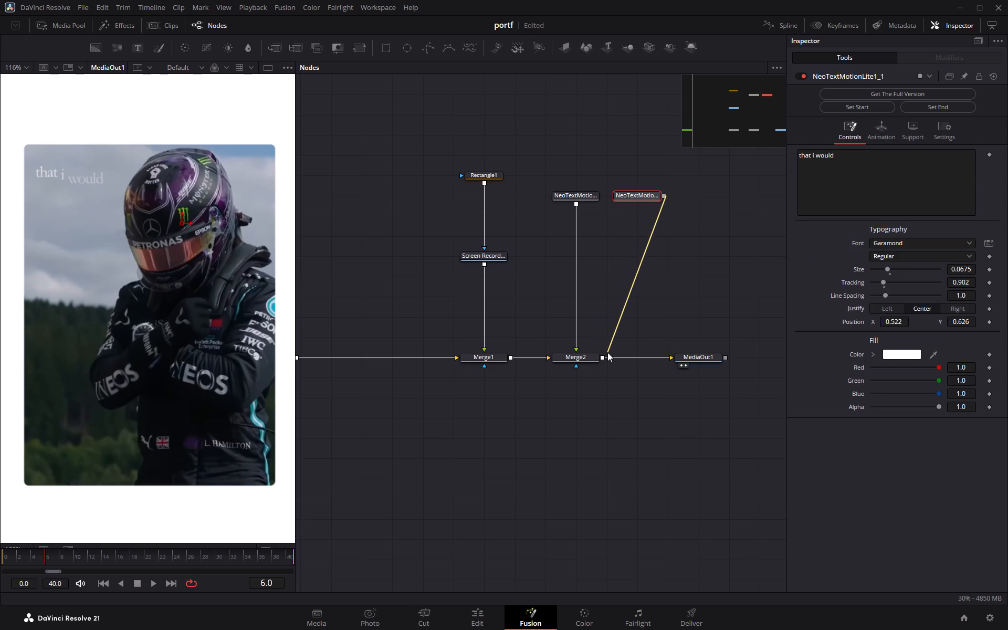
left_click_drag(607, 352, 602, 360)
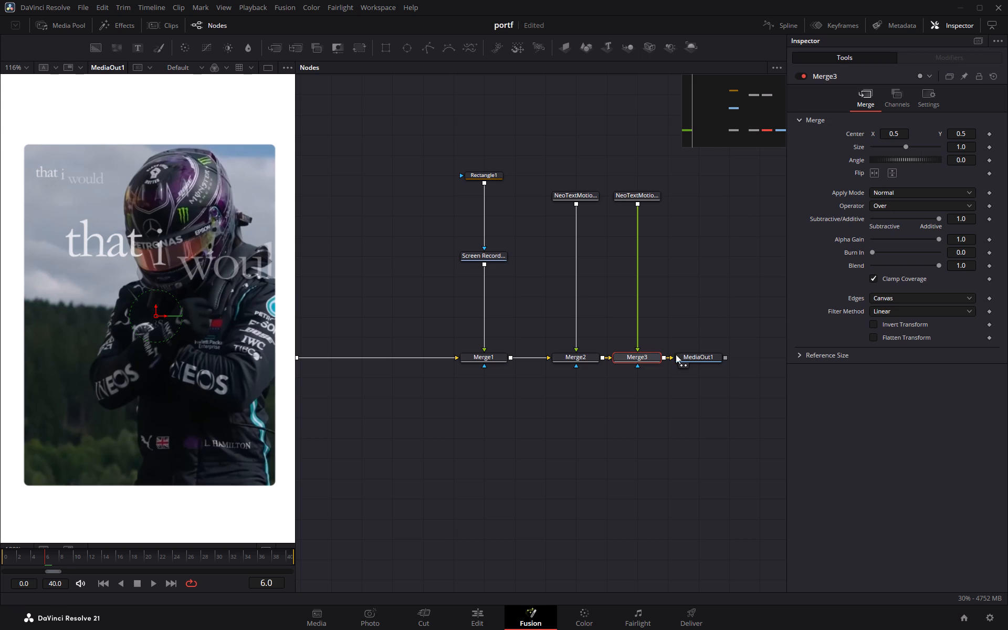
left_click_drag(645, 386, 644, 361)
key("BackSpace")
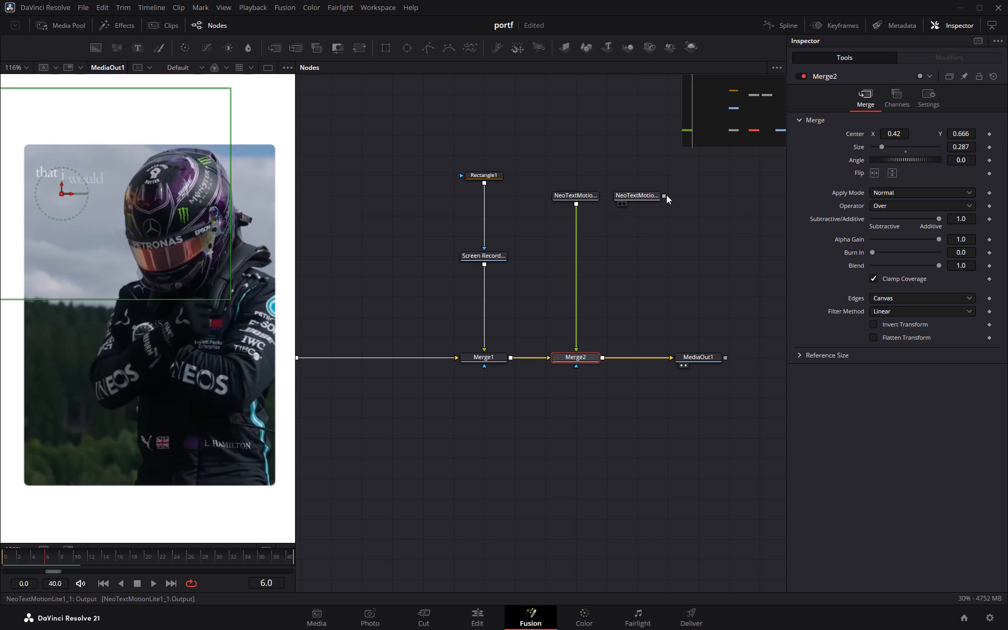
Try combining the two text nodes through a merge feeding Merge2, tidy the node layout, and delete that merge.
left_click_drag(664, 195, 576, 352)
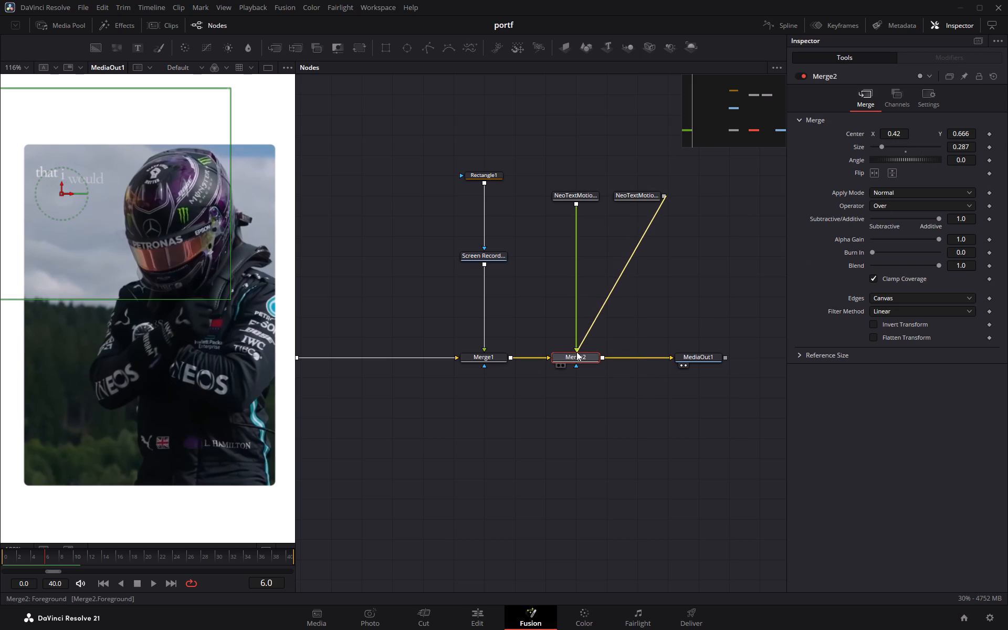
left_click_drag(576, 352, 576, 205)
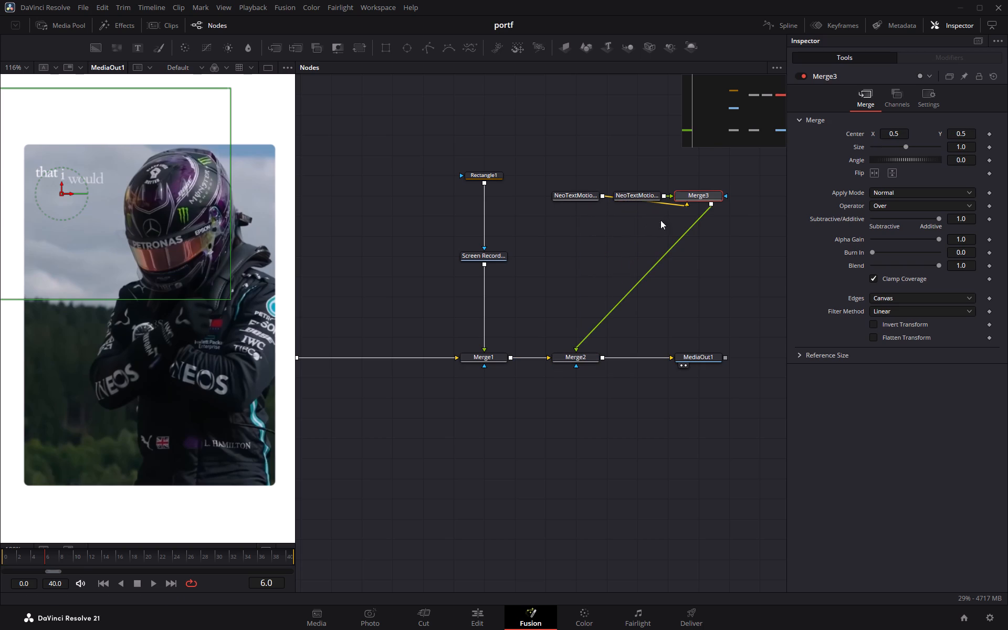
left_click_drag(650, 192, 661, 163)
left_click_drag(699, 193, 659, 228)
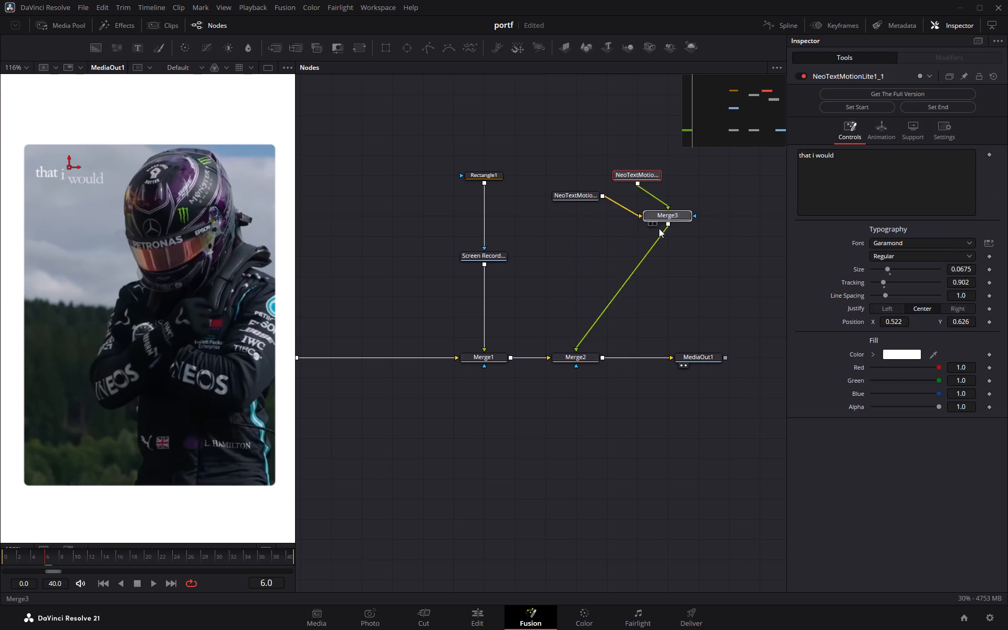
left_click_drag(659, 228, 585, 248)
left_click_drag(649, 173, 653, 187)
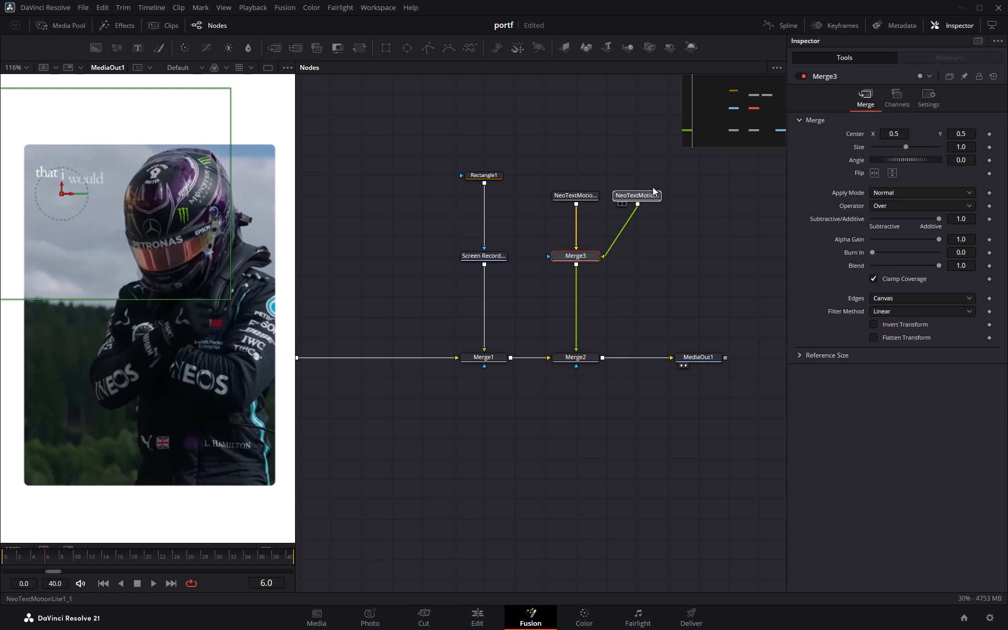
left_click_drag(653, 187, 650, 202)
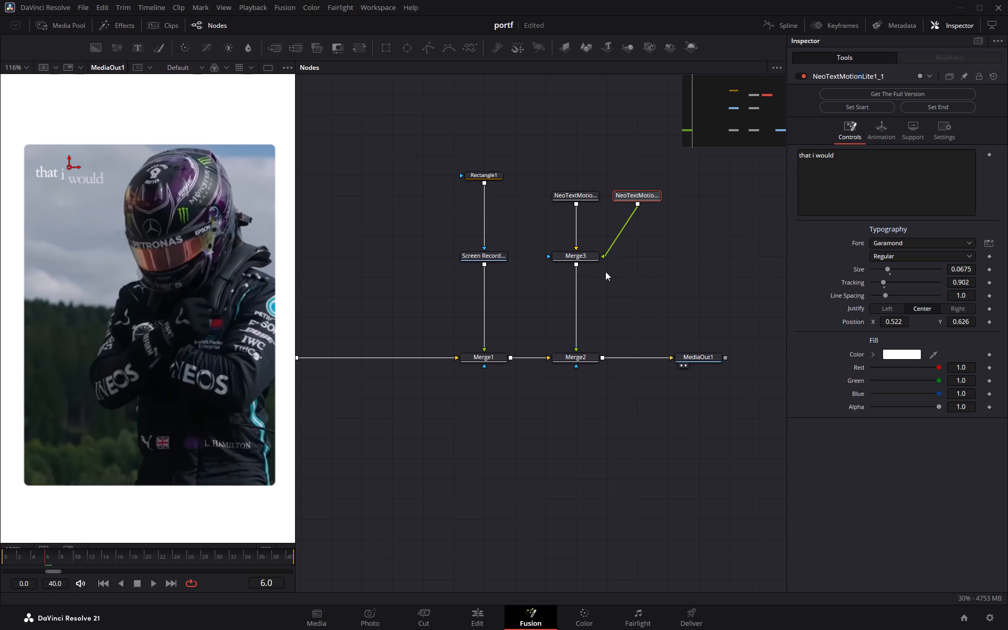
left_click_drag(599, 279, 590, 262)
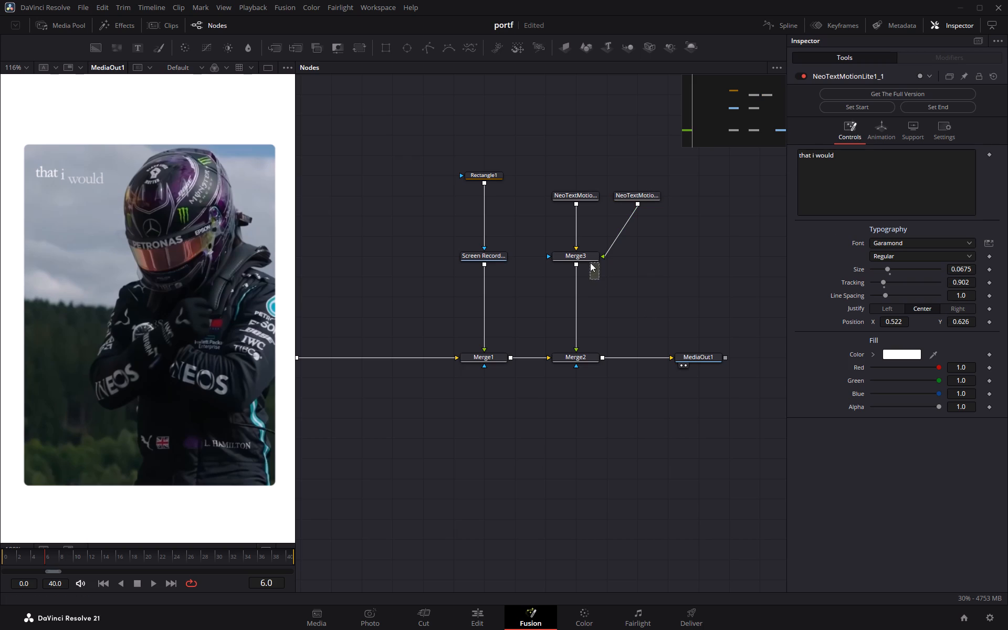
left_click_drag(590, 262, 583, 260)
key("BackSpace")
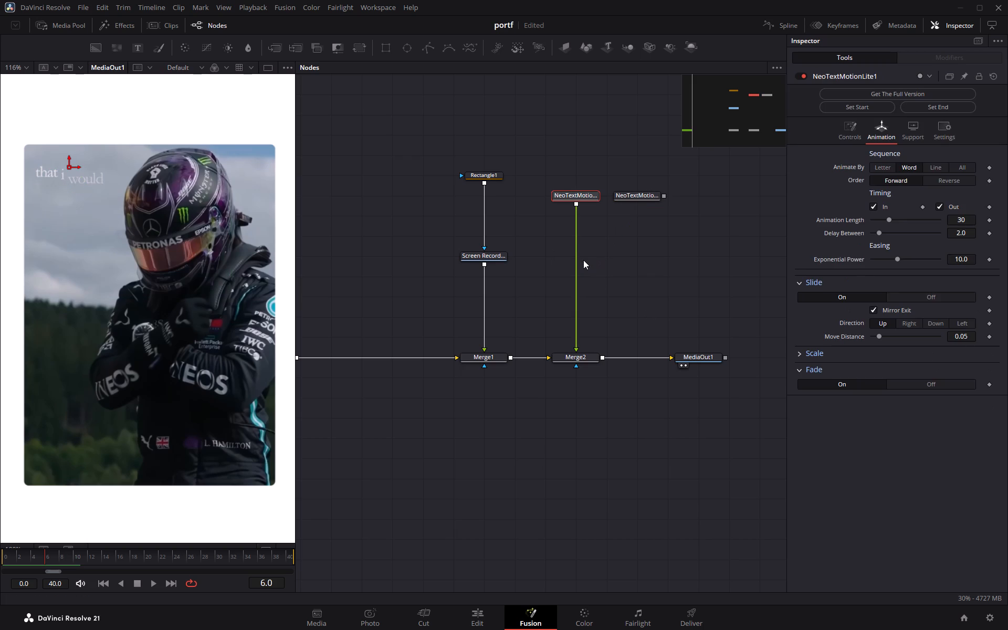
Replace Merge2 with a MultiMerge node between Merge1 and MediaOut1, and connect the original text node to it.
left_click_drag(297, 49, 576, 379)
left_click_drag(576, 379, 573, 385)
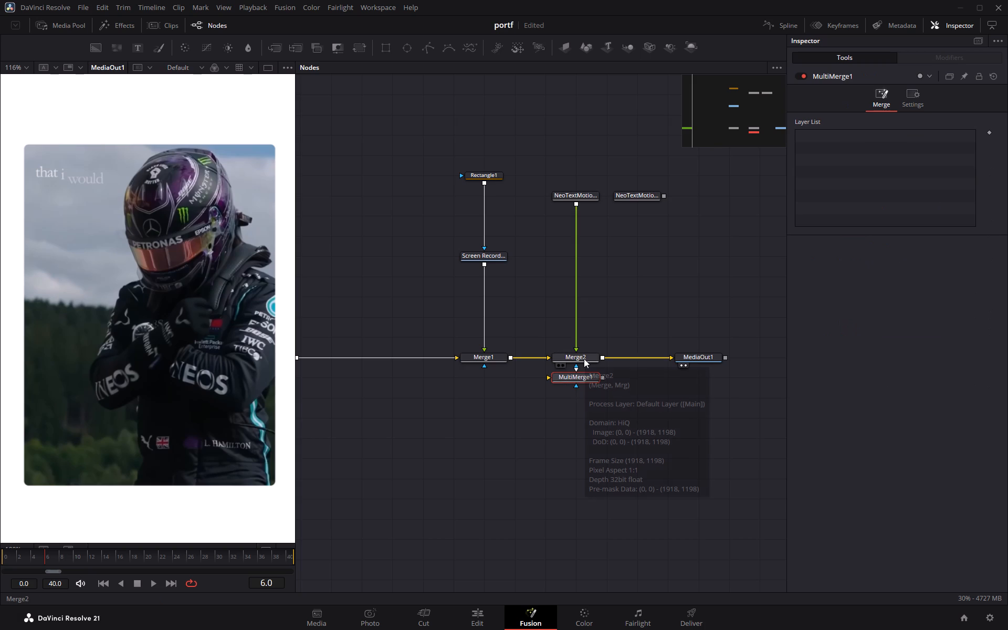
left_click(584, 359)
key("BackSpace")
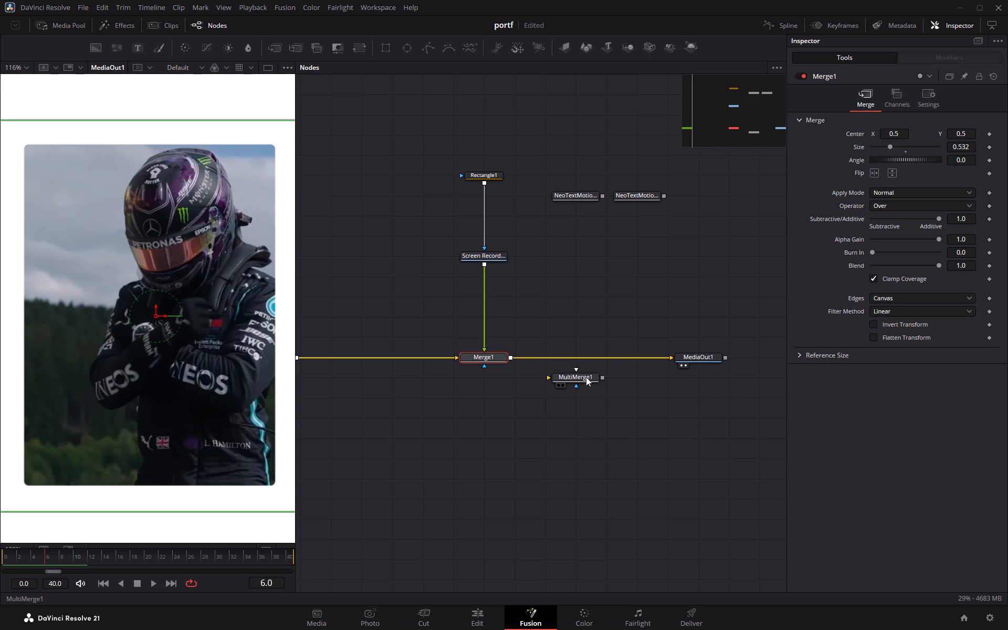
left_click_drag(585, 379, 584, 362)
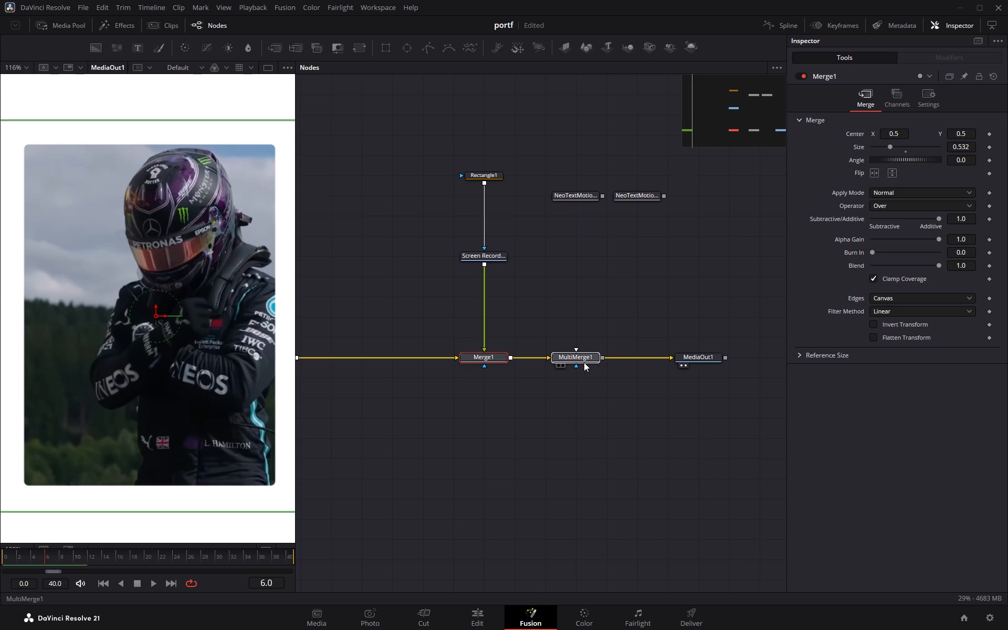
left_click_drag(584, 362, 574, 357)
left_click_drag(603, 197, 599, 255)
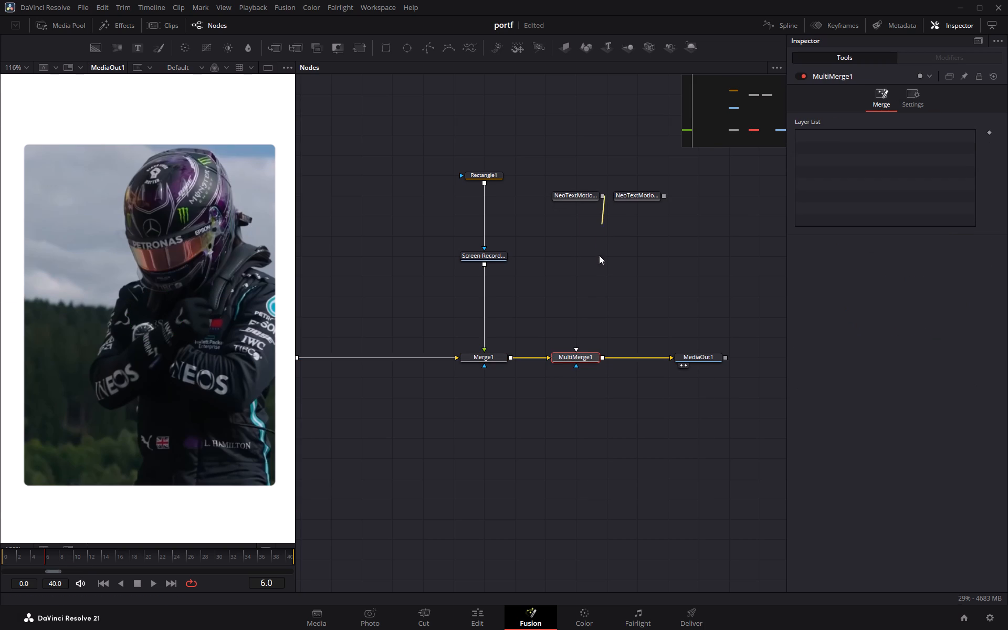
left_click_drag(599, 255, 578, 351)
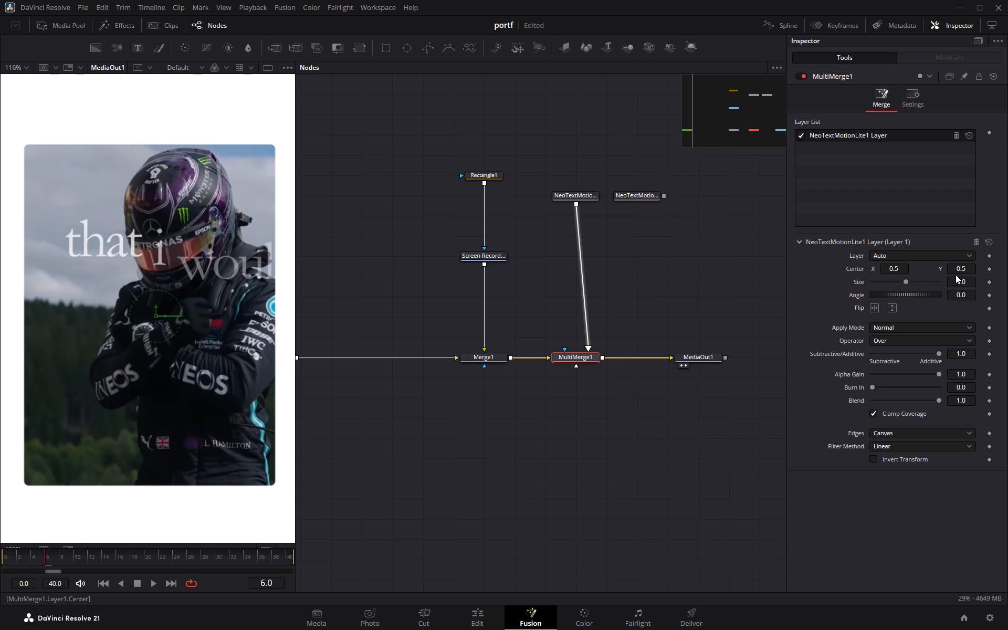
Shrink the "that i would" text to size 0.0225 and place it over the sky at X 0.432, Y 0.687.
left_click(588, 198)
left_click(852, 132)
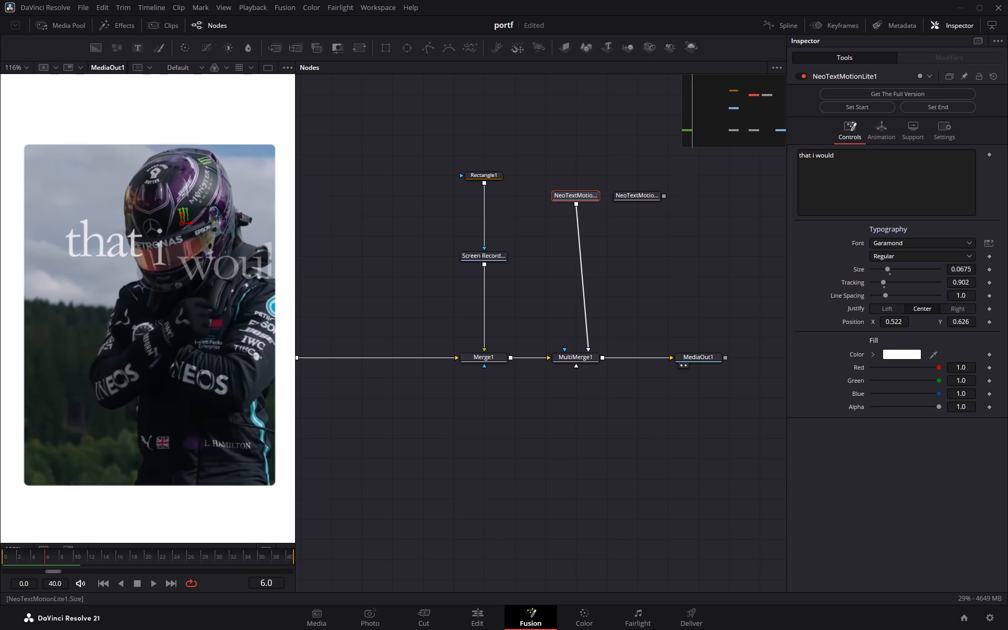
left_click_drag(969, 267, 802, 266)
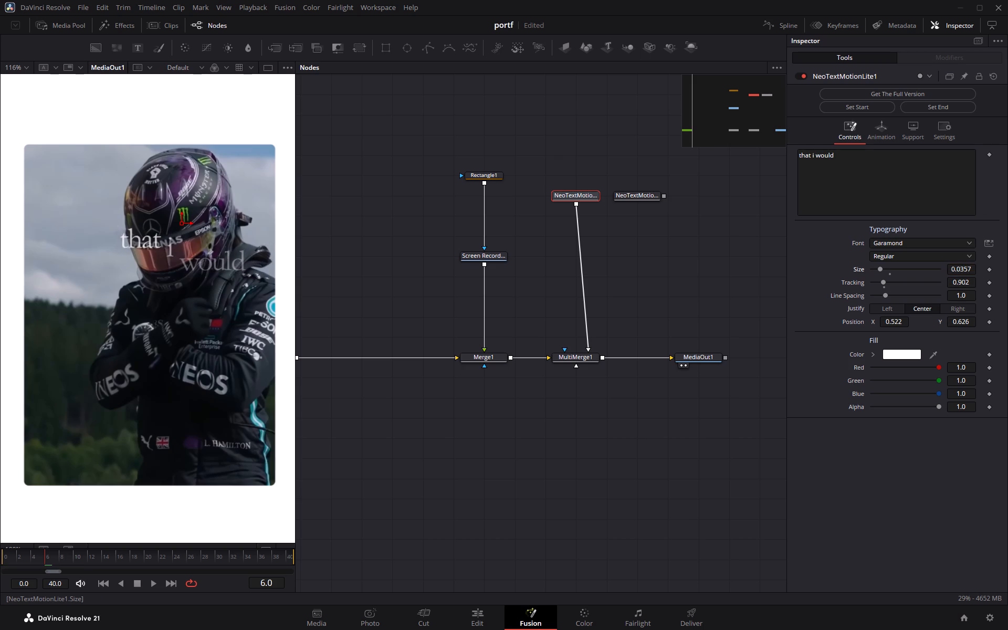
left_click_drag(139, 553, 161, 554)
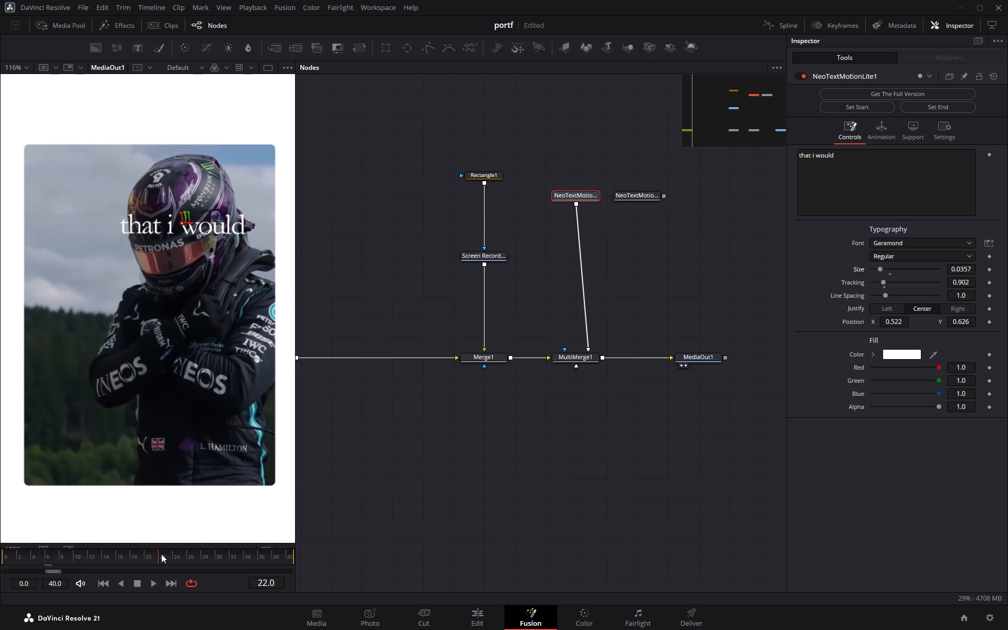
left_click_drag(161, 554, 163, 553)
left_click_drag(962, 267, 976, 269)
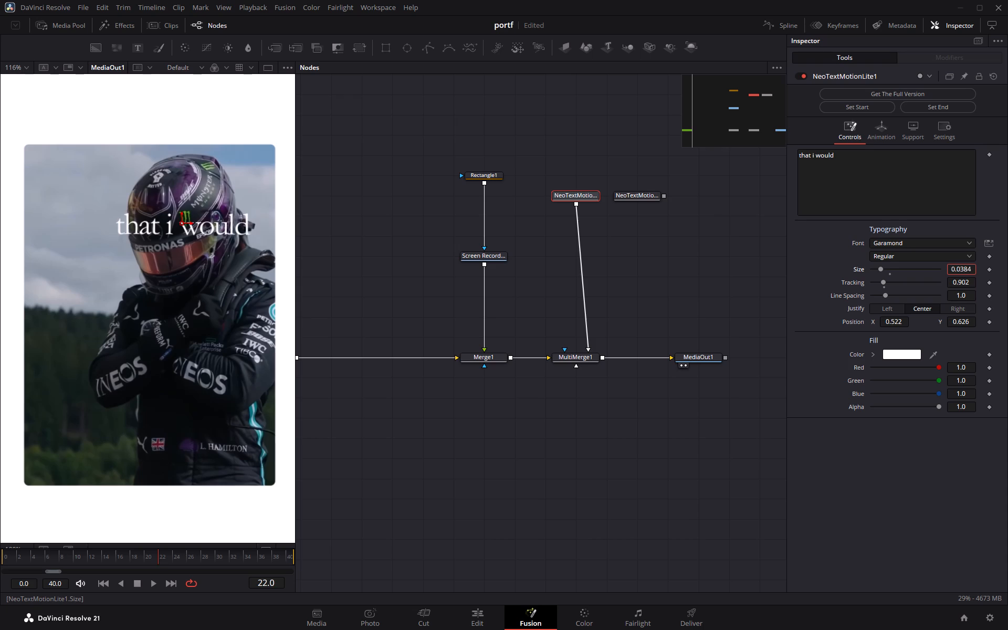
left_click_drag(976, 269, 904, 277)
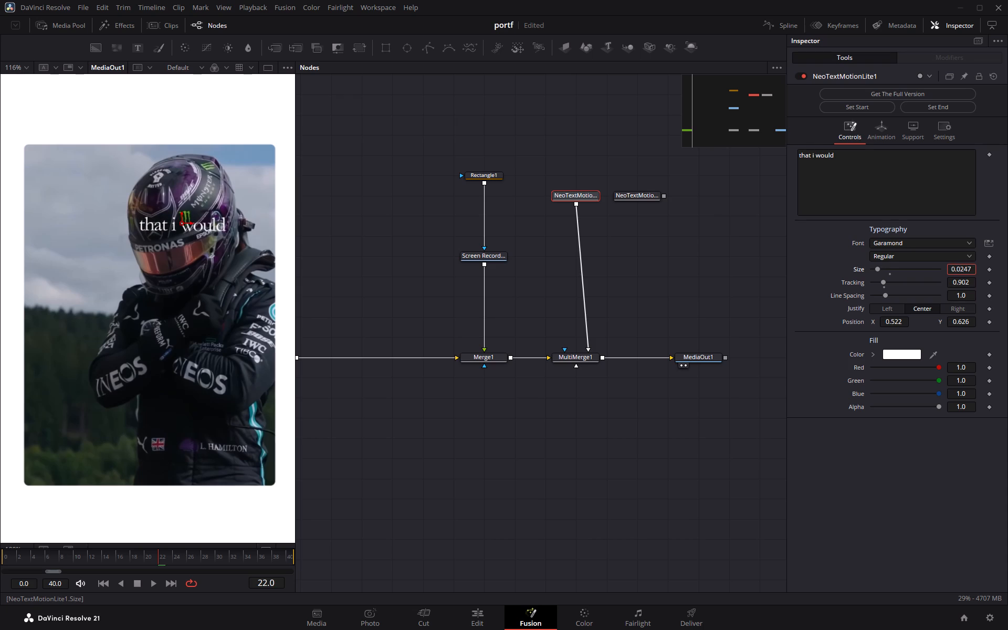
left_click_drag(904, 277, 896, 278)
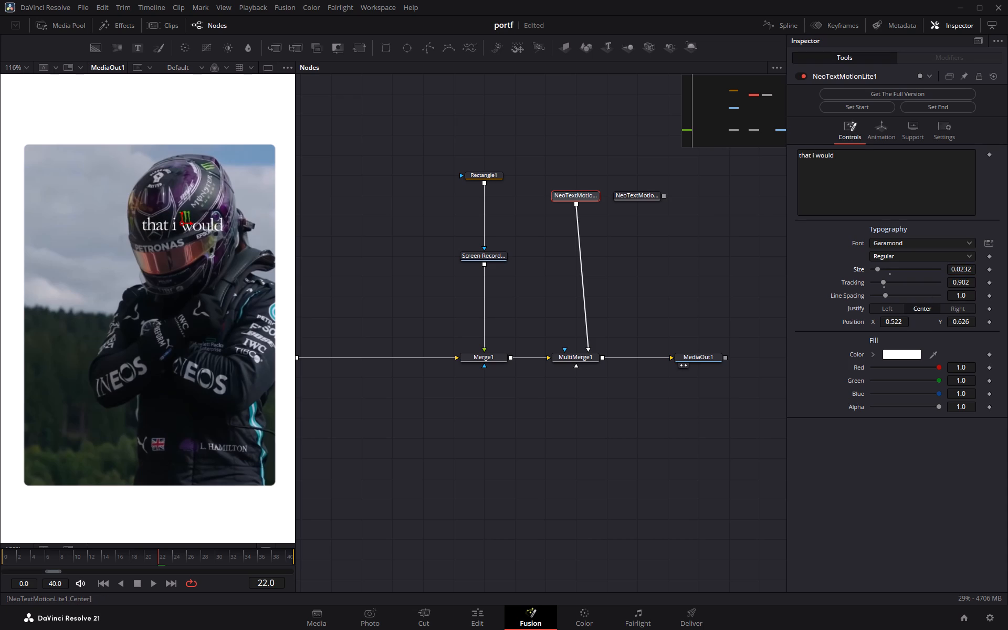
left_click_drag(899, 321, 855, 322)
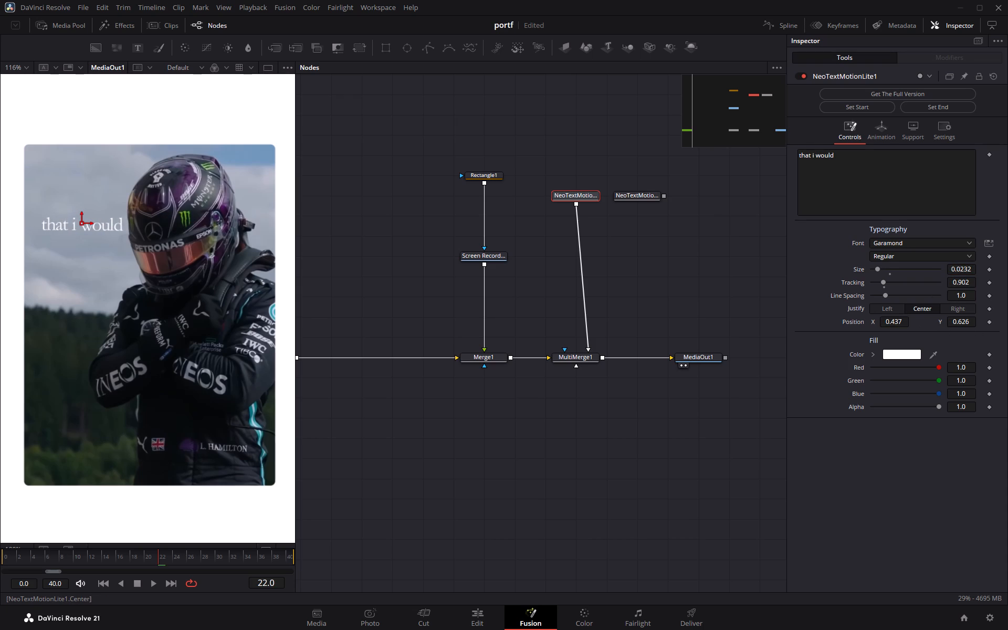
left_click_drag(958, 322, 990, 322)
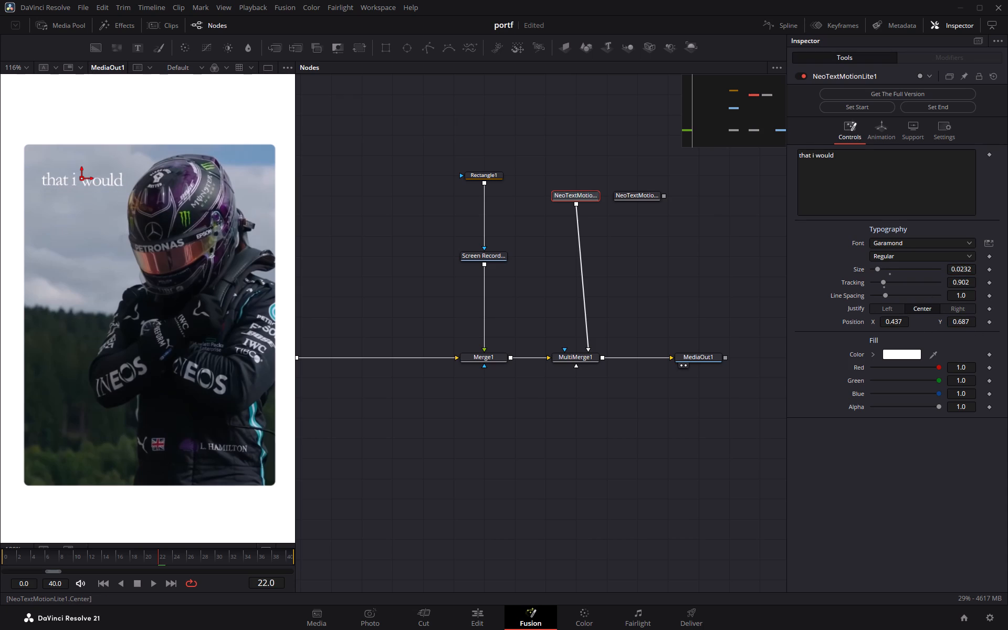
left_click(902, 322)
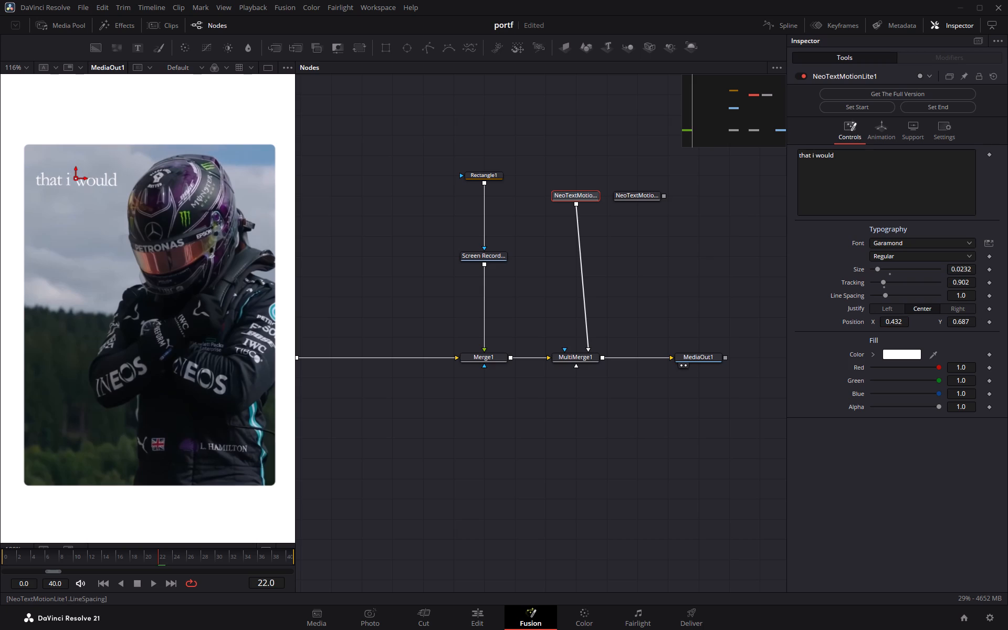
left_click(967, 267)
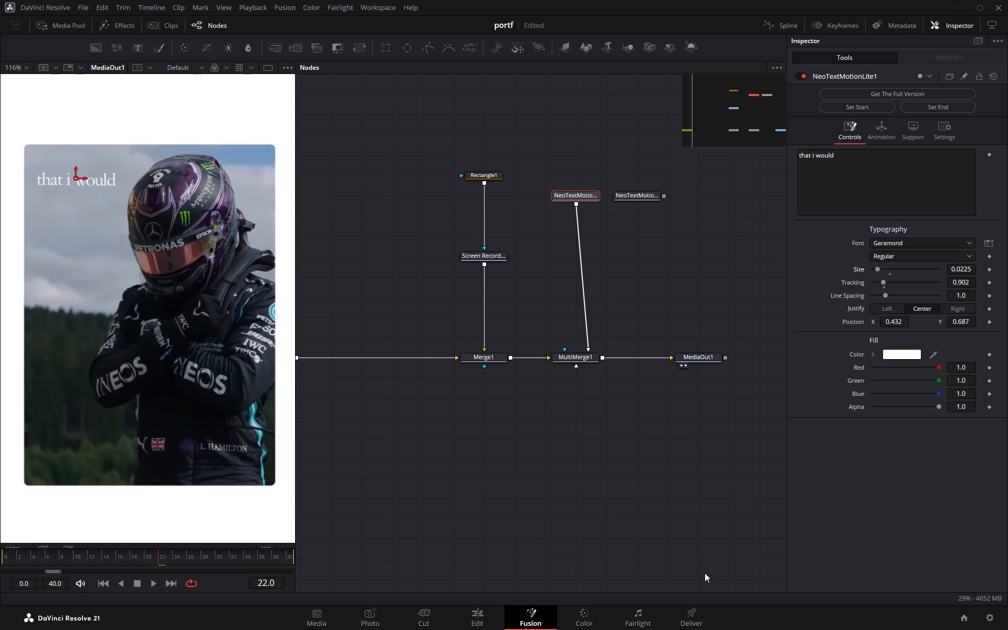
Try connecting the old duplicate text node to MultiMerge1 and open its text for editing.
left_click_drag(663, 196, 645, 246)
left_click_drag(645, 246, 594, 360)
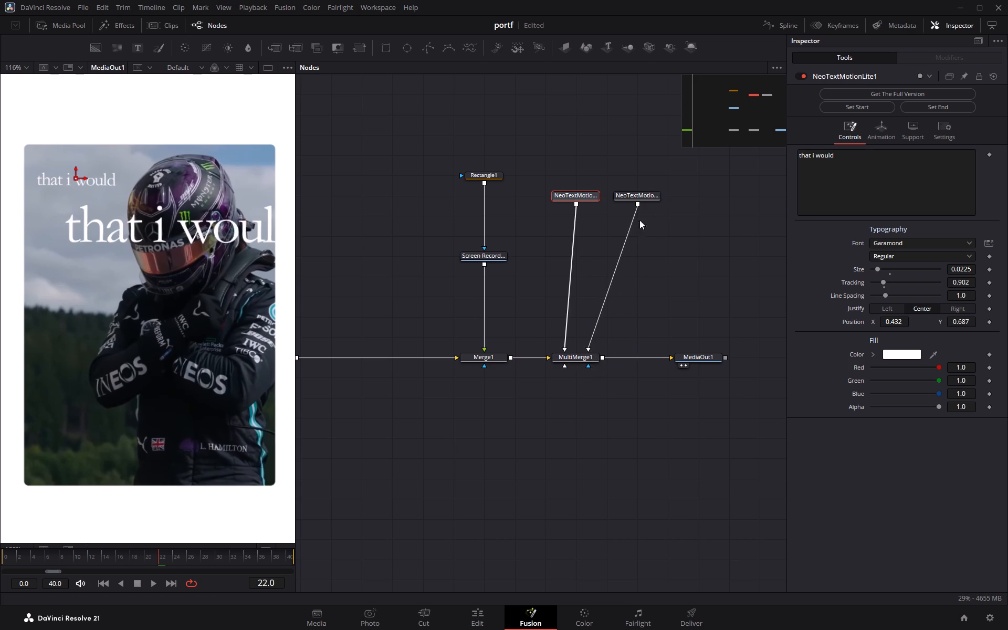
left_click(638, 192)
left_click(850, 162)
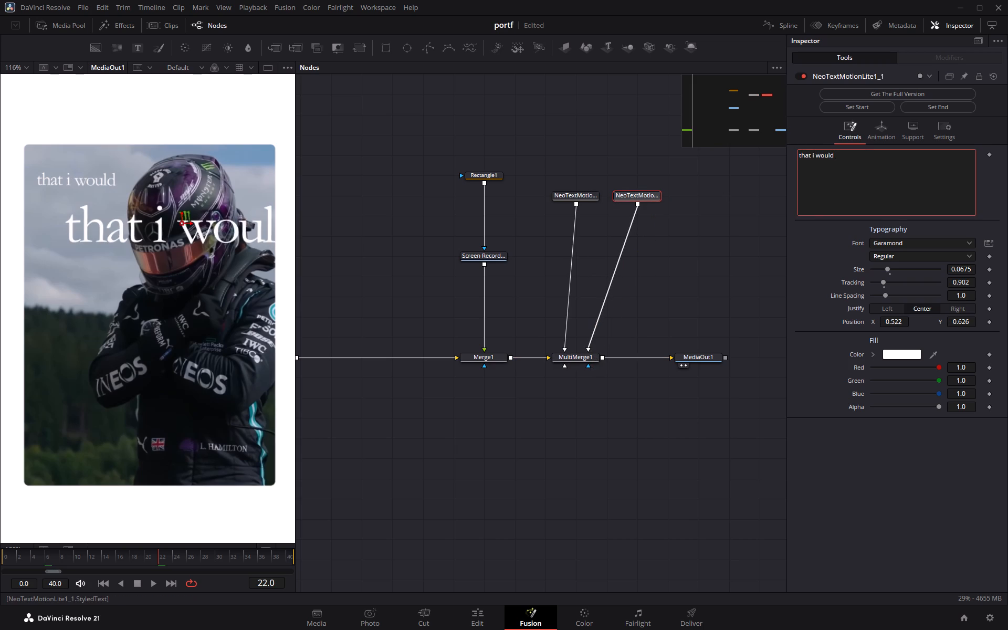
Replace the old duplicate with a fresh copy of the resized "that i would" node, connected to MultiMerge1.
left_click_drag(643, 169, 639, 209)
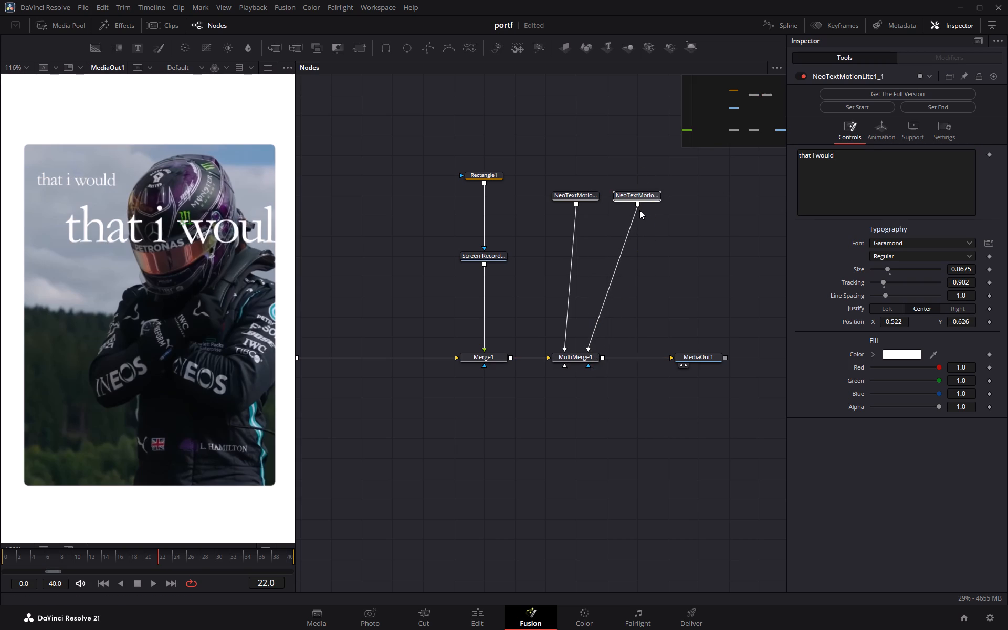
key("BackSpace")
left_click(583, 197)
key("ctrl+c")
key("ctrl+c")
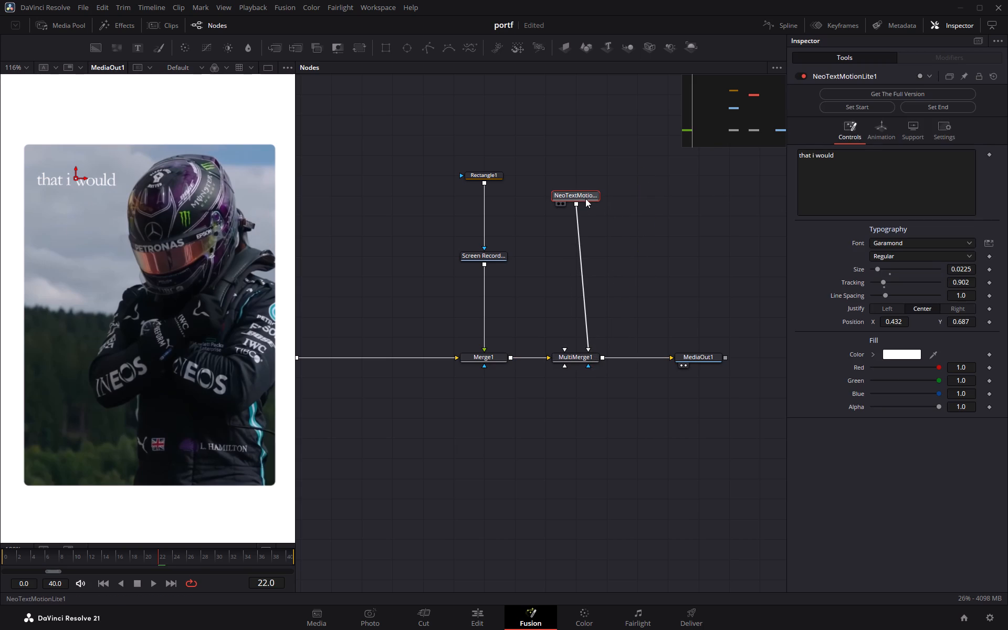
left_click(652, 213)
key("ctrl+v")
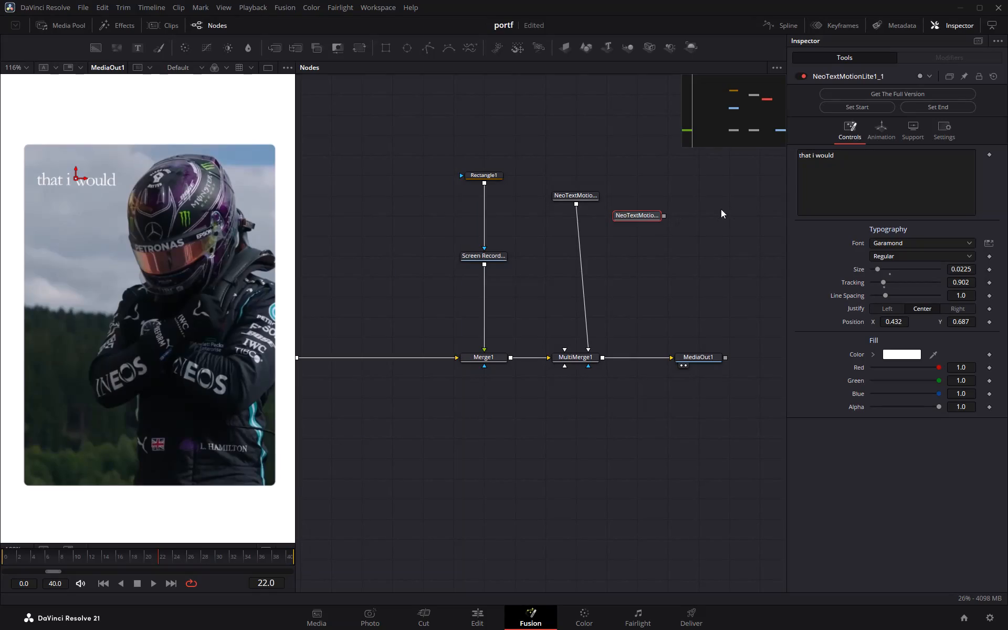
left_click_drag(664, 215, 570, 359)
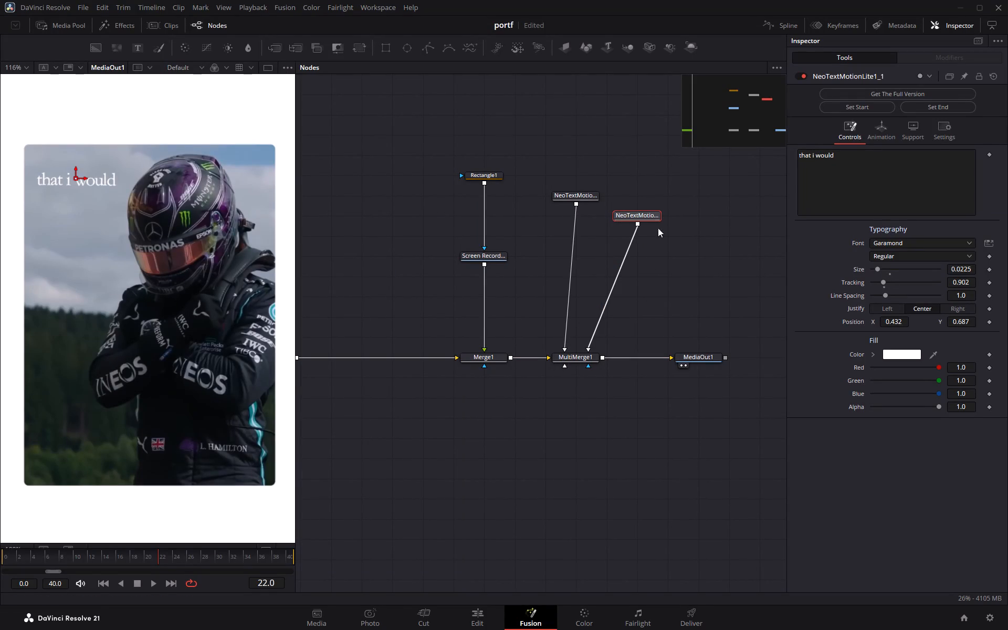
Change the copied text node's wording to "never".
left_click(644, 212)
left_click(874, 165)
key("BackSpace")
key("BackSpace")
key("BackSpace")
key("BackSpace")
key("BackSpace")
key("BackSpace")
key("BackSpace")
key("BackSpace")
key("BackSpace")
key("BackSpace")
key("BackSpace")
key("BackSpace")
key("BackSpace")
key("BackSpace")
key("BackSpace")
key("BackSpace")
key("BackSpace")
key("BackSpace")
key("BackSpace")
key("BackSpace")
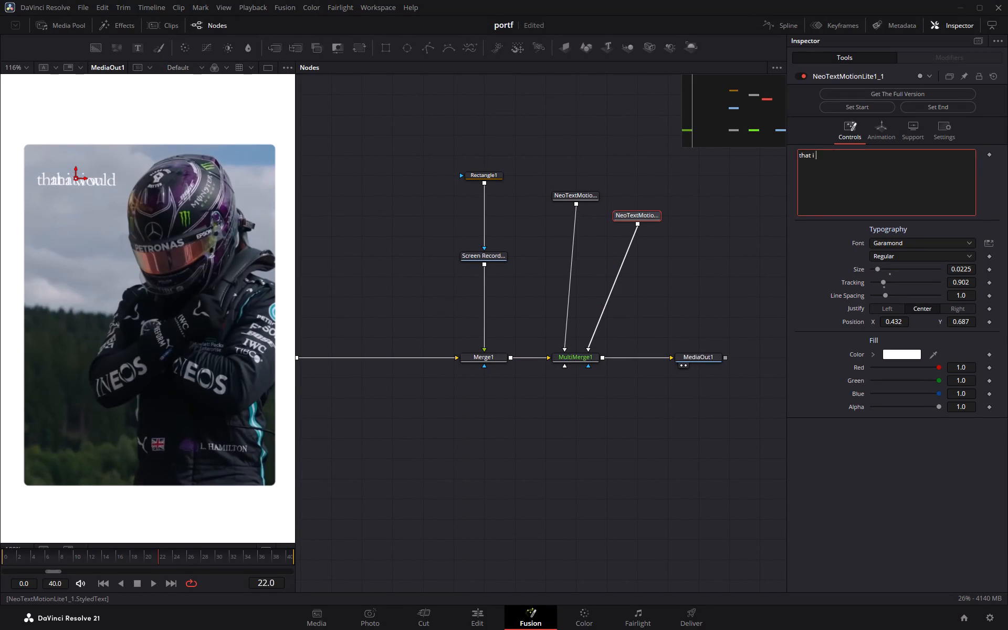
type("never")
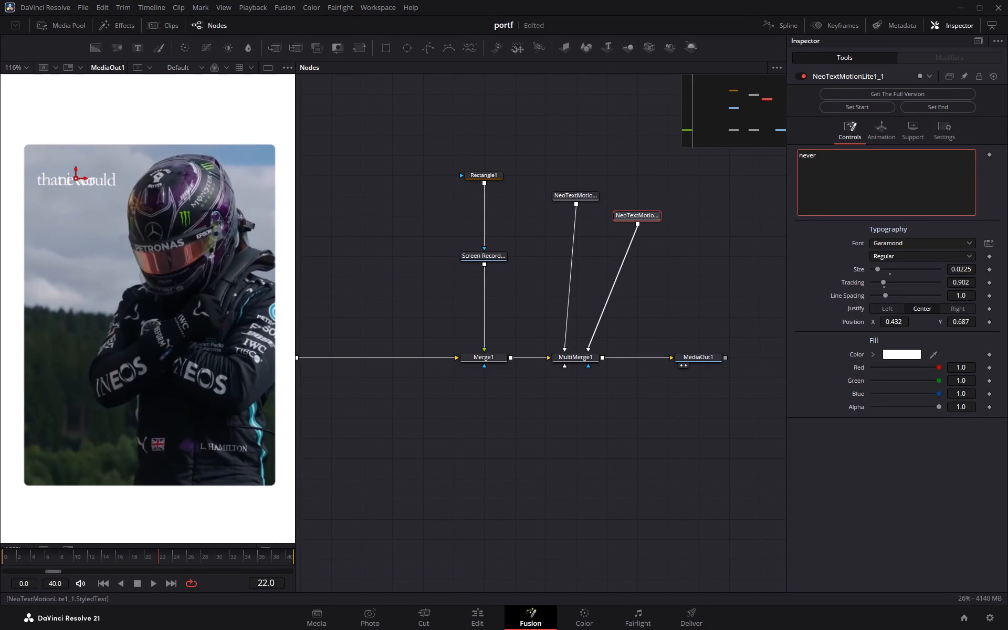
left_click(778, 259)
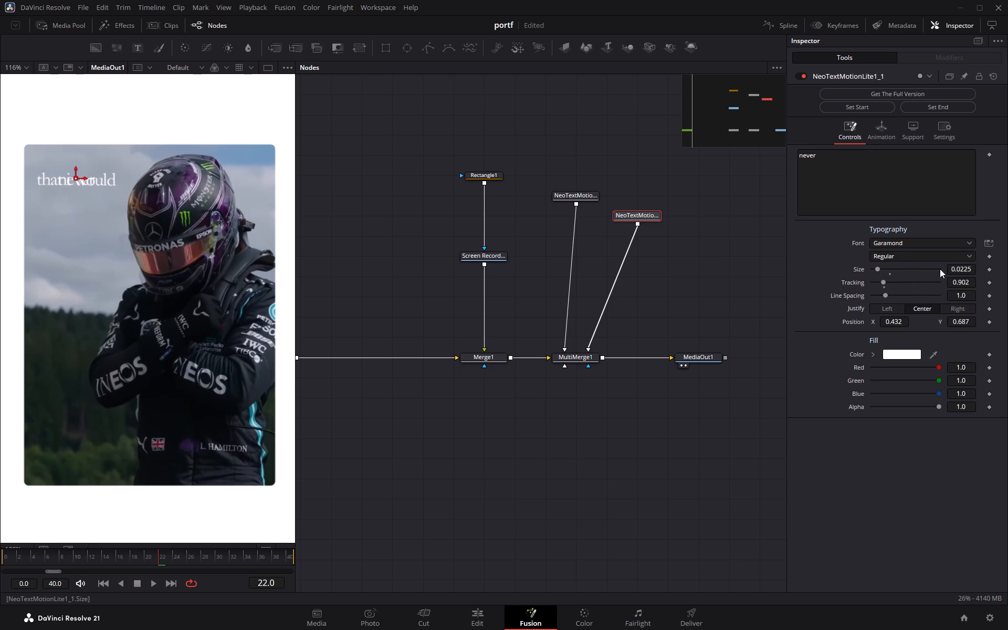
Set the "never" text's font to Inter in the Black style.
left_click(926, 241)
scroll(897, 320, "down", 8)
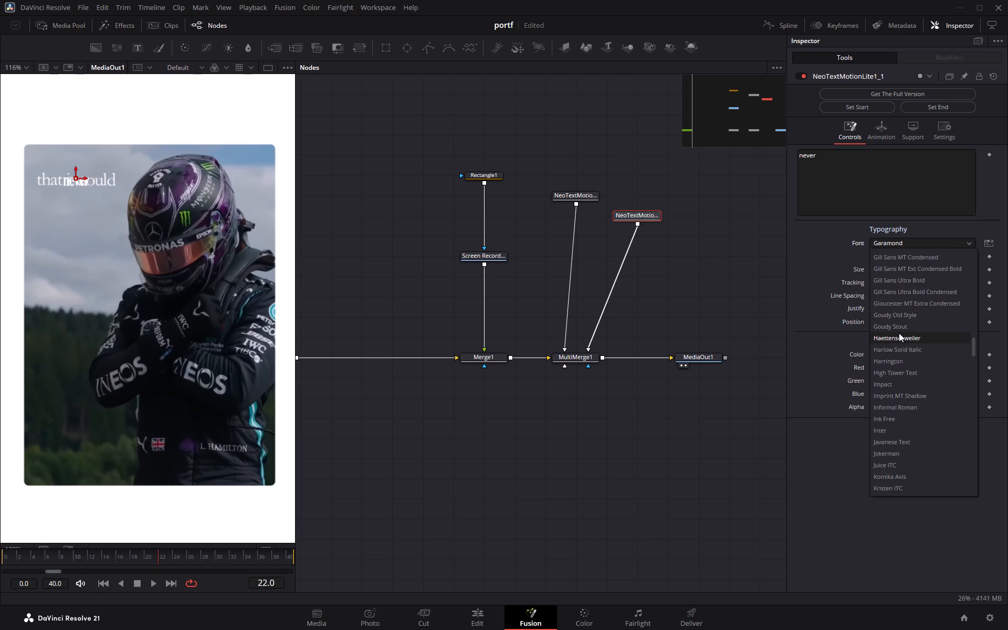
scroll(899, 333, "down", 4)
left_click(904, 291)
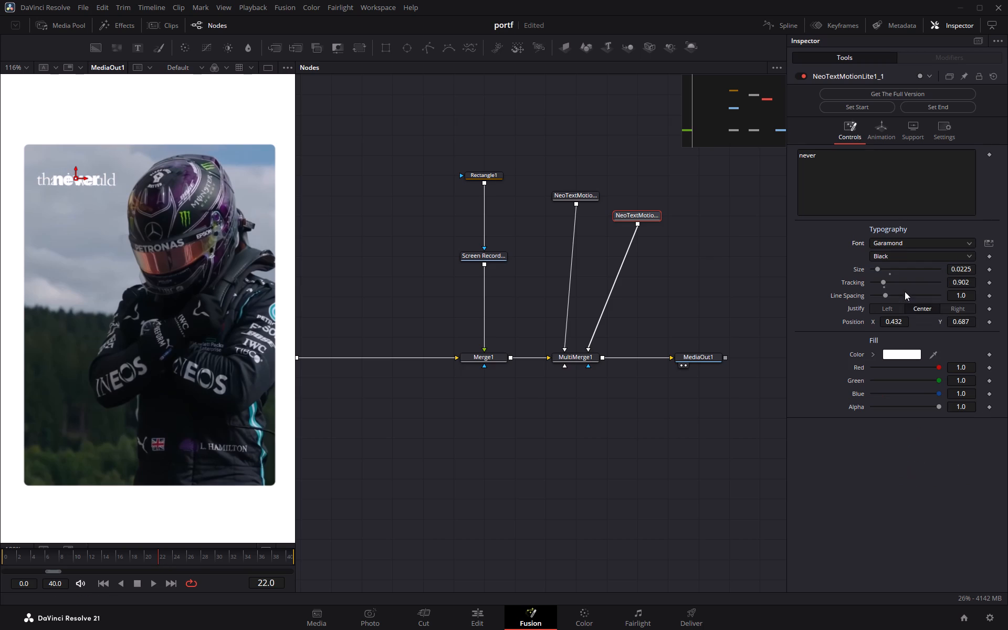
Place "never" directly beneath the "that i would" line, with its Y position at 0.666.
left_click_drag(955, 322, 967, 322)
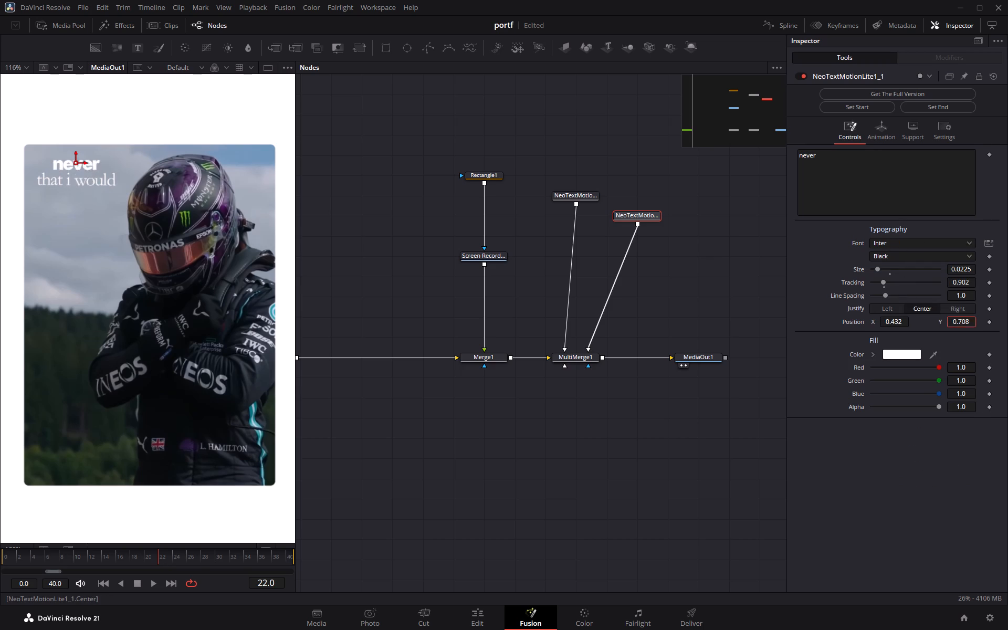
left_click_drag(967, 322, 946, 327)
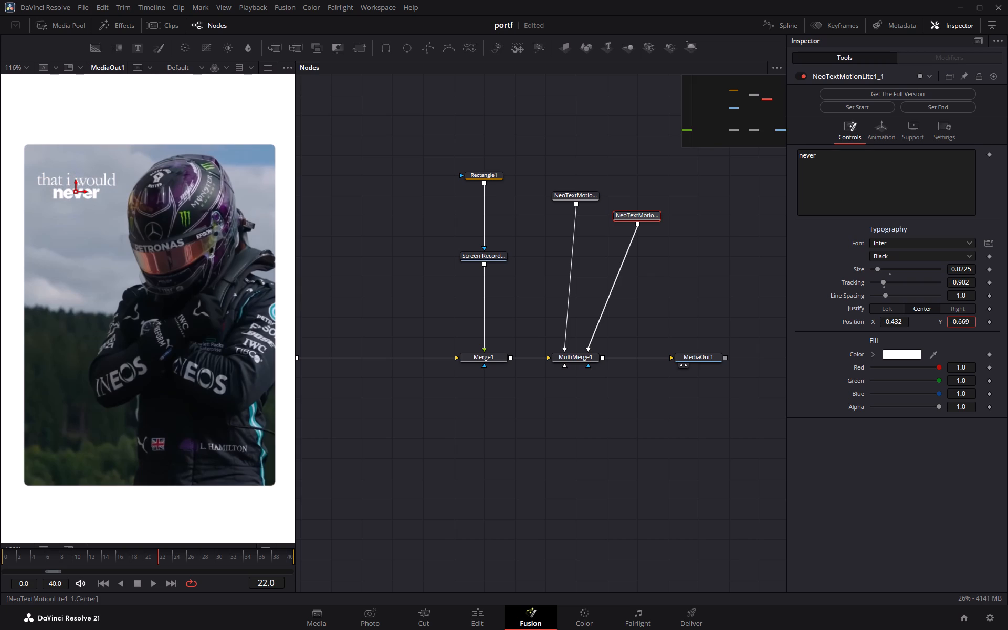
left_click_drag(946, 327, 945, 327)
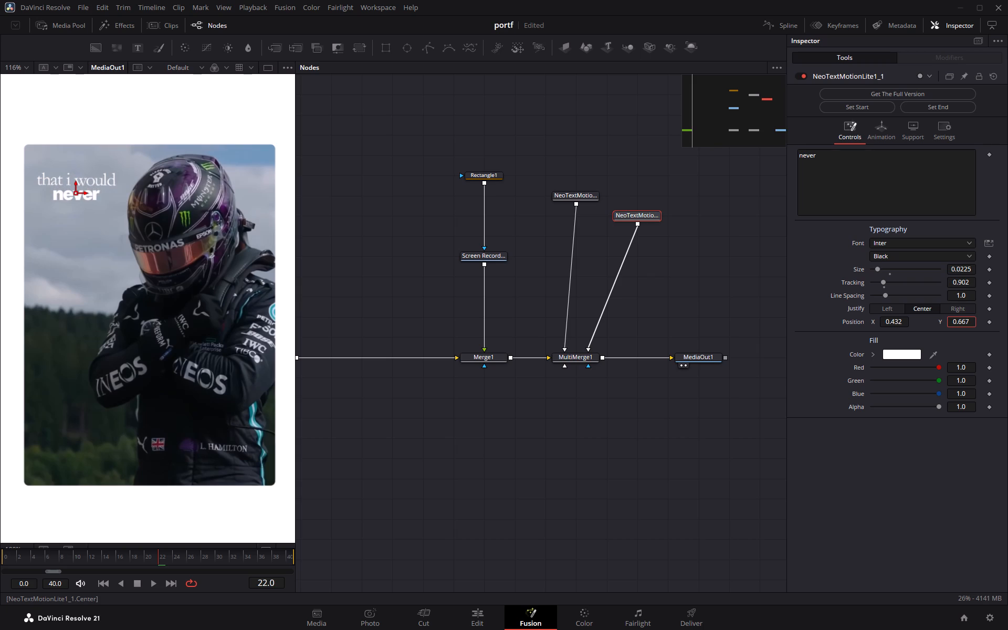
left_click_drag(945, 327, 944, 327)
Set the "never" text's size to 0.0309 and its tracking to 0.967.
left_click_drag(959, 268, 524, 268)
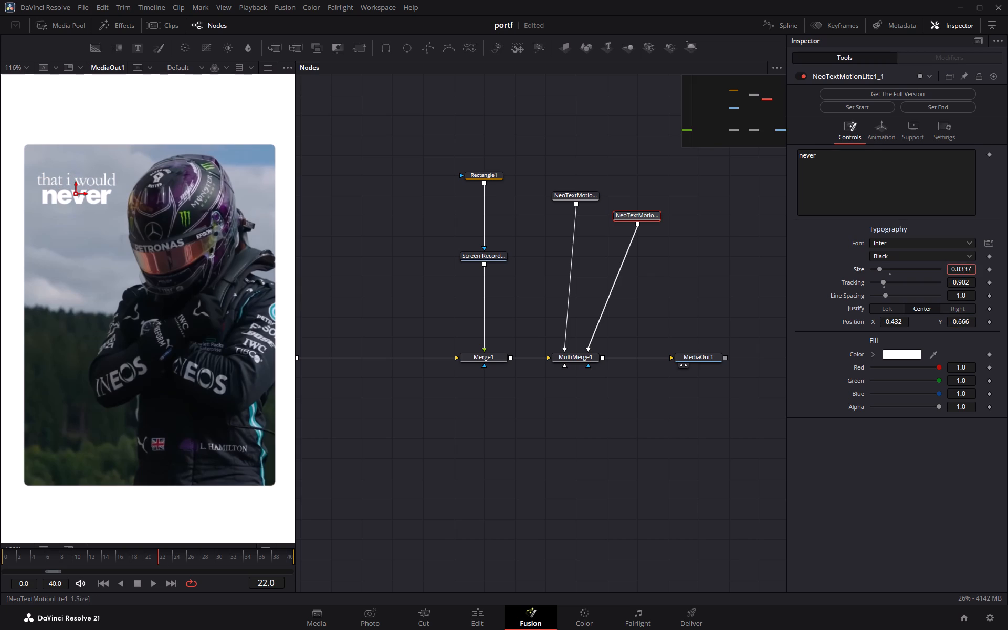
left_click_drag(524, 268, 509, 268)
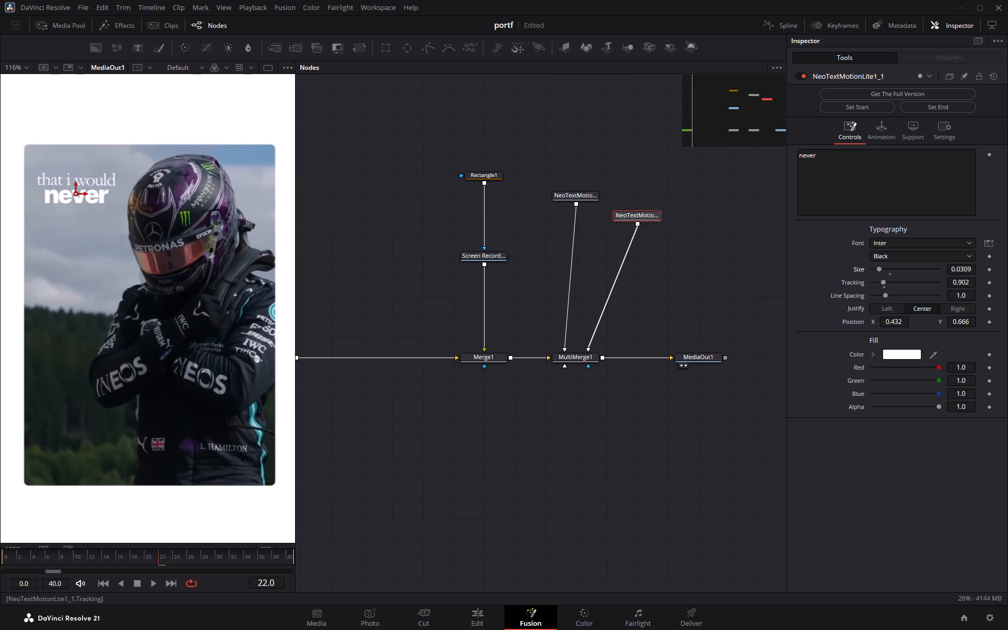
left_click_drag(955, 281, 513, 283)
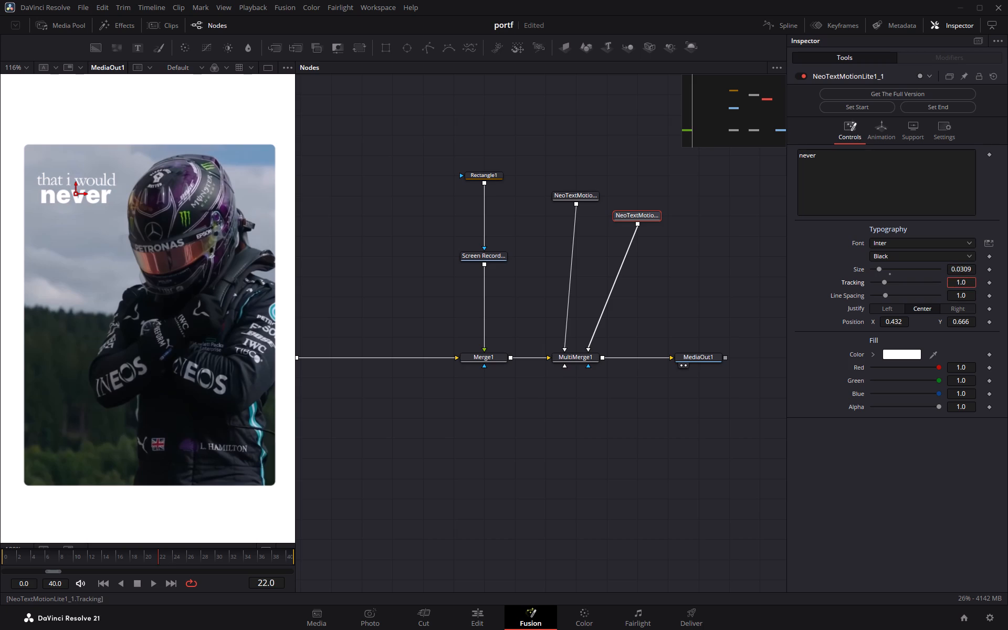
left_click_drag(513, 283, 496, 282)
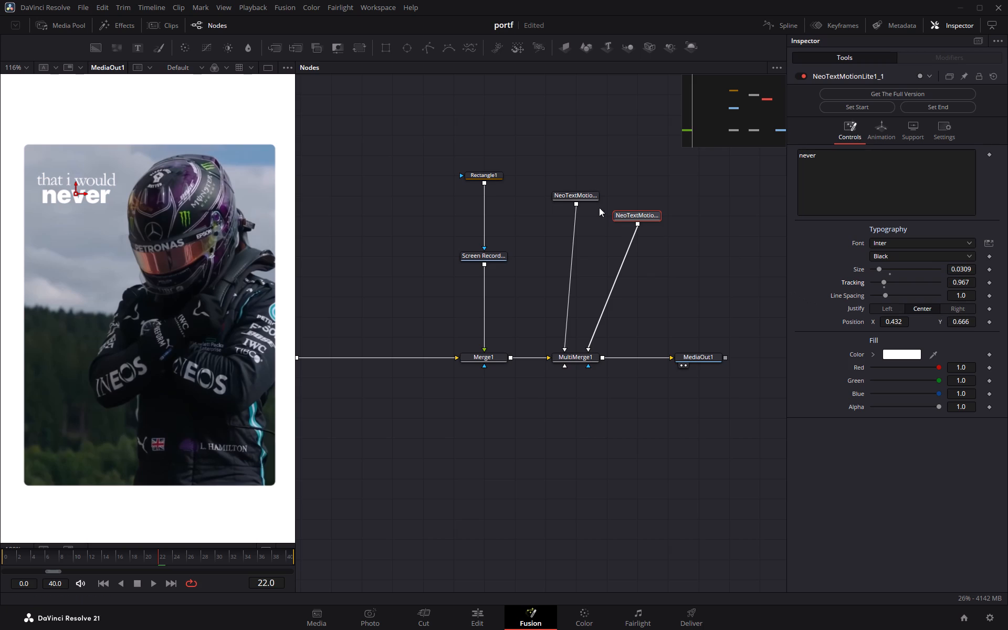
Duplicate the "that i would" text node again and connect the copy to MultiMerge1.
left_click(581, 197)
key("ctrl+c")
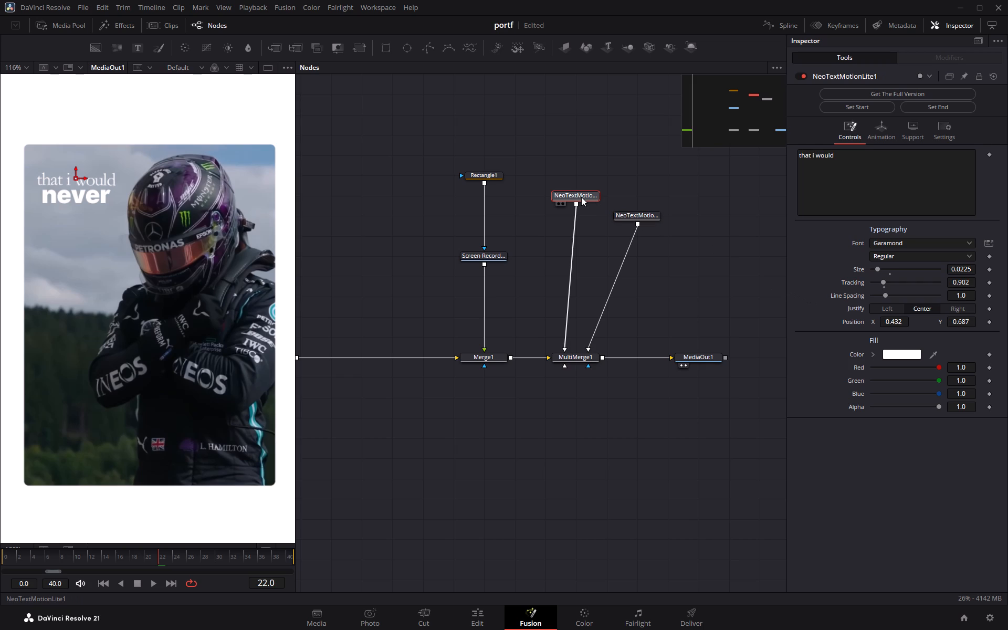
key("ctrl+c")
left_click(692, 264)
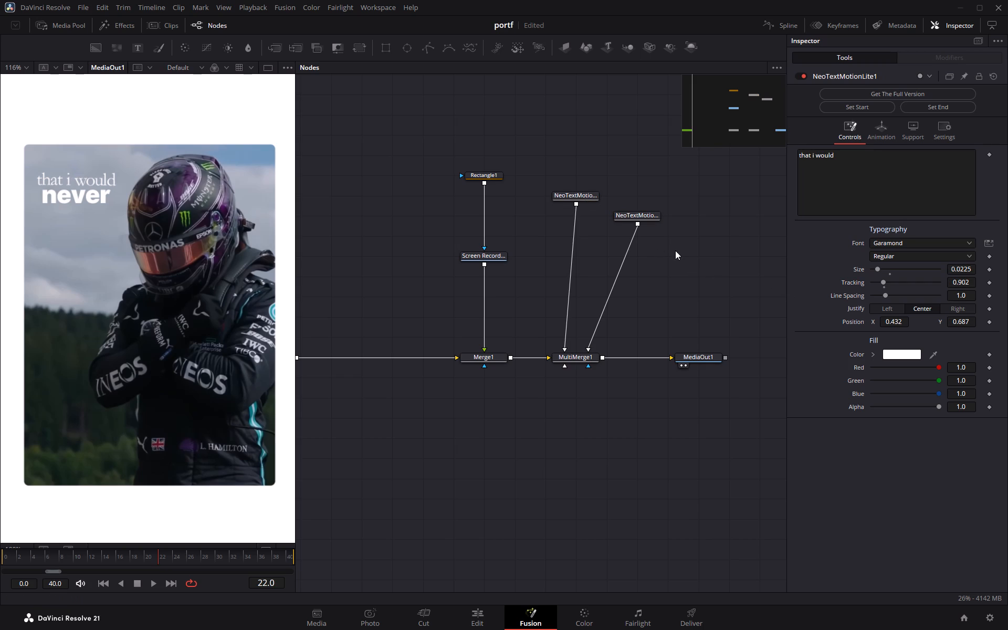
key("ctrl+v")
left_click_drag(723, 254, 591, 355)
Change the third text node's wording to "amount to".
left_click(865, 169)
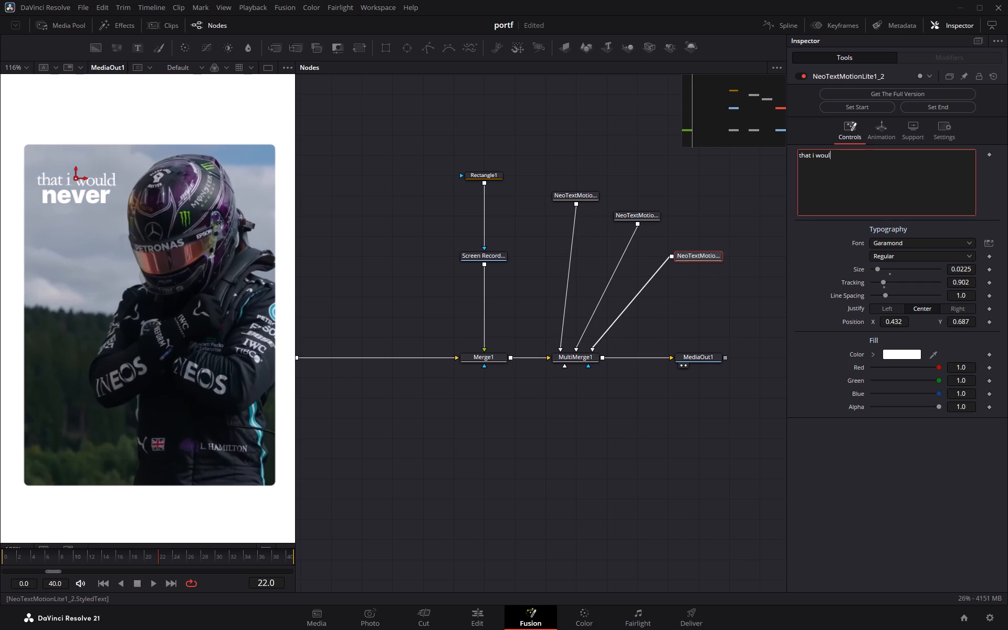
key("BackSpace")
key("BackSpace")
key("BackSpace")
key("BackSpace")
key("BackSpace")
key("BackSpace")
key("BackSpace")
key("BackSpace")
key("BackSpace")
key("BackSpace")
key("BackSpace")
key("BackSpace")
key("BackSpace")
key("BackSpace")
key("BackSpace")
key("BackSpace")
key("BackSpace")
key("BackSpace")
key("BackSpace")
key("BackSpace")
type("amount to")
Place "amount to" directly beneath "never" with its Y position at 0.643, and set its size to 0.0235.
left_click_drag(967, 321, 947, 322)
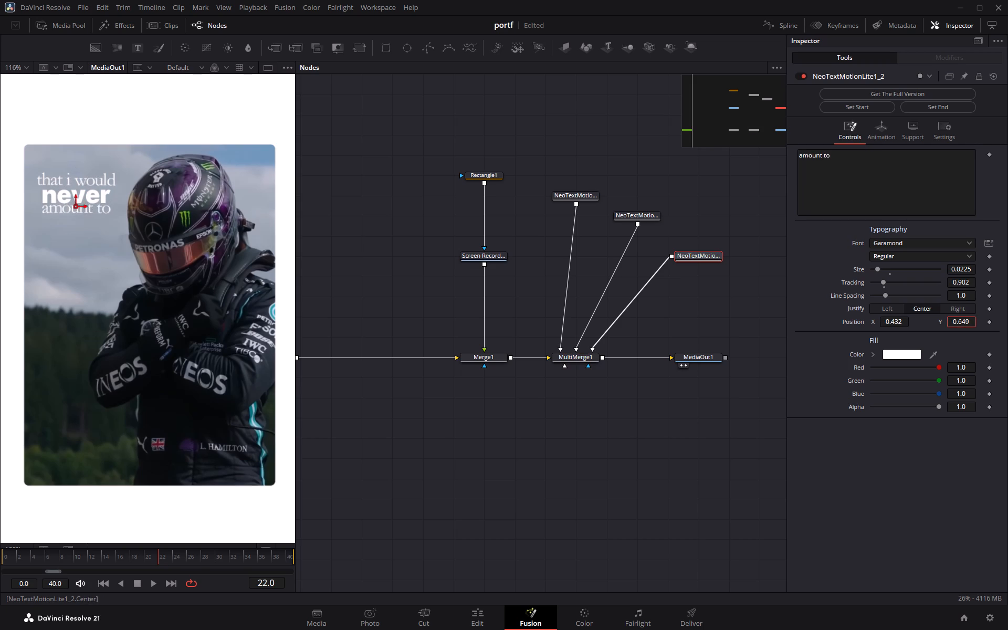
left_click_drag(947, 322, 944, 322)
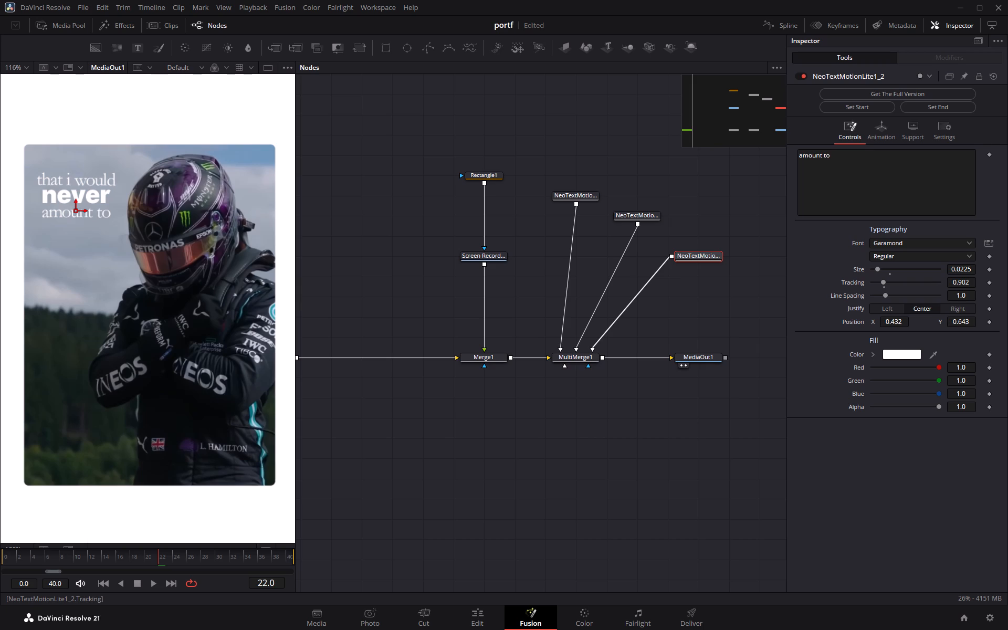
left_click_drag(960, 266, 965, 265)
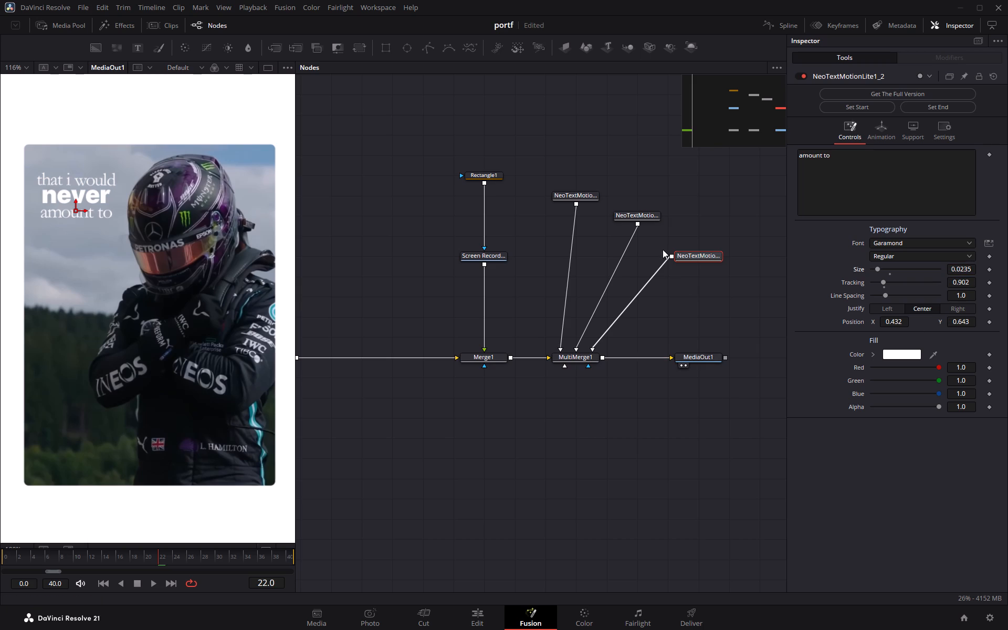
Fine-tune the "never" text's Y position to 0.665.
left_click(650, 217)
left_click(960, 322)
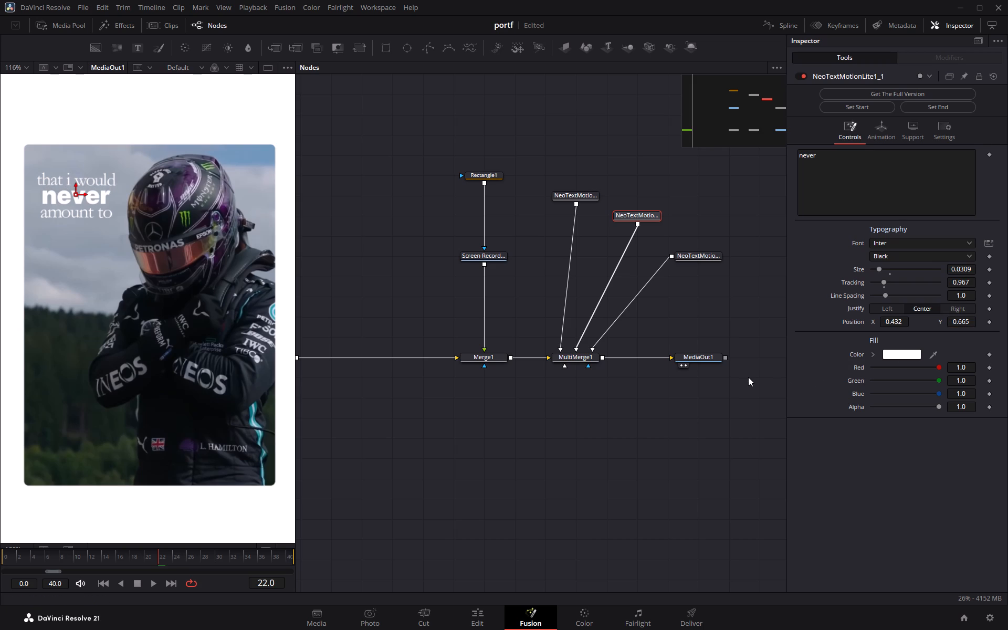
left_click(696, 399)
Duplicate the "never" text node and connect the copy to MultiMerge1.
left_click(649, 216)
key("ctrl+c")
key("ctrl+c")
left_click(705, 295)
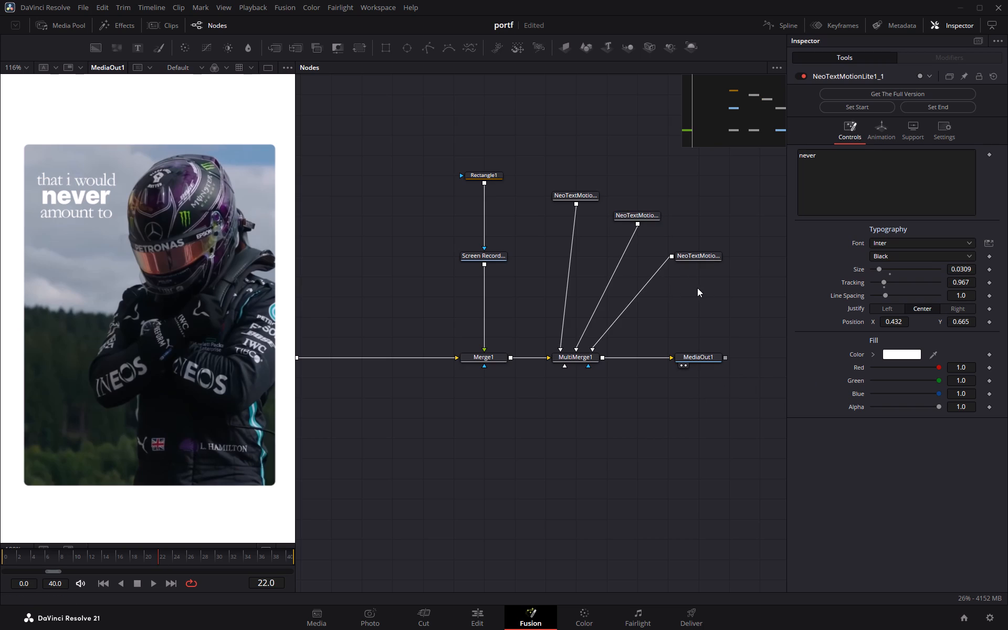
key("ctrl+v")
left_click_drag(726, 296, 675, 323)
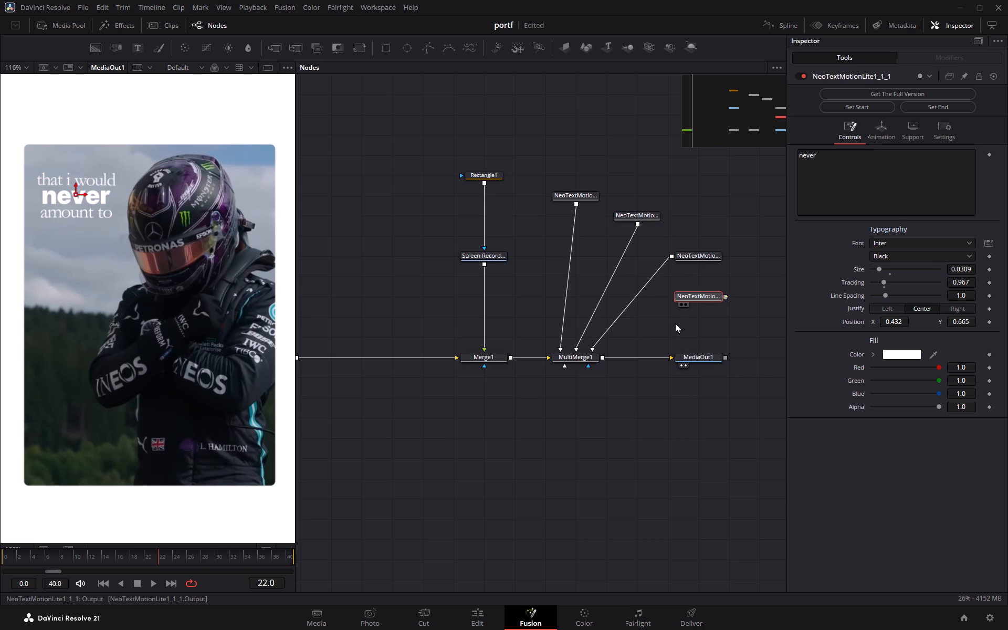
left_click_drag(675, 323, 592, 361)
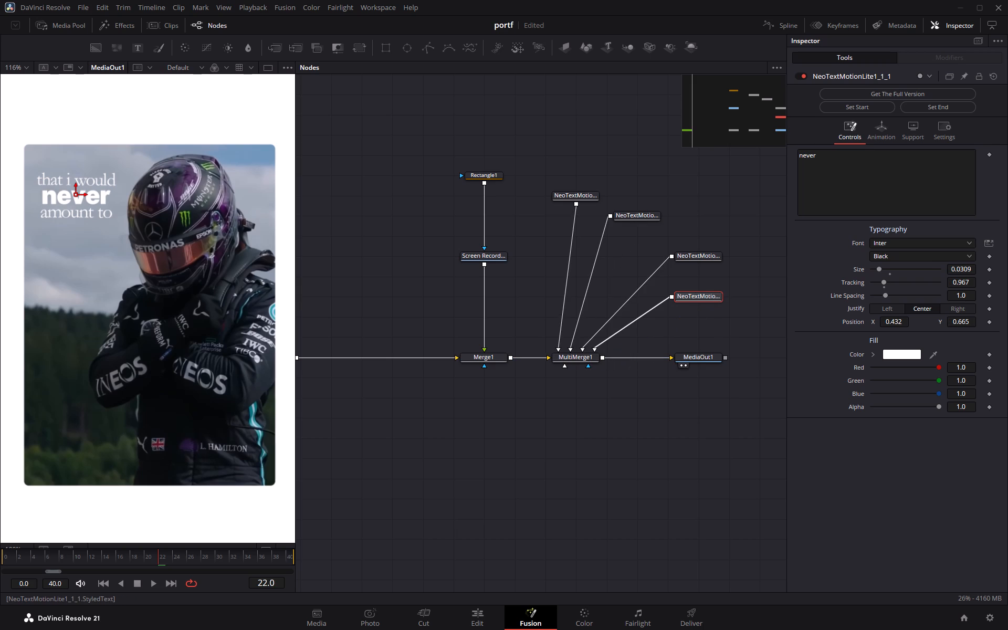
Change the copied text node's wording to "nothing".
left_click(887, 163)
key("BackSpace")
key("BackSpace")
key("BackSpace")
key("BackSpace")
key("BackSpace")
key("BackSpace")
key("BackSpace")
key("BackSpace")
key("BackSpace")
key("BackSpace")
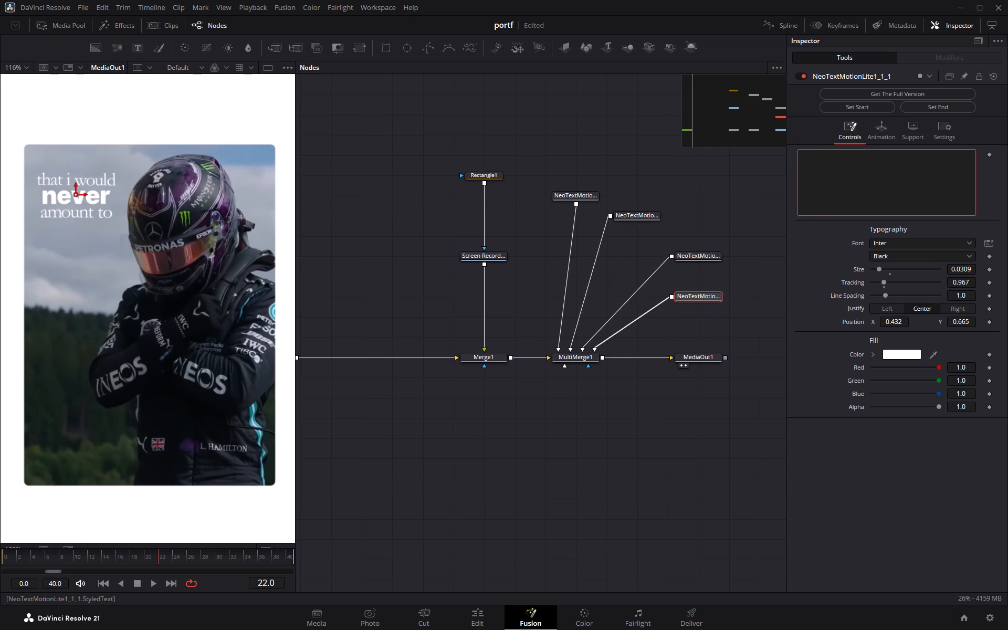
type("nothing")
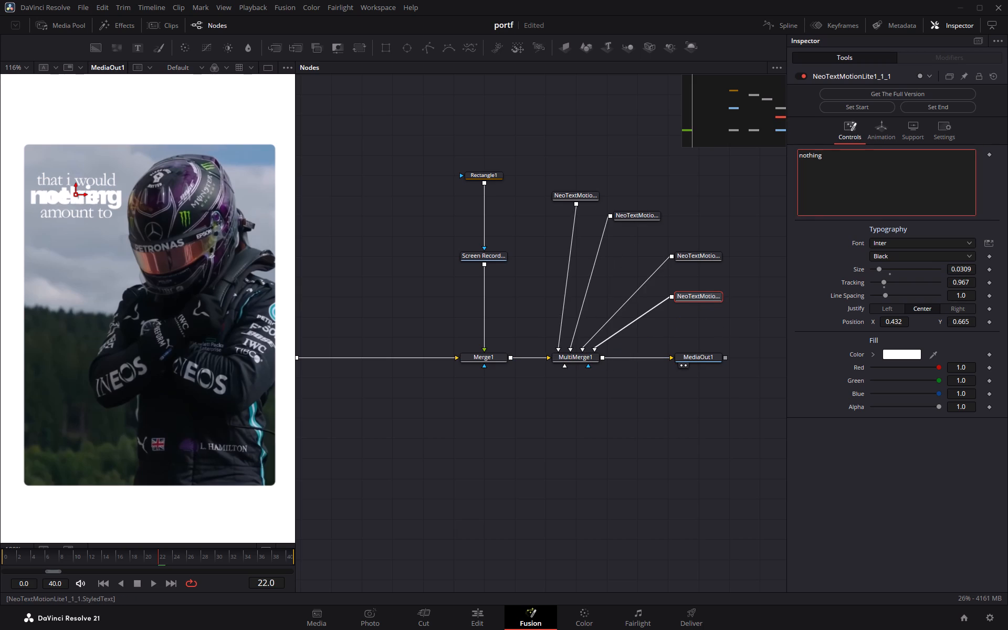
Place "nothing" directly beneath the "amount to" line, with its Y position at 0.618.
left_click_drag(958, 321, 972, 321)
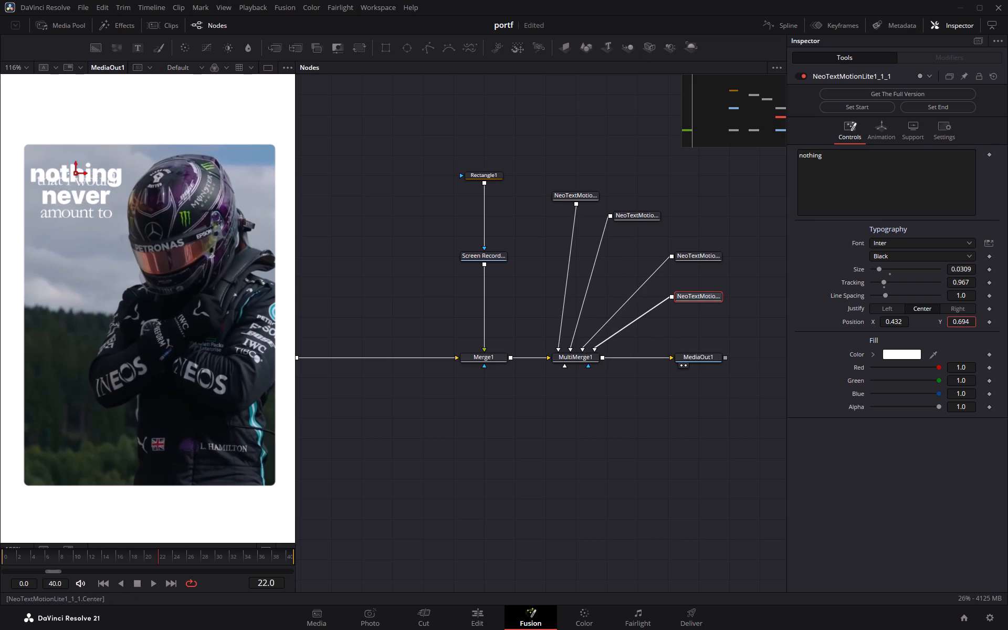
left_click_drag(972, 321, 933, 332)
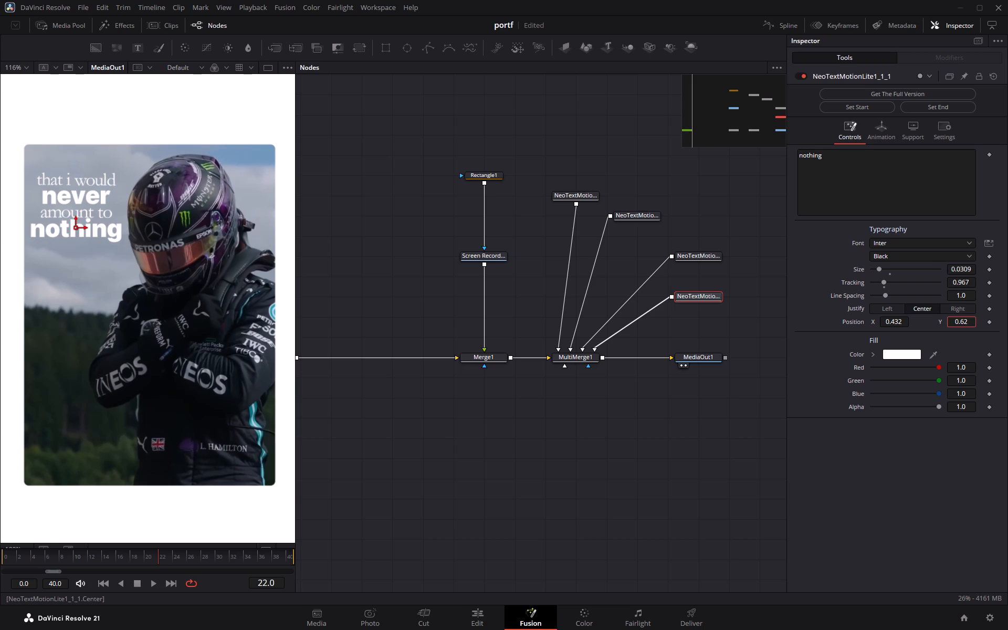
left_click_drag(933, 332, 933, 332)
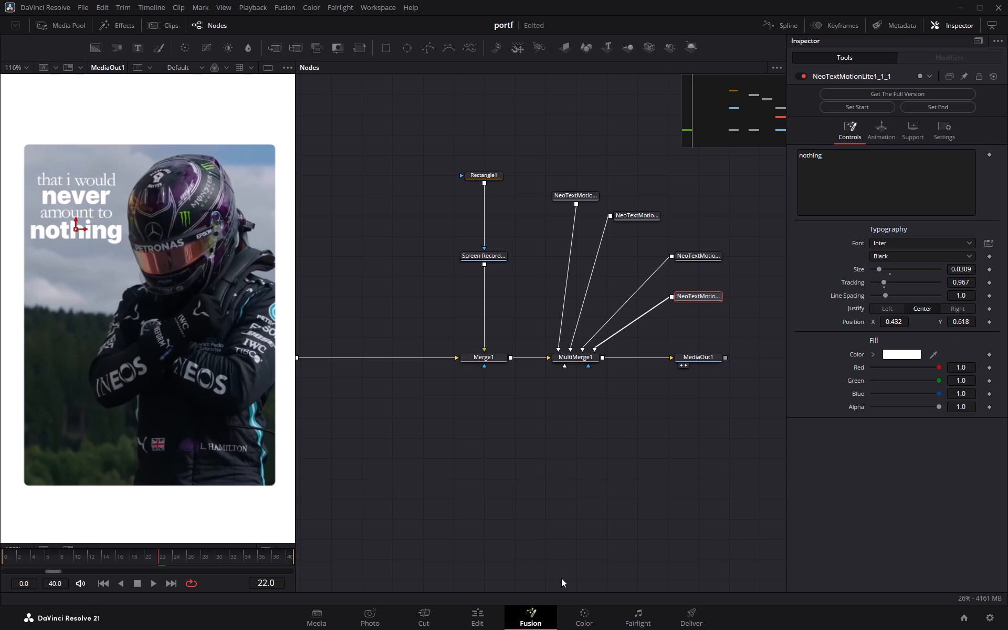
Set the "never" text's animation to start at frame 11.
left_click_drag(158, 559, 42, 561)
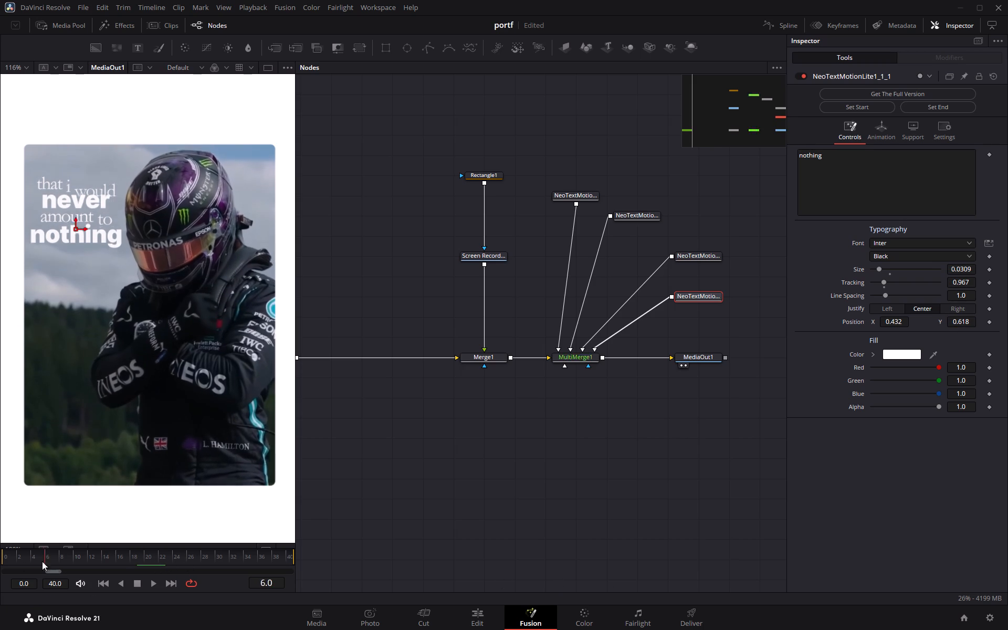
left_click_drag(42, 561, 33, 564)
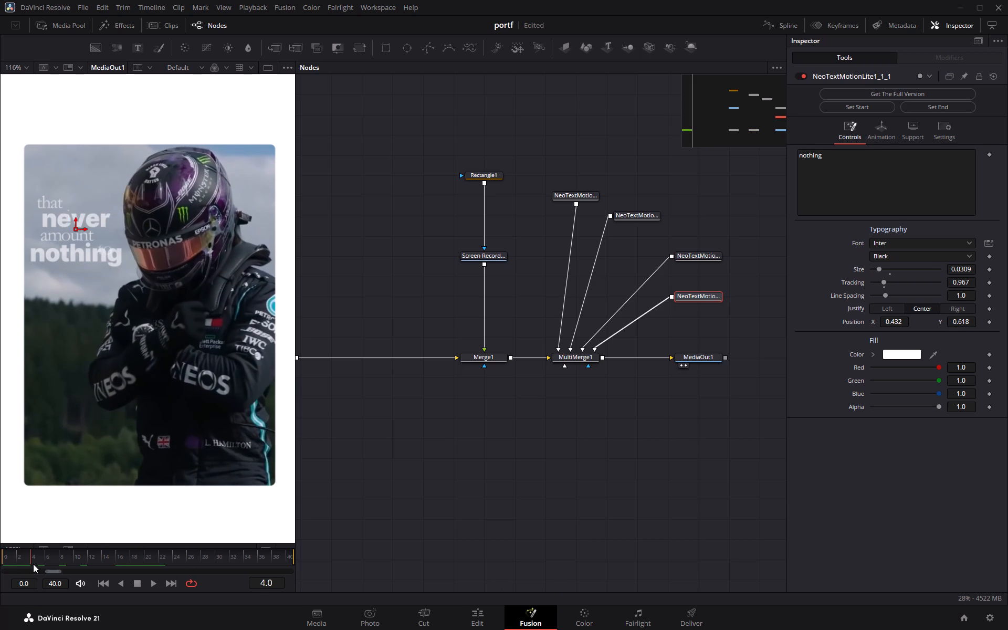
left_click_drag(33, 564, 50, 558)
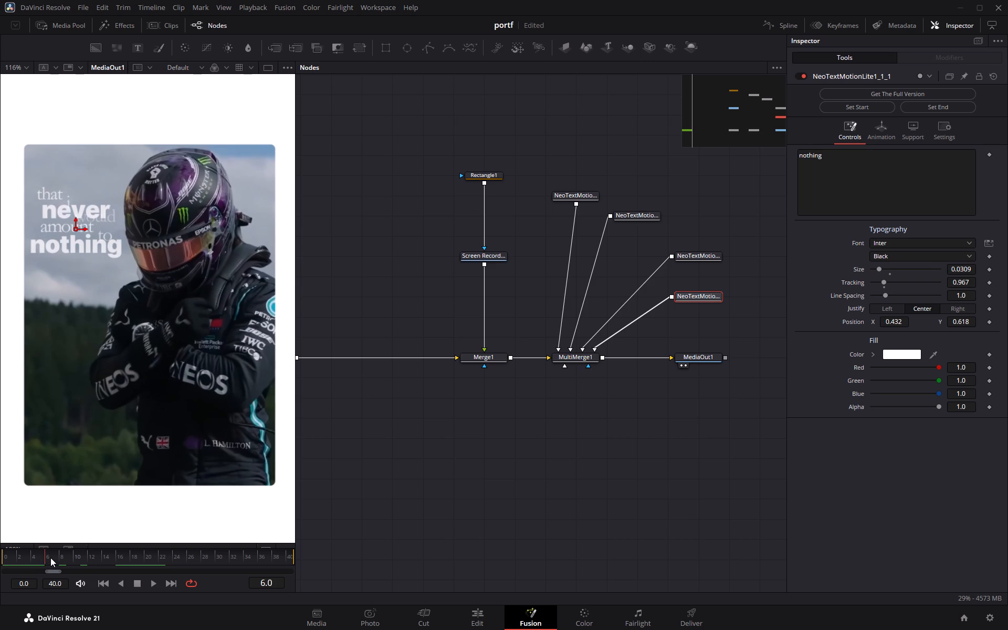
left_click_drag(50, 558, 71, 552)
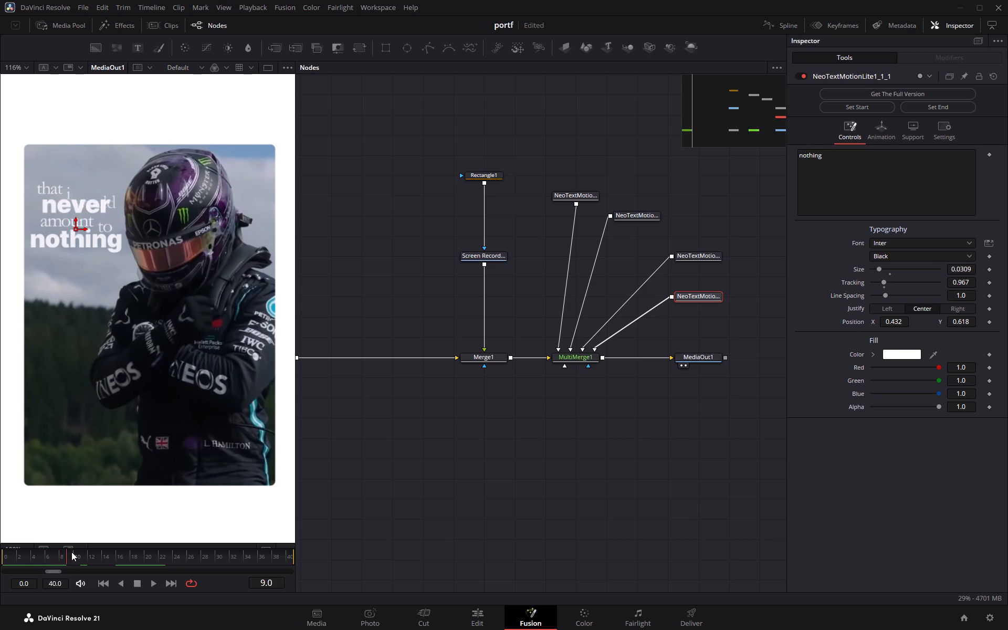
left_click_drag(71, 552, 87, 549)
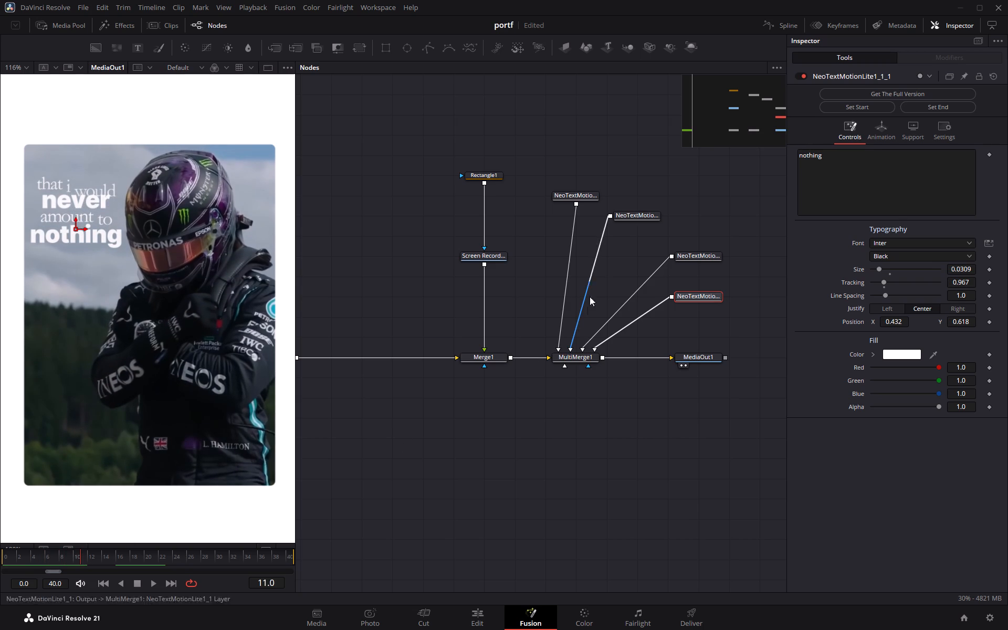
left_click(642, 216)
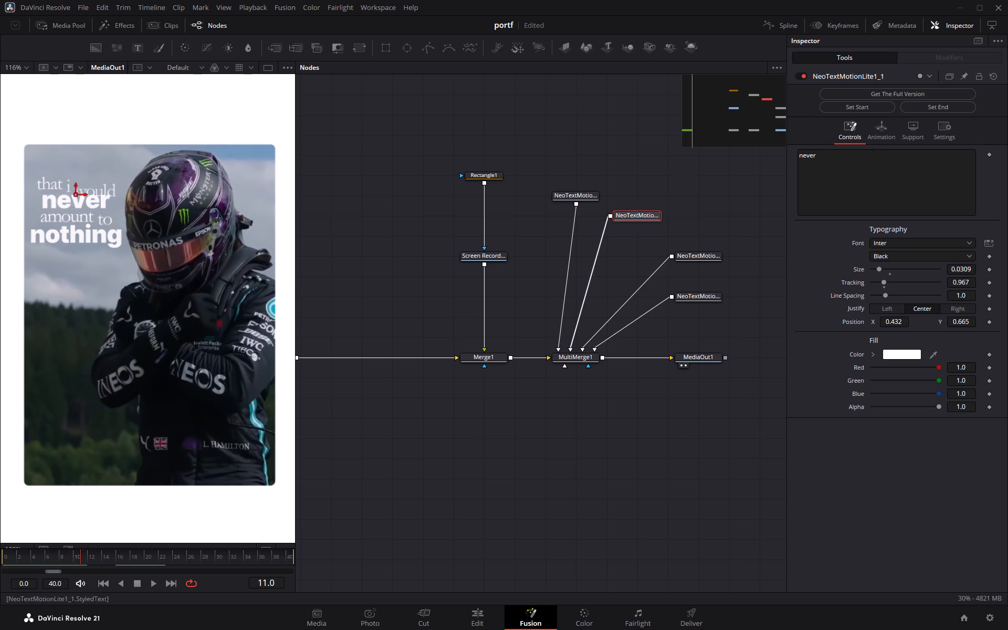
left_click(878, 122)
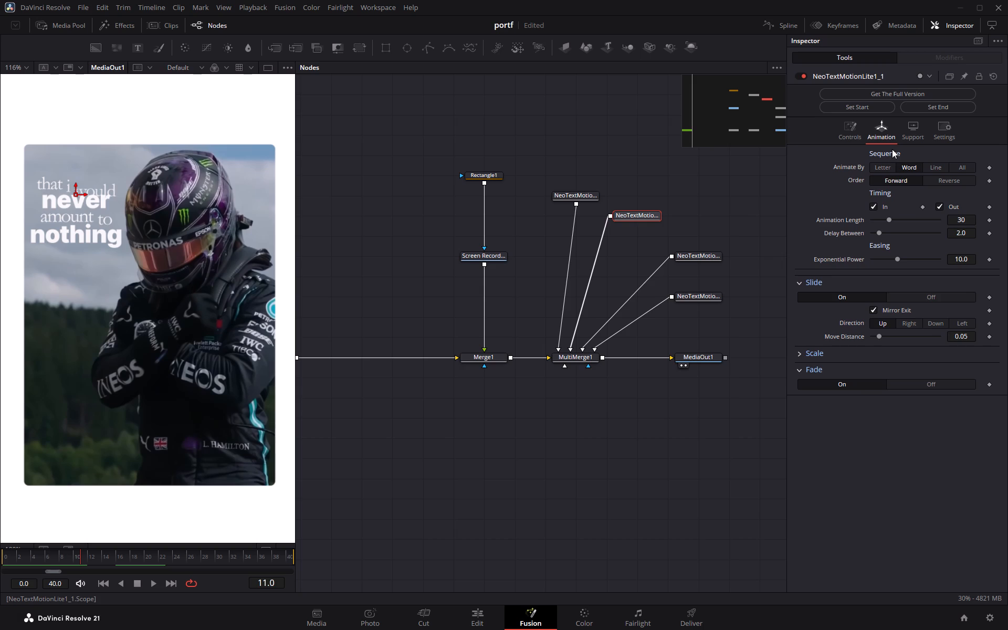
left_click(870, 106)
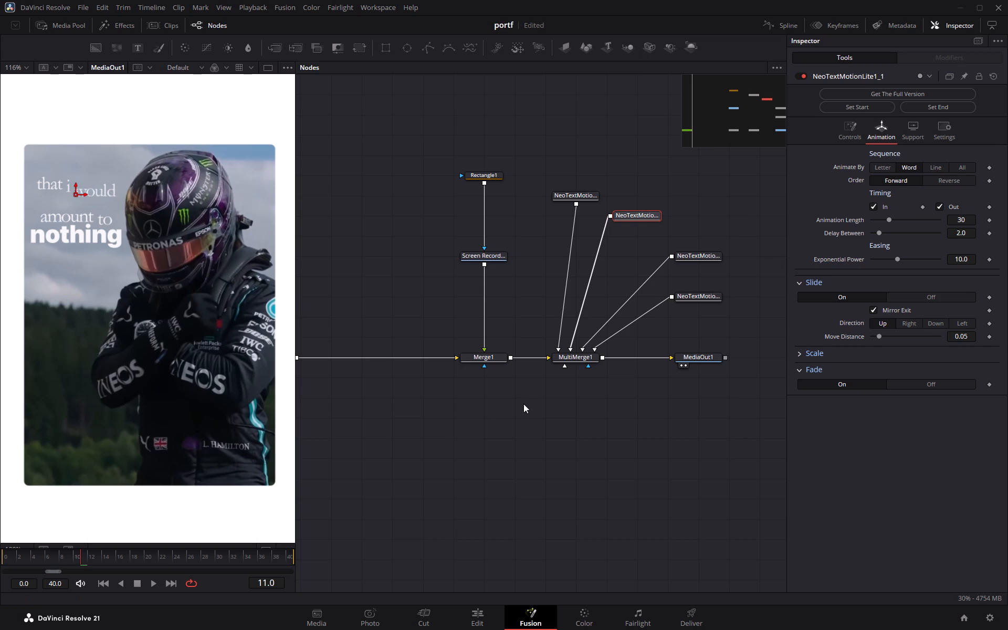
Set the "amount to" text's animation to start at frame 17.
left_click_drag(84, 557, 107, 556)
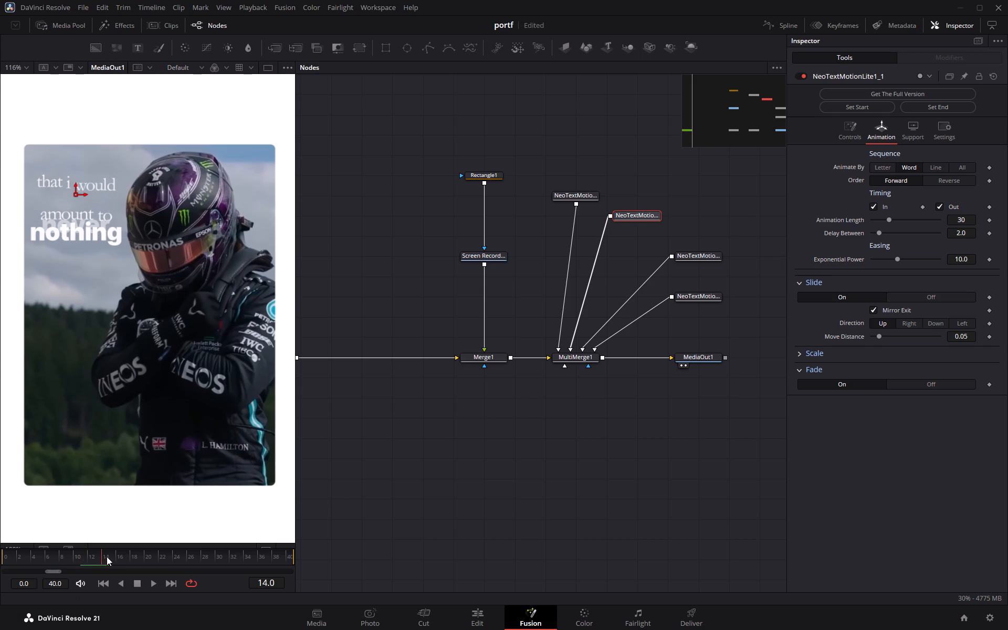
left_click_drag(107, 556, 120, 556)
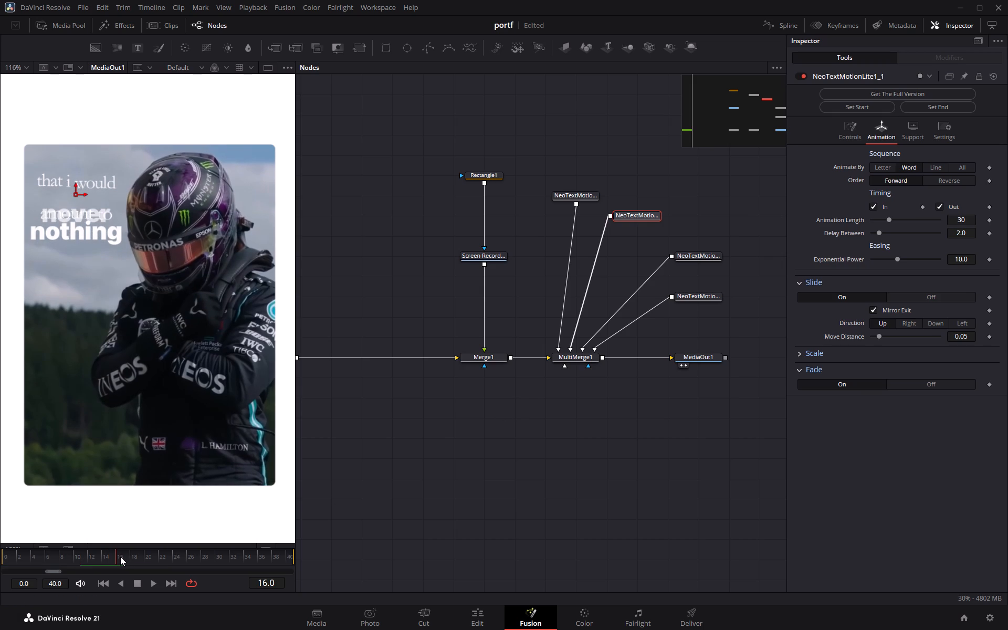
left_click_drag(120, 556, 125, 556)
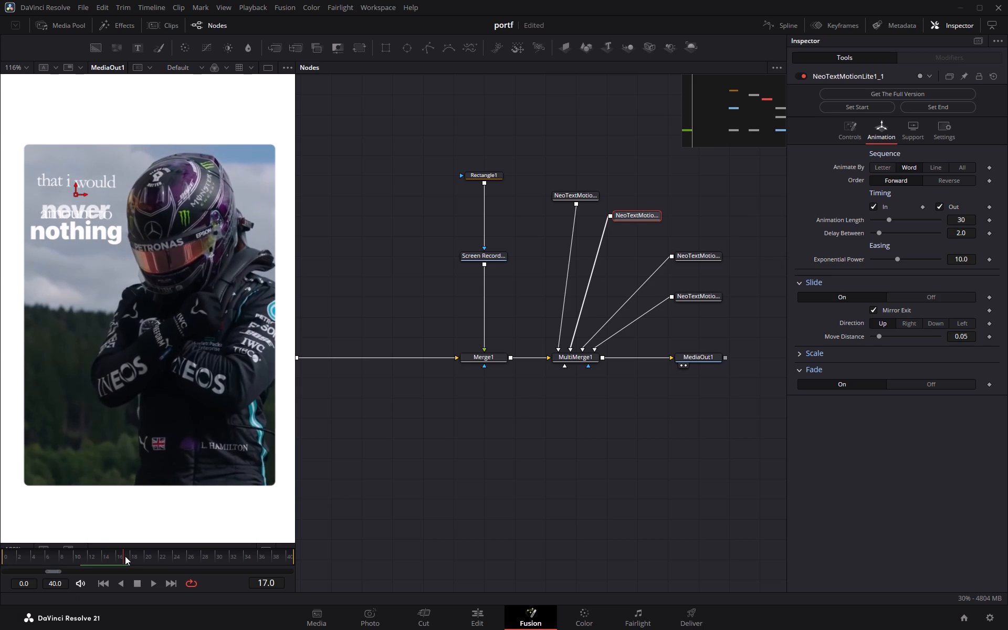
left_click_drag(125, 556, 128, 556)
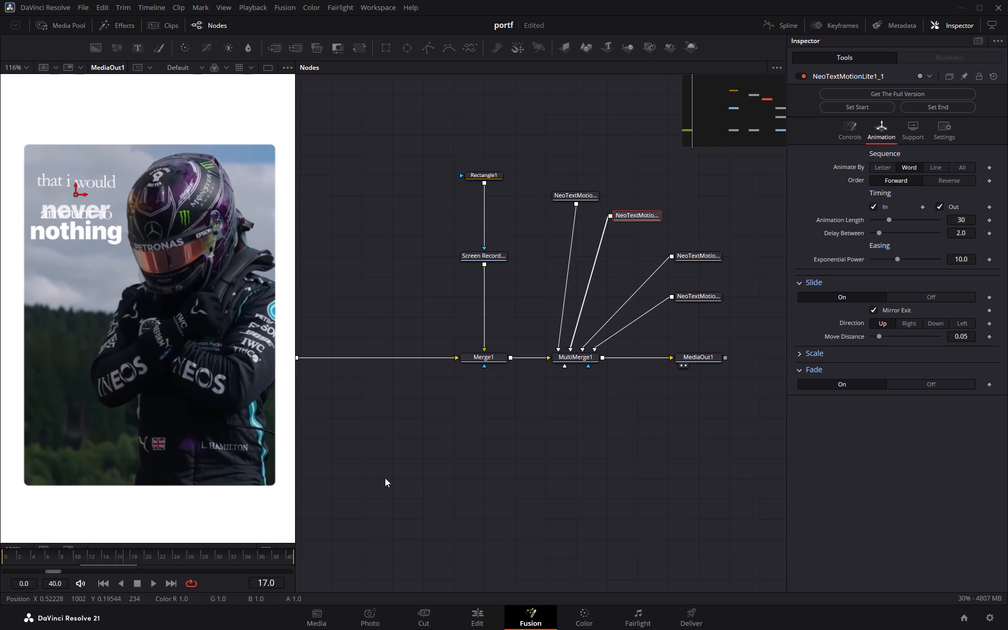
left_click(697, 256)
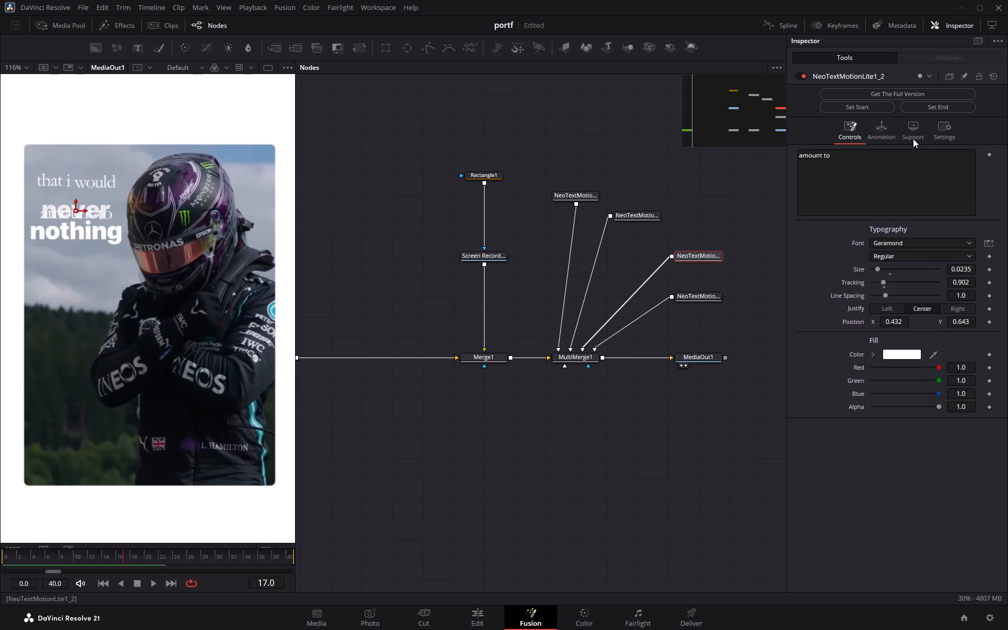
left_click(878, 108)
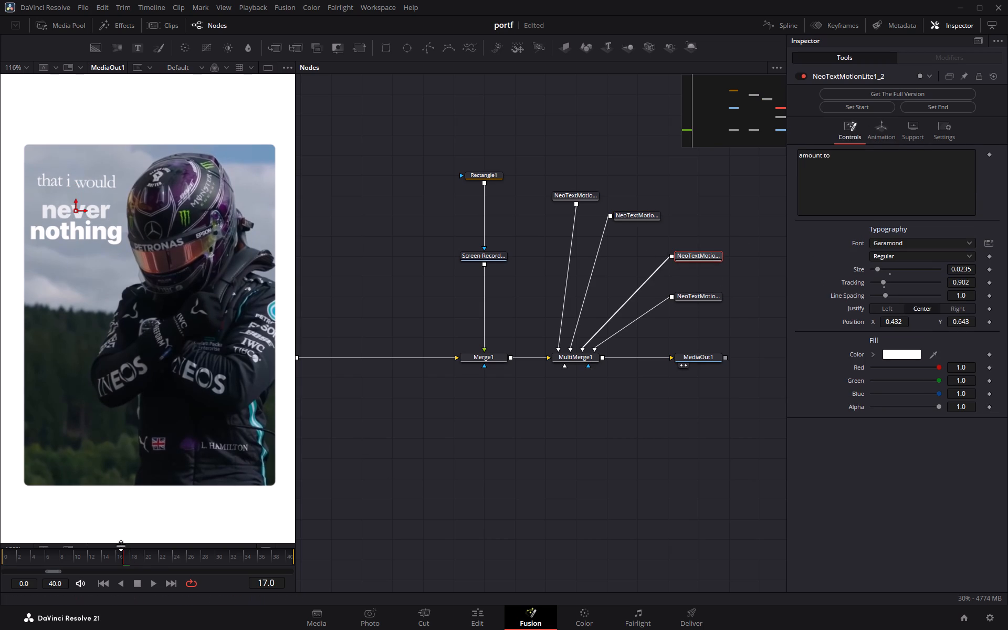
Set the "amount to" text's animation to start at frame 23.
left_click_drag(133, 558, 161, 558)
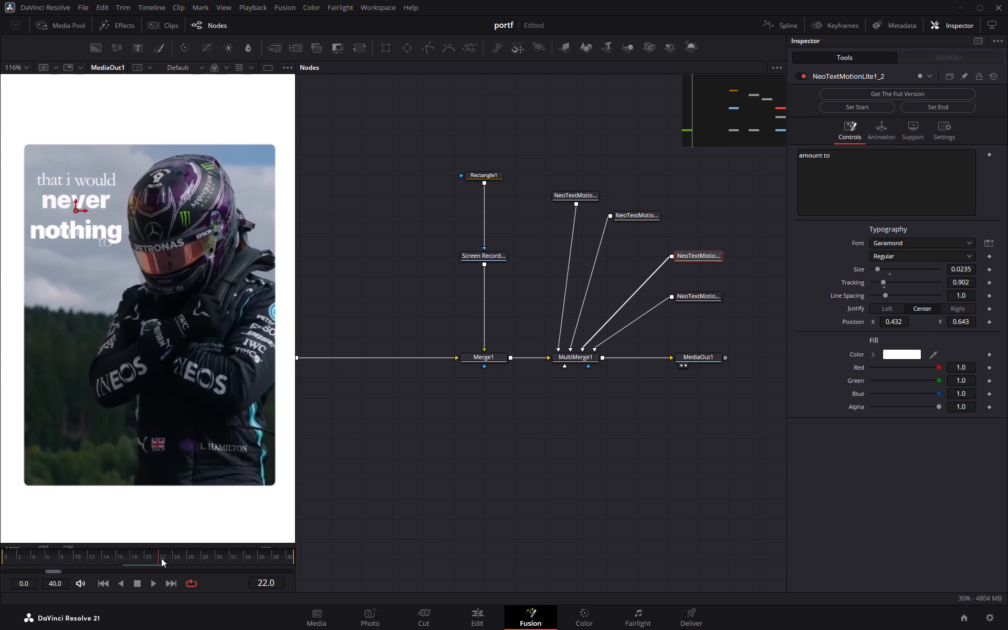
left_click_drag(161, 558, 171, 558)
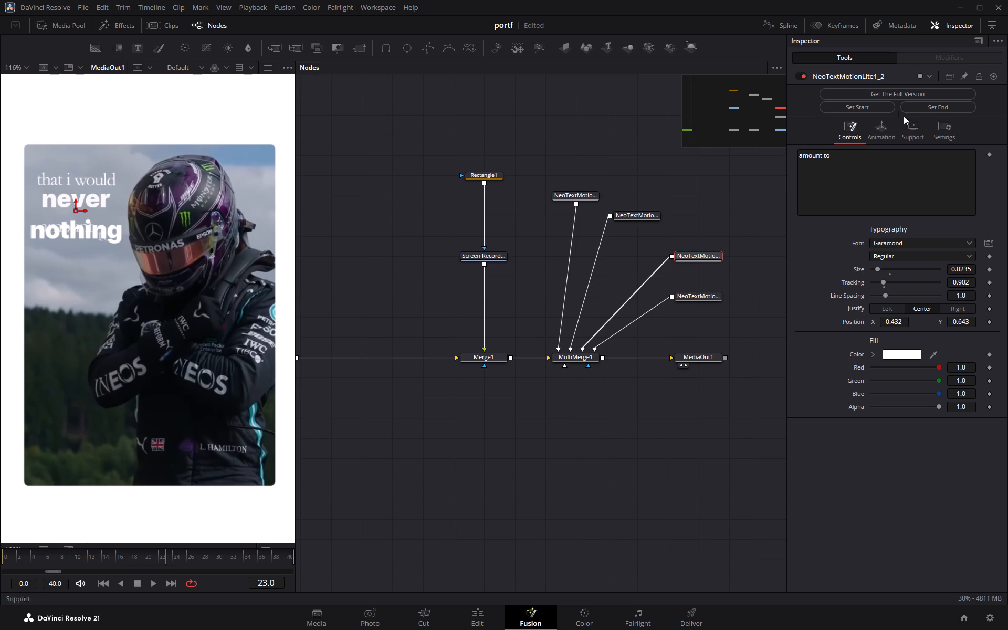
left_click(882, 129)
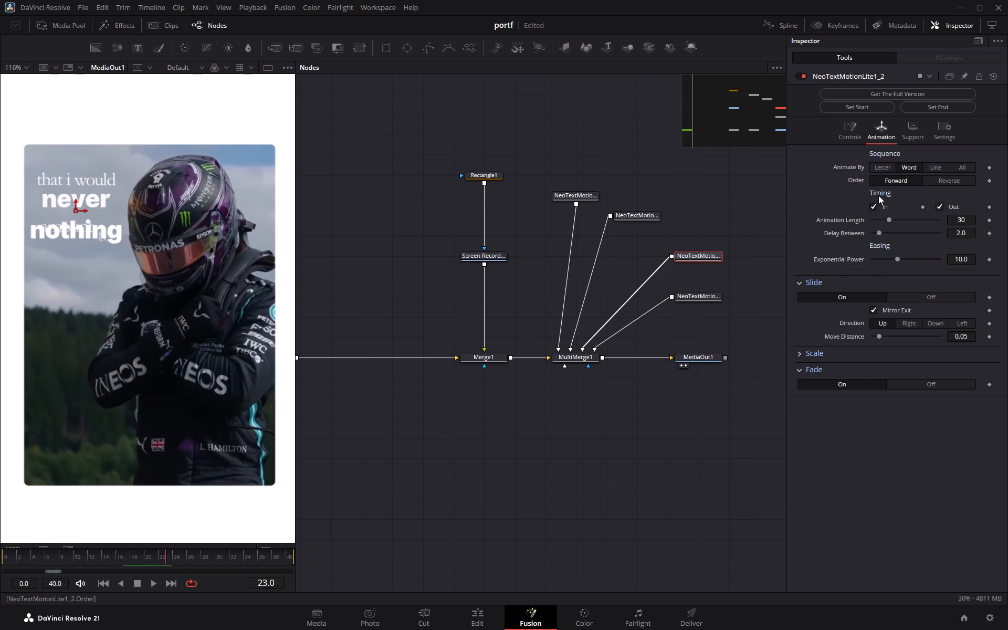
left_click(865, 108)
Scrub through the title animation between frames 8 and 36 to check how the four text lines are timed.
left_click_drag(167, 556, 57, 563)
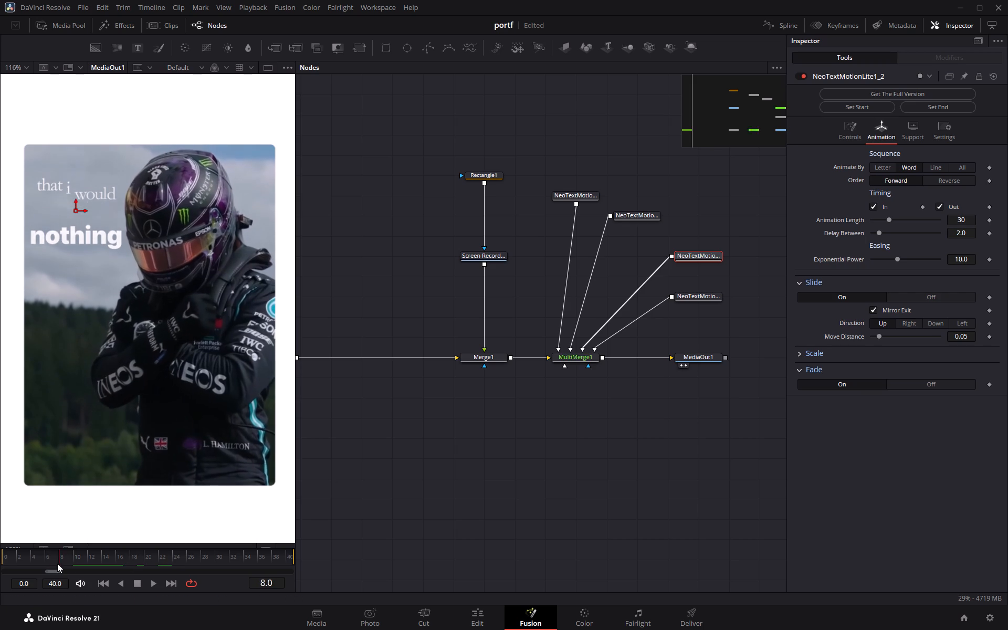
left_click_drag(57, 563, 135, 563)
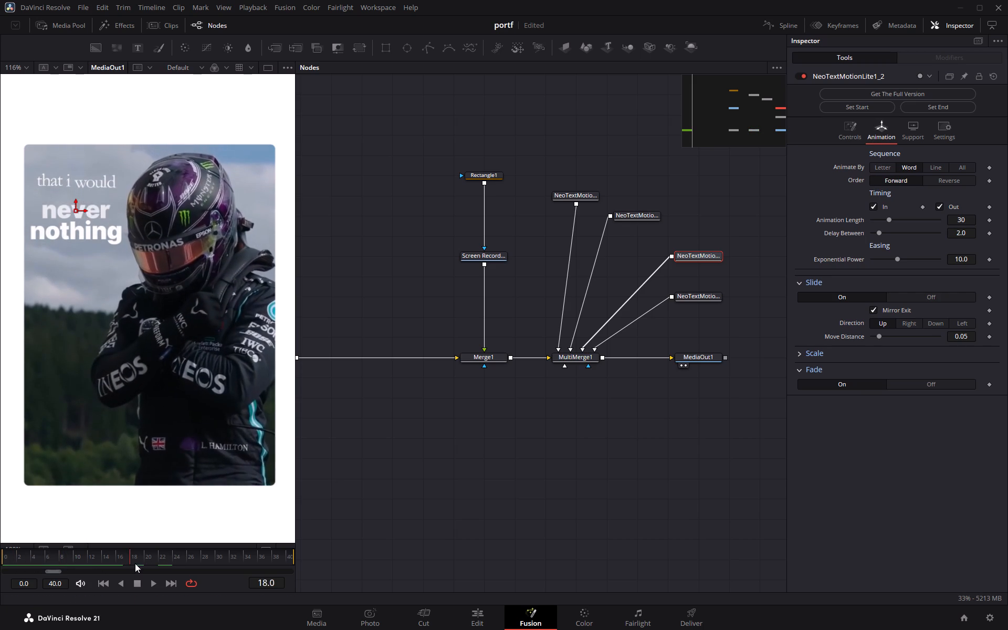
left_click_drag(135, 563, 182, 563)
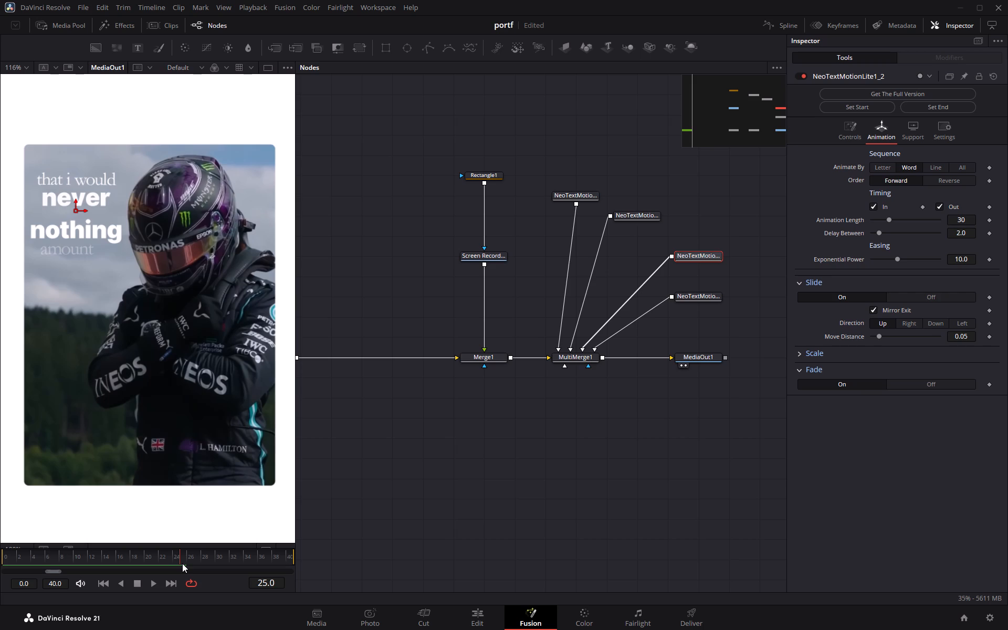
left_click_drag(182, 563, 238, 561)
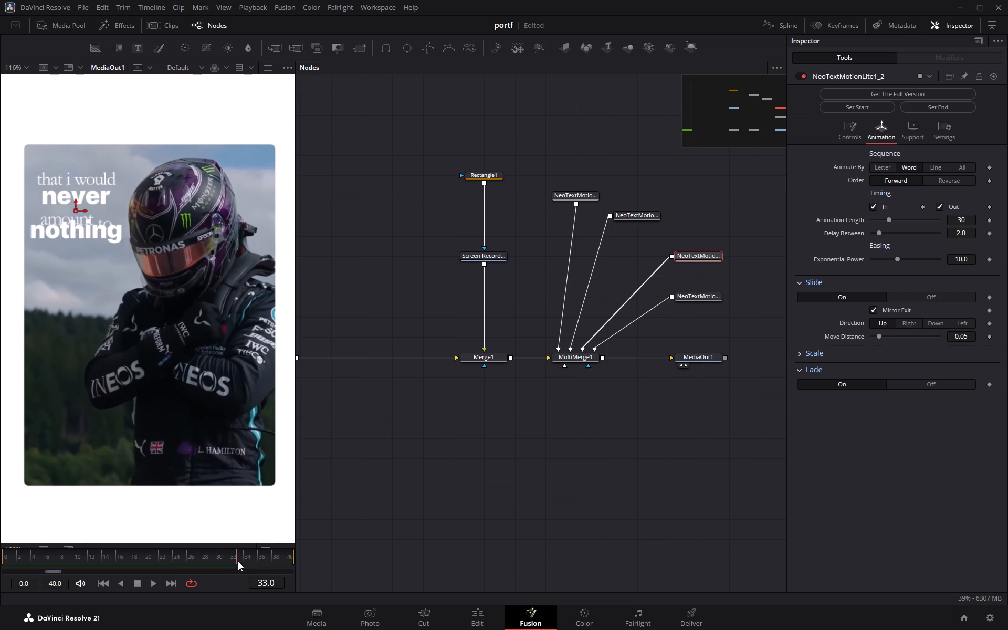
left_click_drag(238, 561, 263, 558)
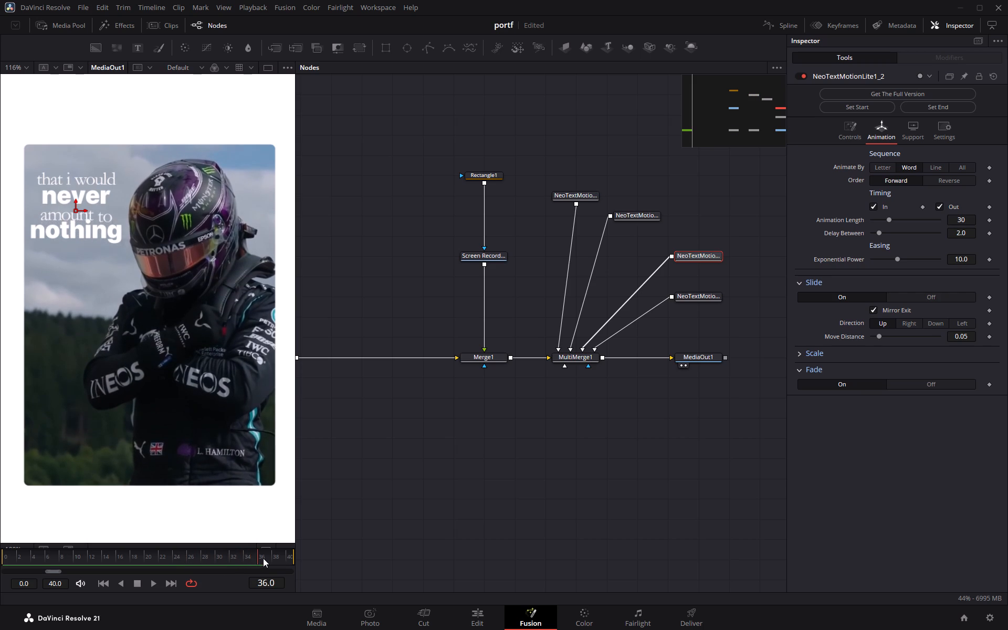
left_click_drag(263, 558, 205, 558)
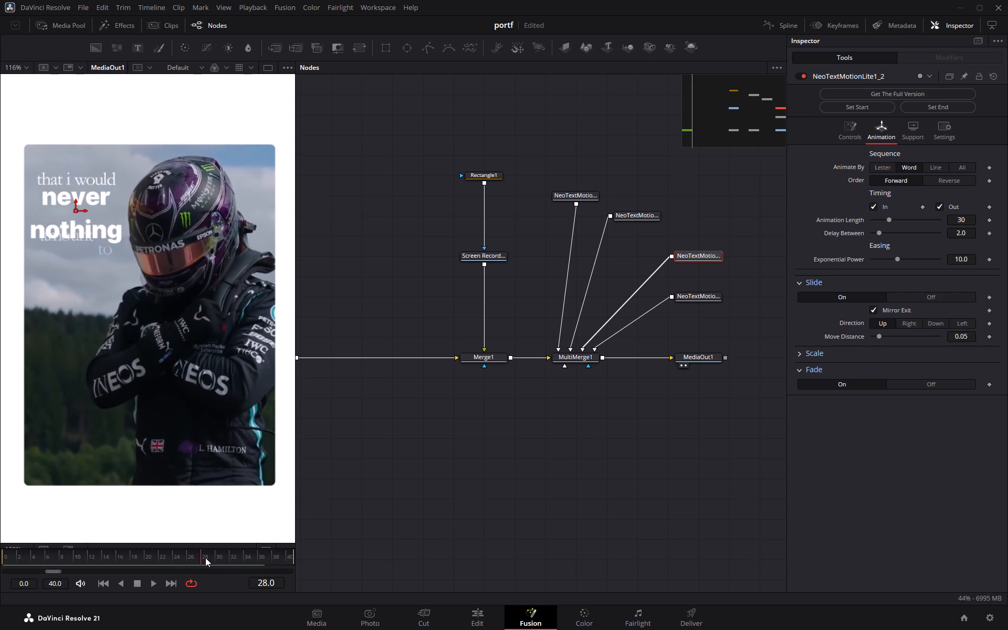
left_click_drag(205, 558, 152, 556)
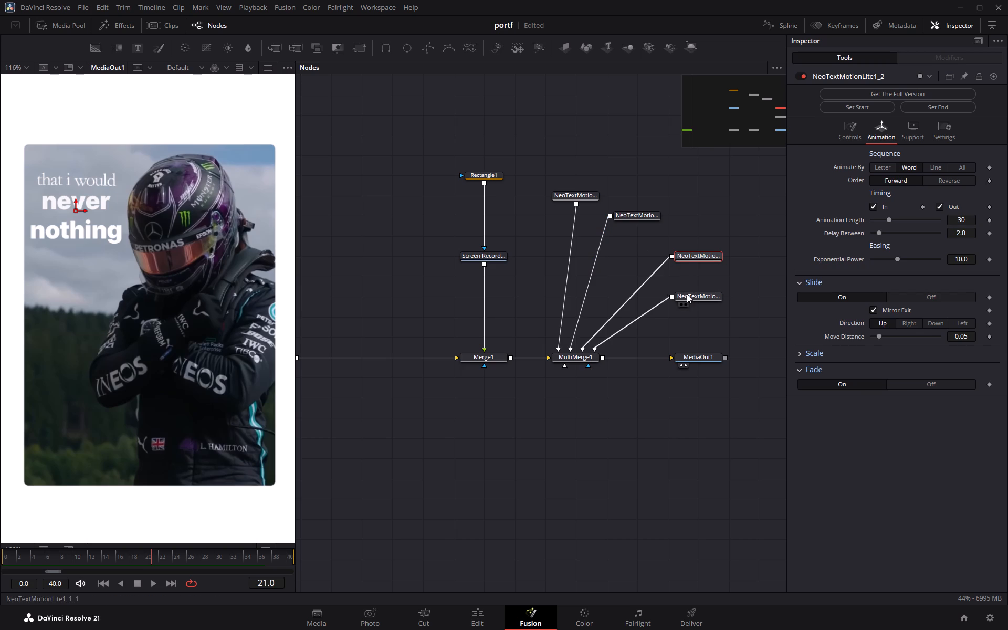
Set the "amount to" text's animation to start at frame 20.
left_click(706, 250)
left_click(707, 253)
left_click(702, 298)
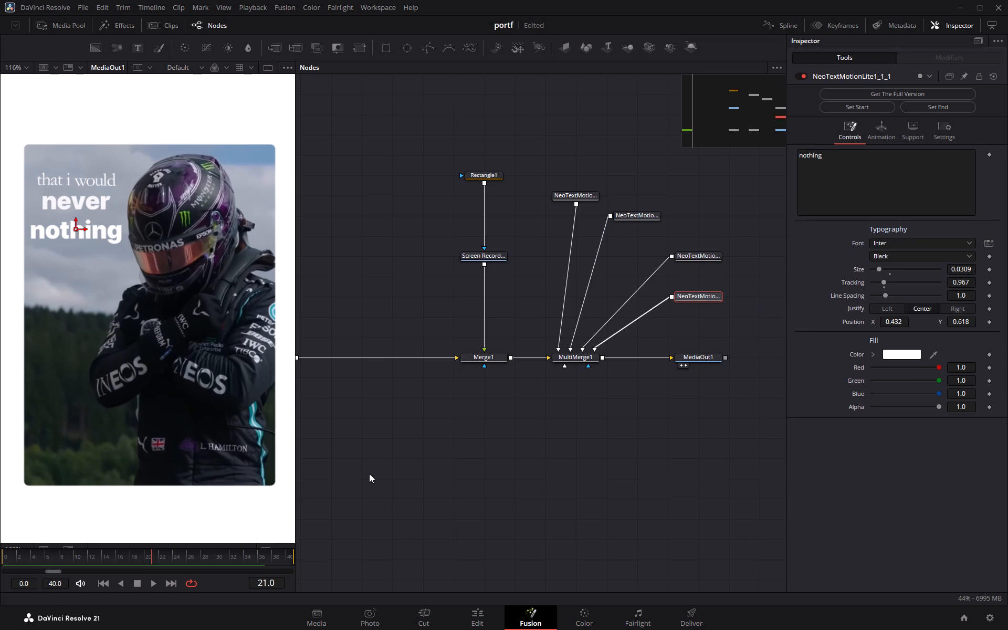
left_click_drag(152, 556, 165, 556)
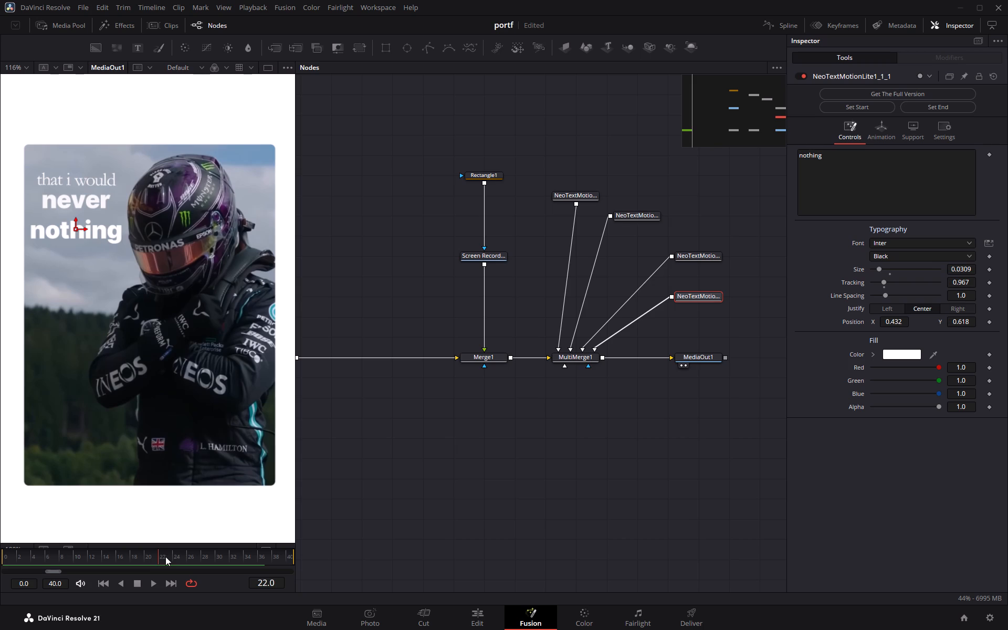
left_click_drag(165, 556, 196, 557)
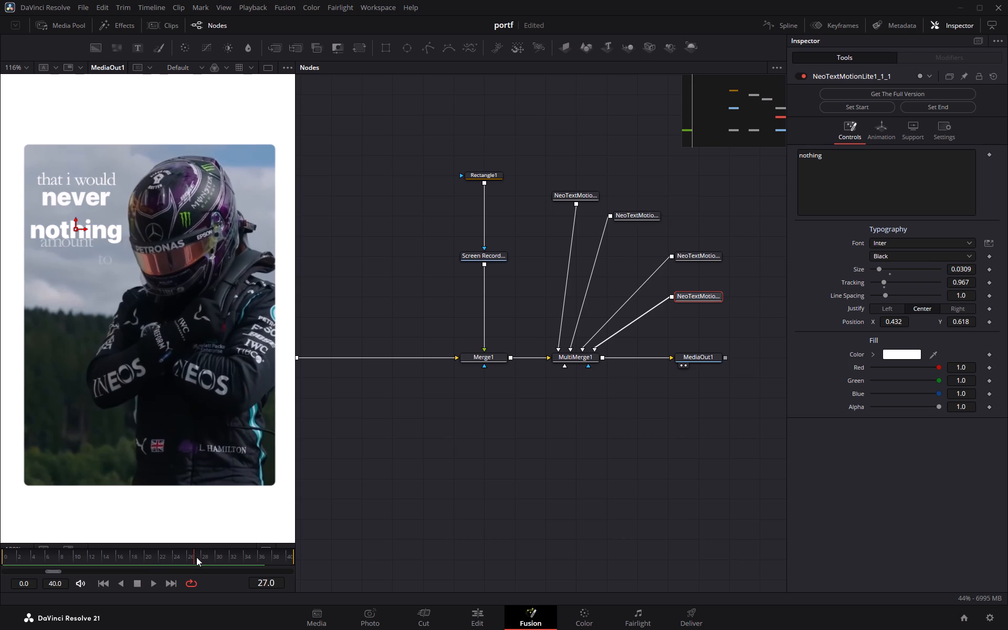
left_click_drag(196, 557, 175, 556)
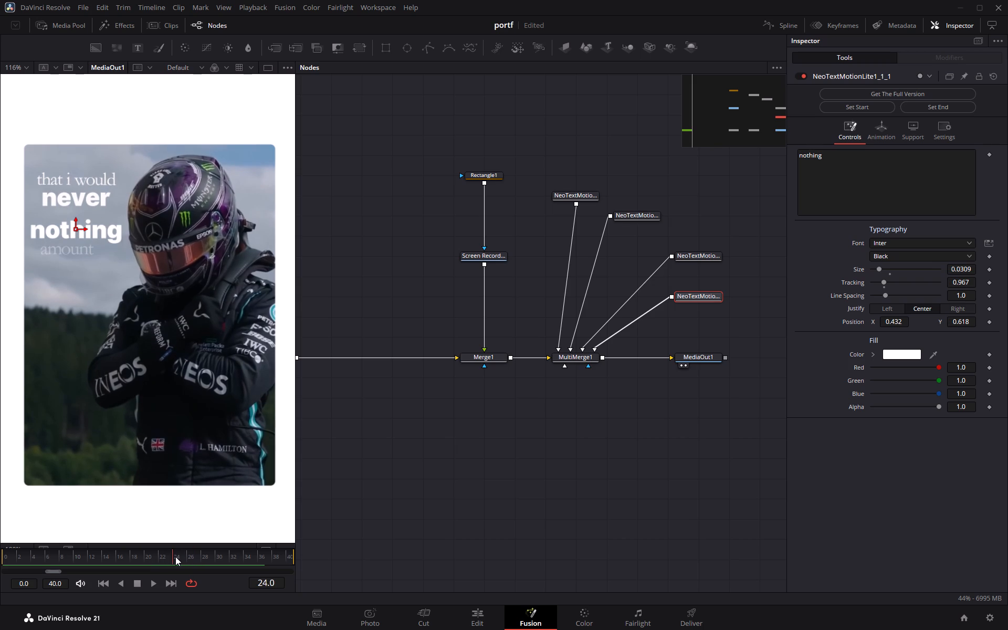
left_click_drag(175, 556, 136, 556)
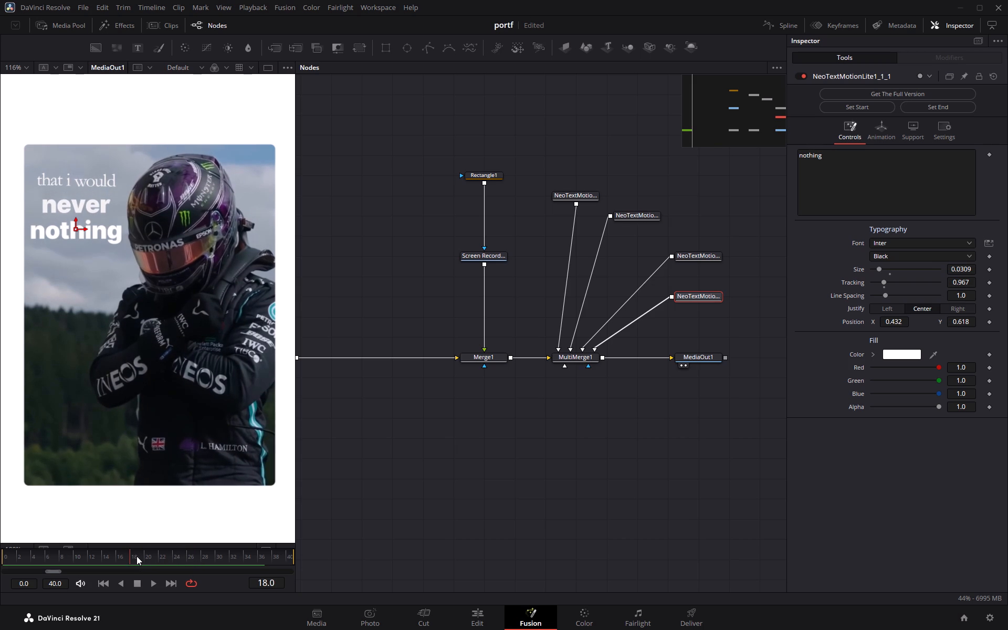
left_click_drag(136, 556, 148, 556)
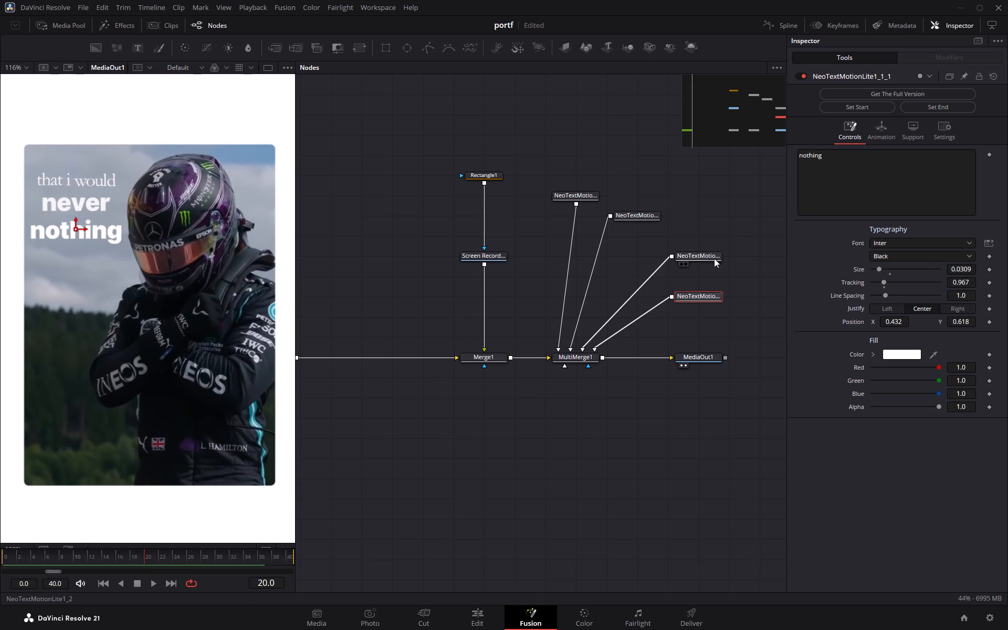
left_click(711, 257)
left_click(858, 107)
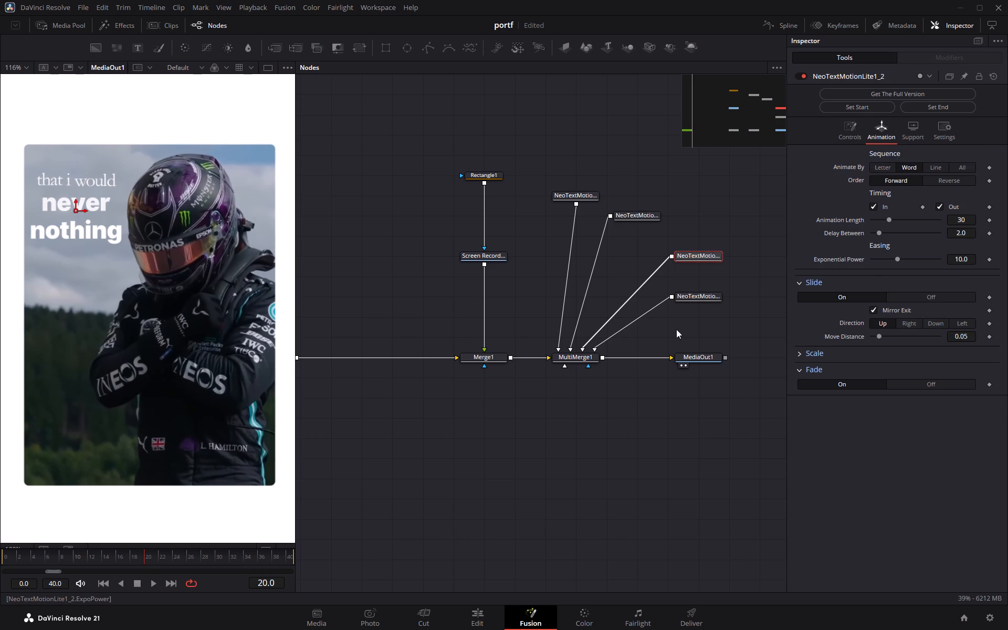
Set the "nothing" text's animation to start at frame 24.
left_click(688, 298)
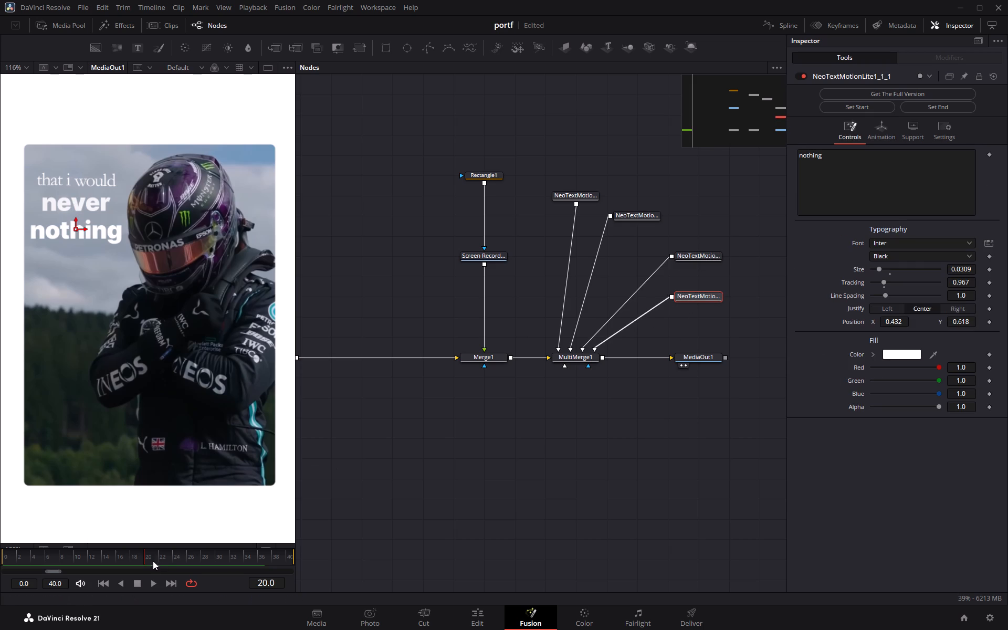
left_click_drag(156, 555, 175, 555)
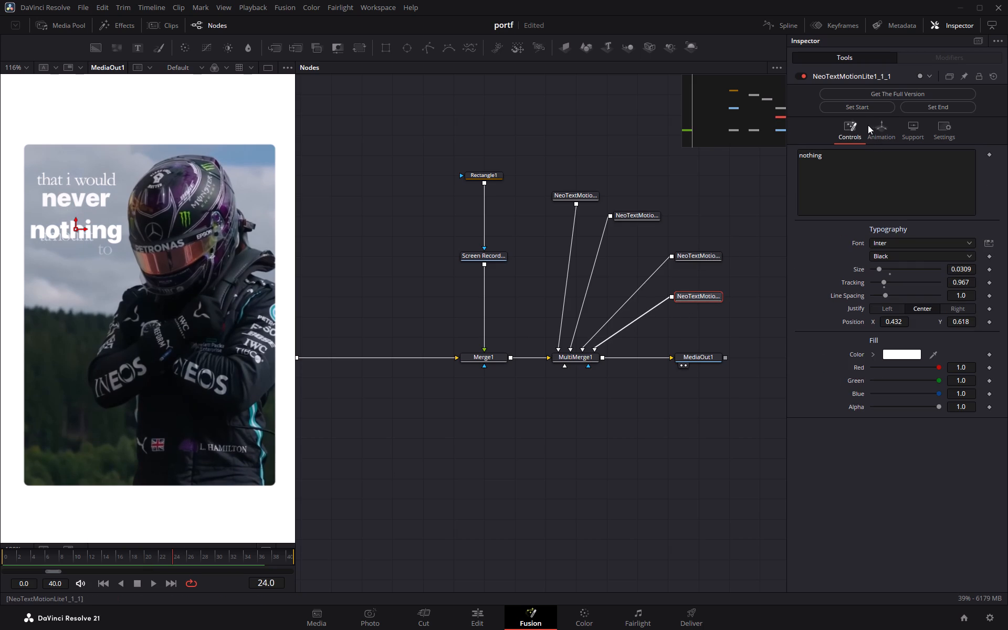
left_click(860, 110)
Review the staggered title animation through frame 40 and within the edited timeline on the Edit page.
left_click_drag(173, 556, 139, 556)
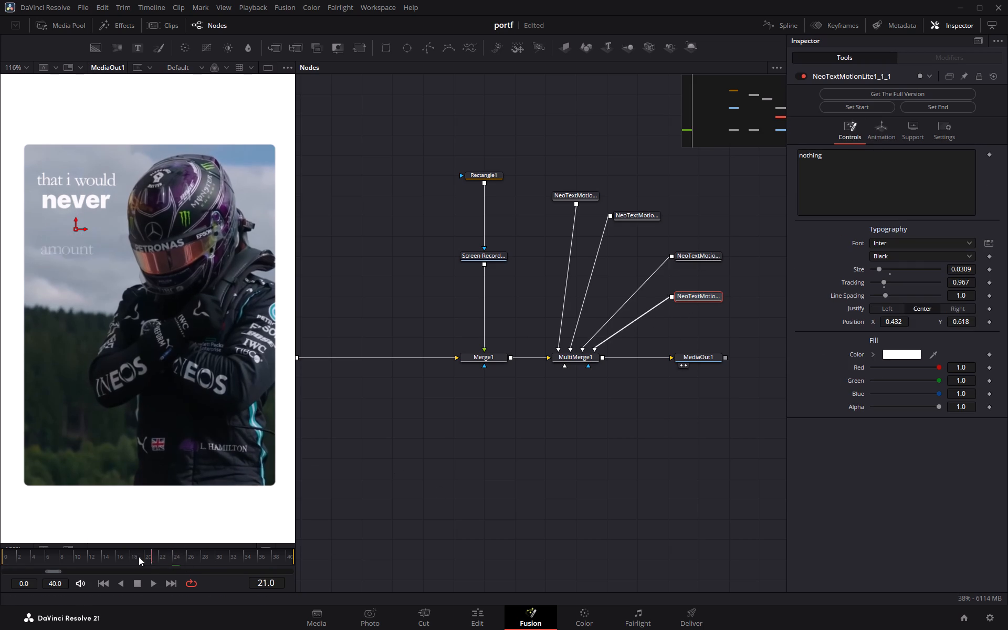
left_click_drag(139, 556, 191, 558)
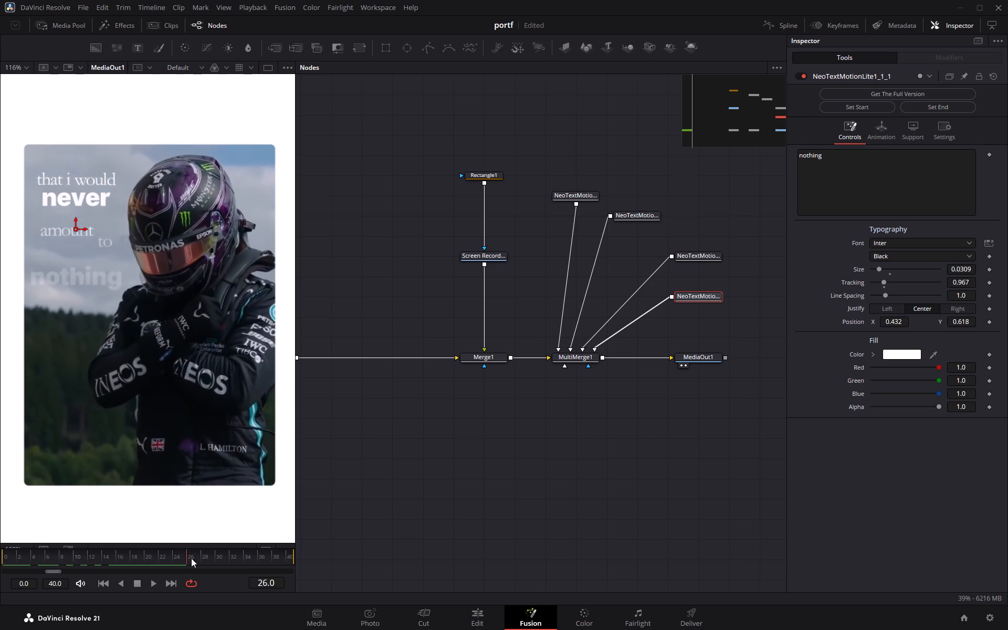
left_click_drag(191, 558, 296, 555)
left_click(480, 619)
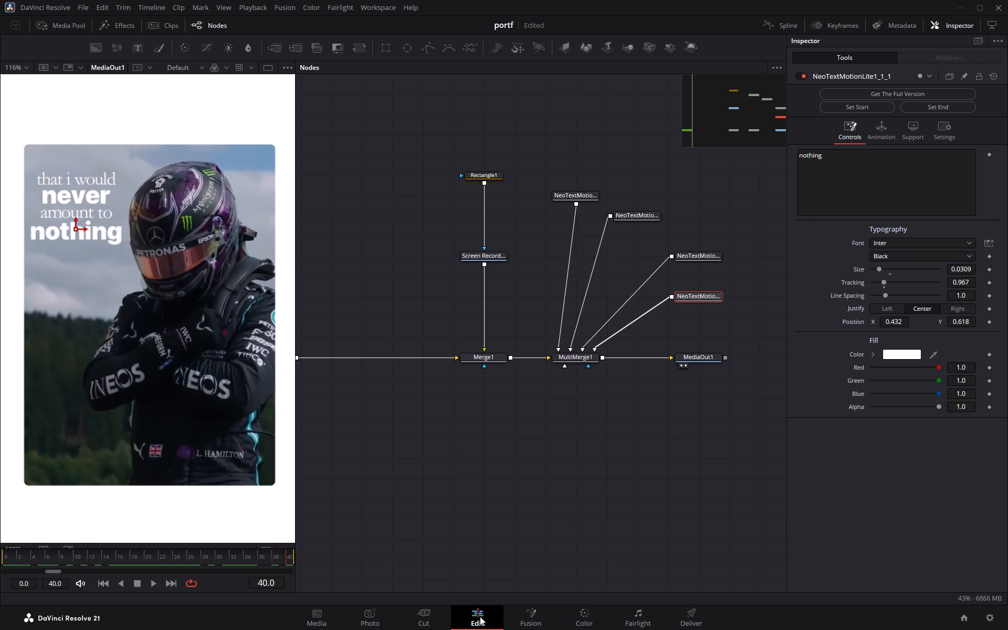
left_click(312, 313)
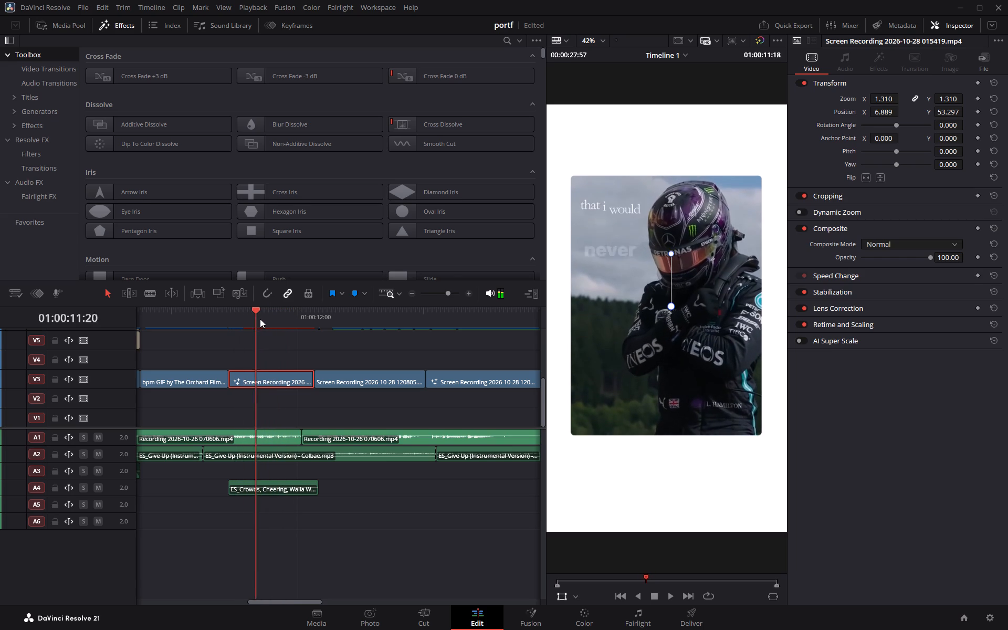
left_click_drag(316, 316, 292, 316)
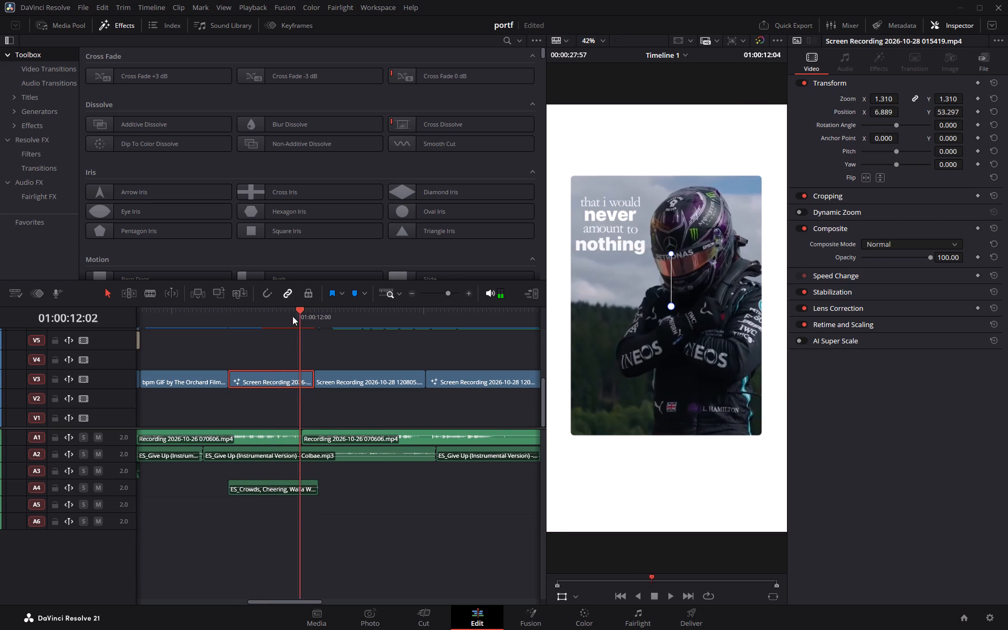
left_click_drag(292, 316, 270, 316)
Reopen the titled clip in the Fusion page and check the text timing between frames 10 and 30.
right_click(297, 382)
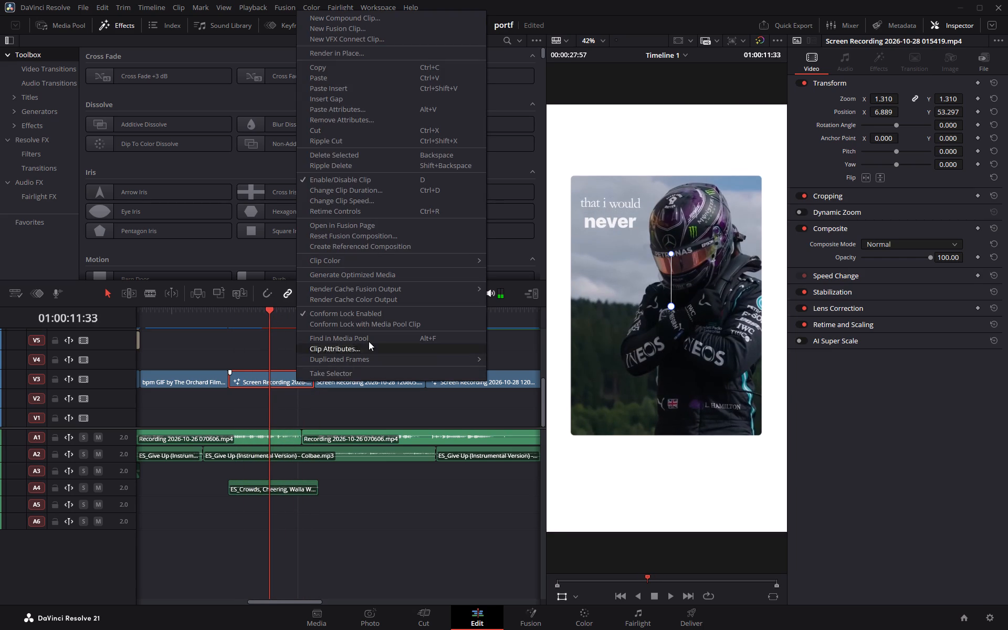
left_click(370, 226)
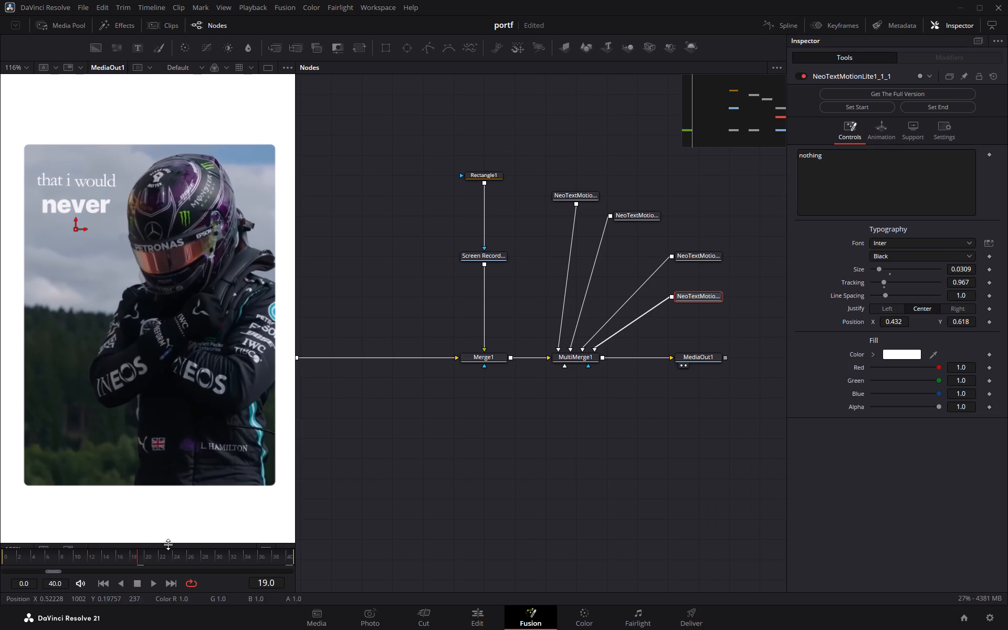
left_click_drag(138, 554, 140, 566)
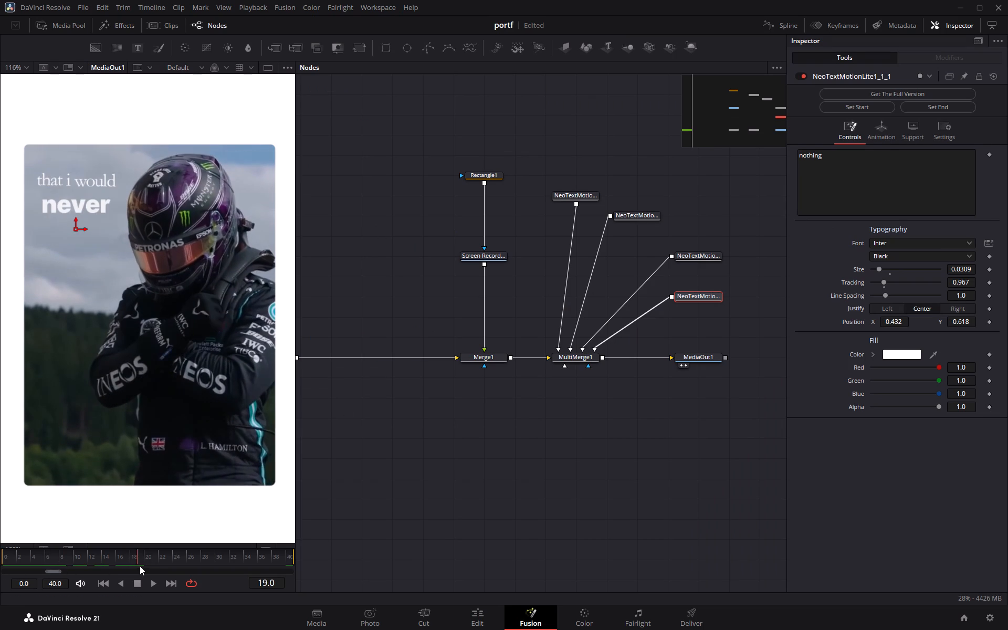
left_click_drag(140, 566, 77, 575)
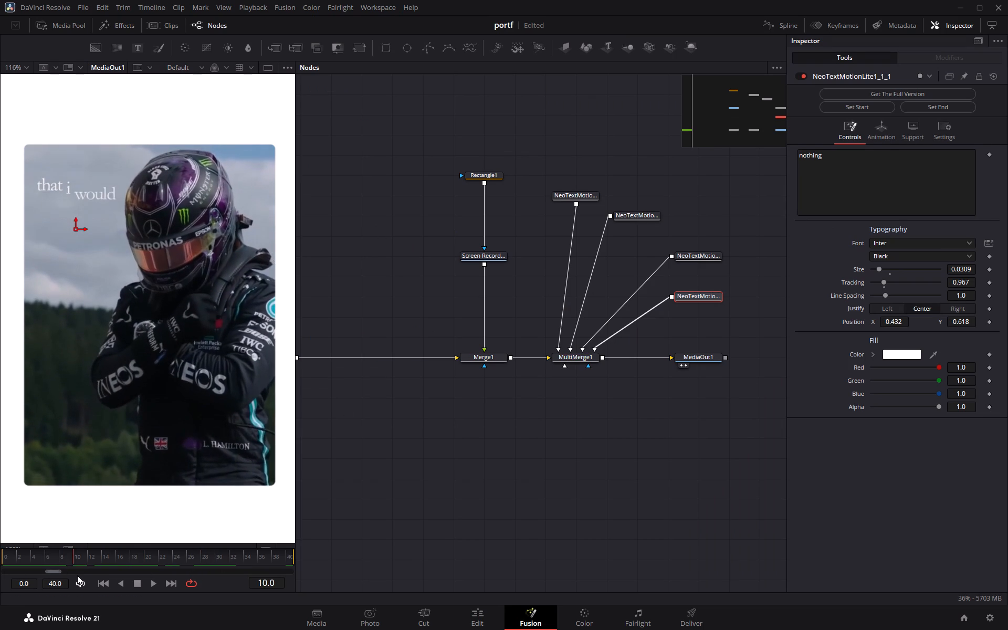
left_click_drag(77, 575, 219, 564)
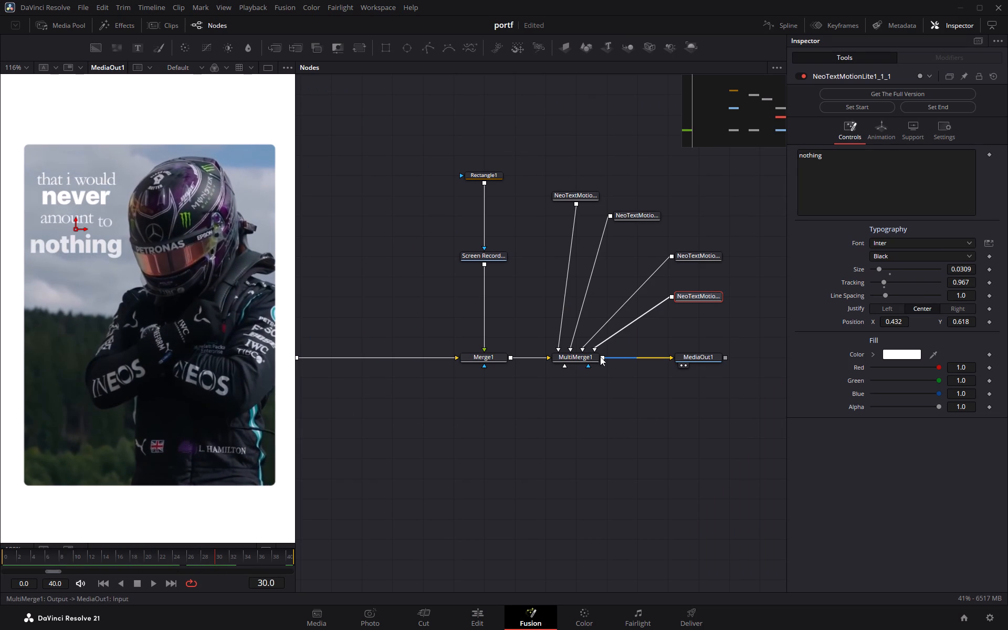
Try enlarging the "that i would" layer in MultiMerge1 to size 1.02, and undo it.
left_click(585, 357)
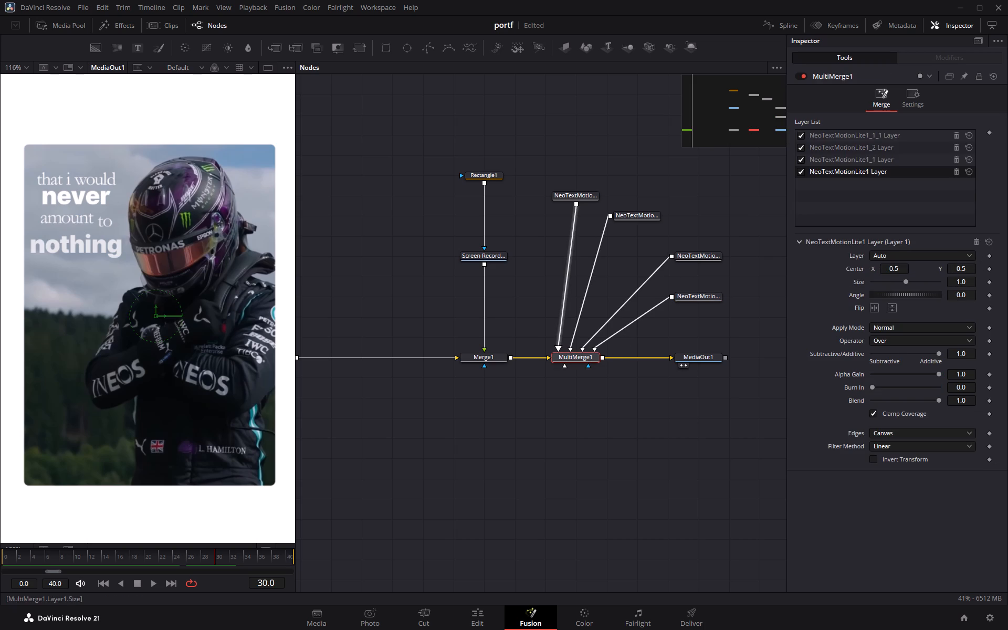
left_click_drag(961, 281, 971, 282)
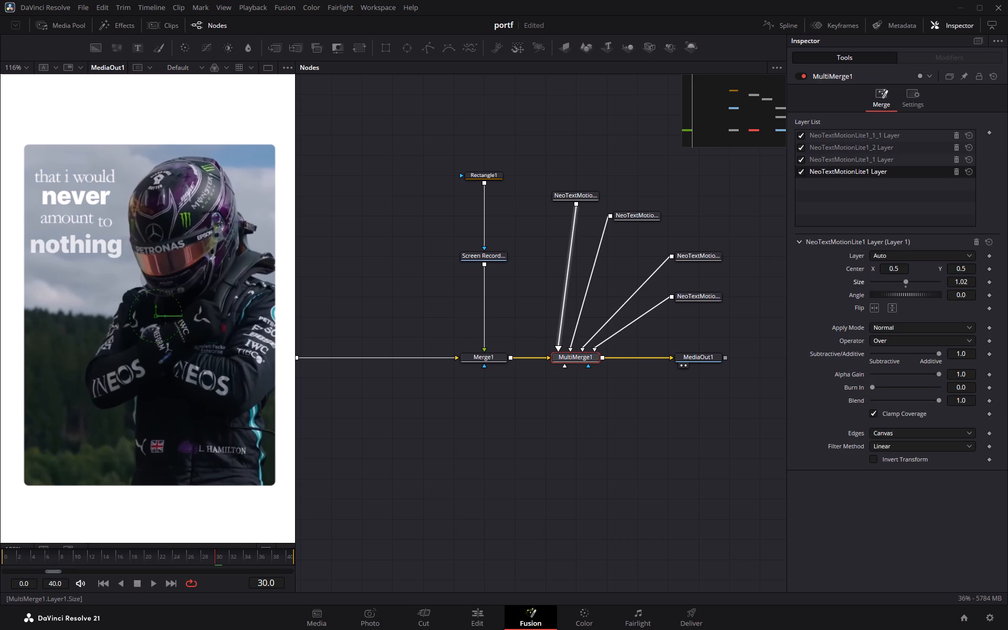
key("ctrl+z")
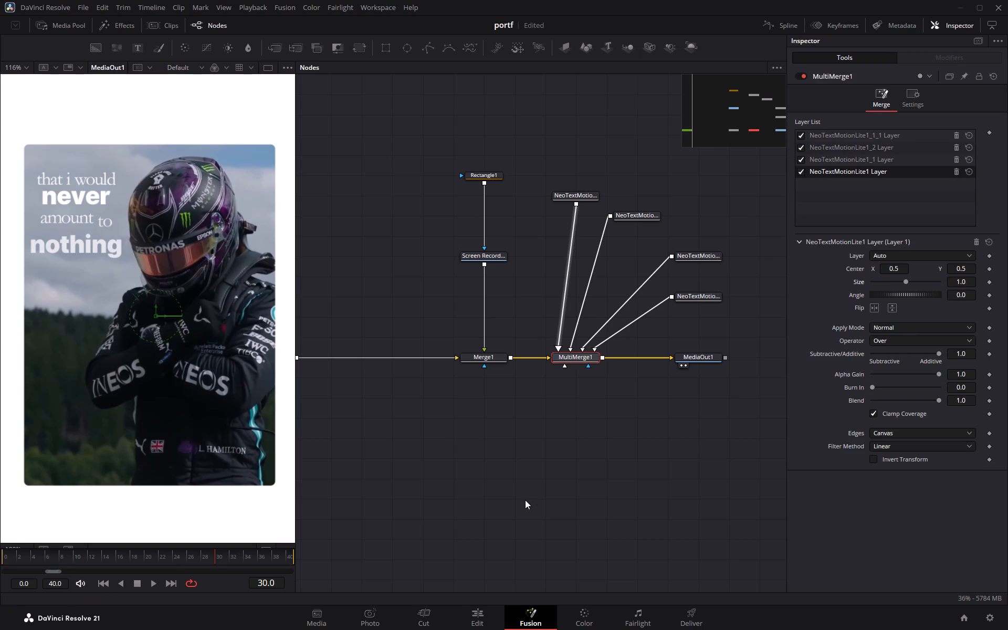
Examine MultiMerge1's layer list and its four connected text nodes, selecting individual and multiple layers to see their shared settings.
triple_click(525, 500)
left_click(585, 361)
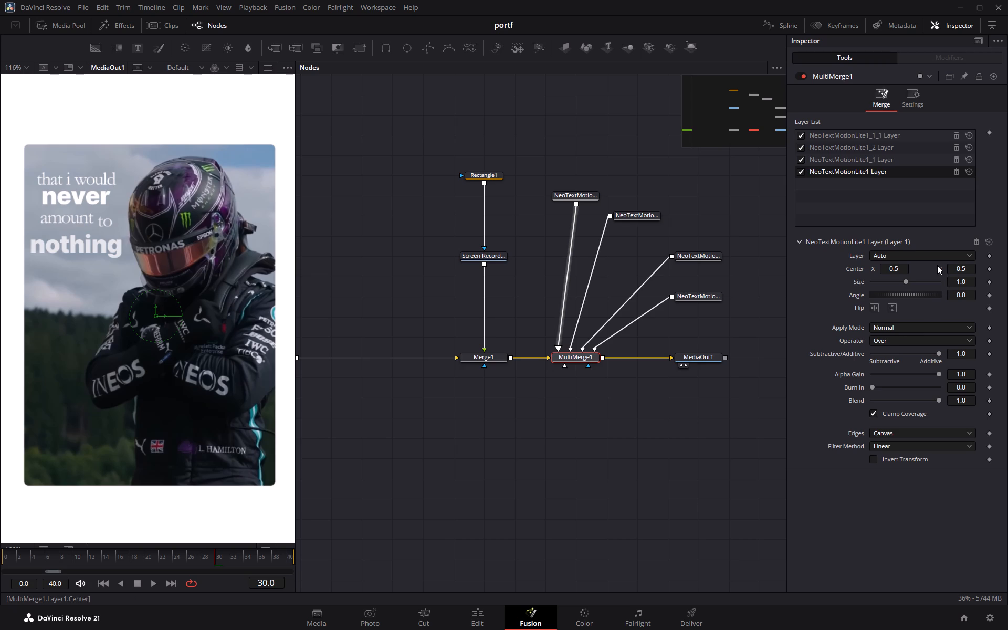
double_click(593, 408)
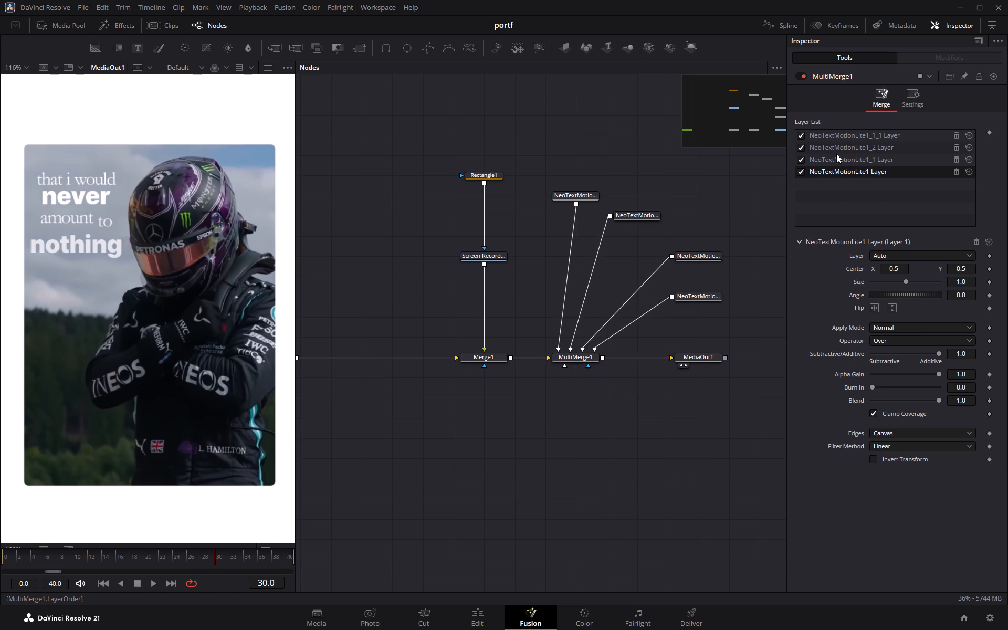
left_click_drag(835, 196, 846, 160)
left_click_drag(555, 161, 694, 285)
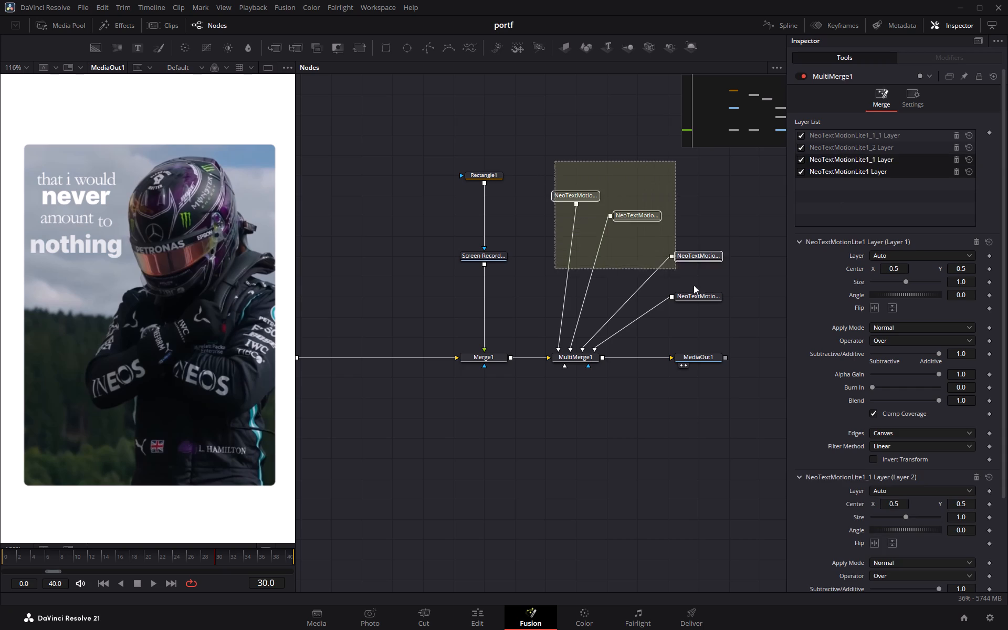
left_click_drag(694, 285, 727, 311)
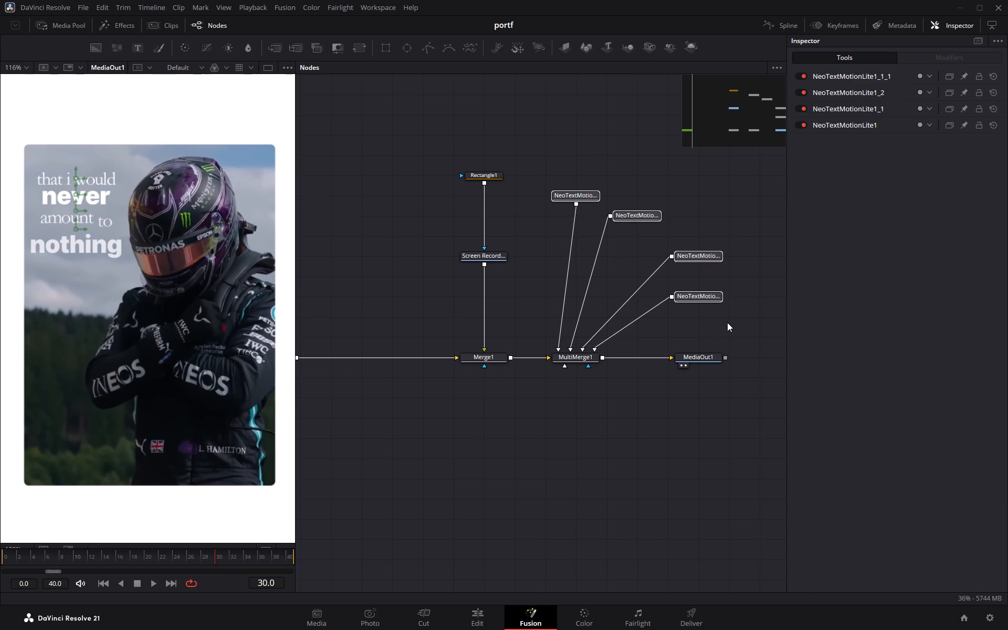
left_click(577, 360)
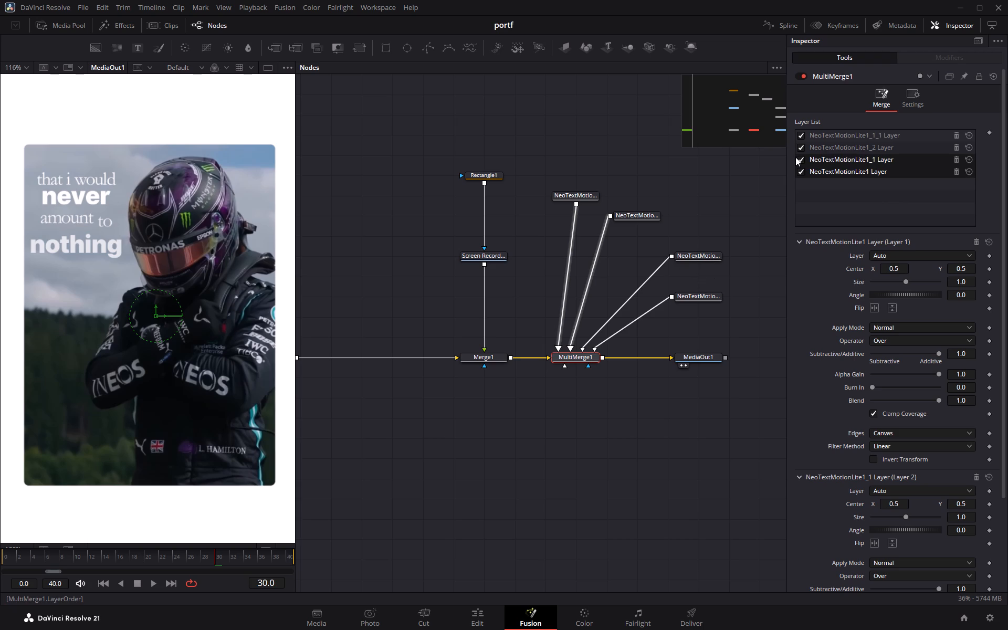
left_click(835, 149)
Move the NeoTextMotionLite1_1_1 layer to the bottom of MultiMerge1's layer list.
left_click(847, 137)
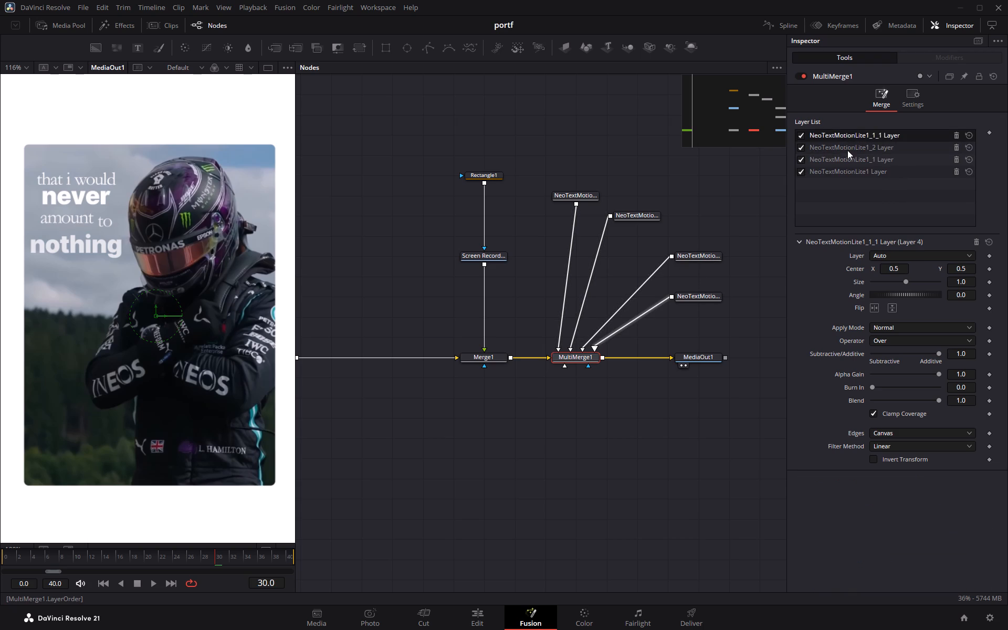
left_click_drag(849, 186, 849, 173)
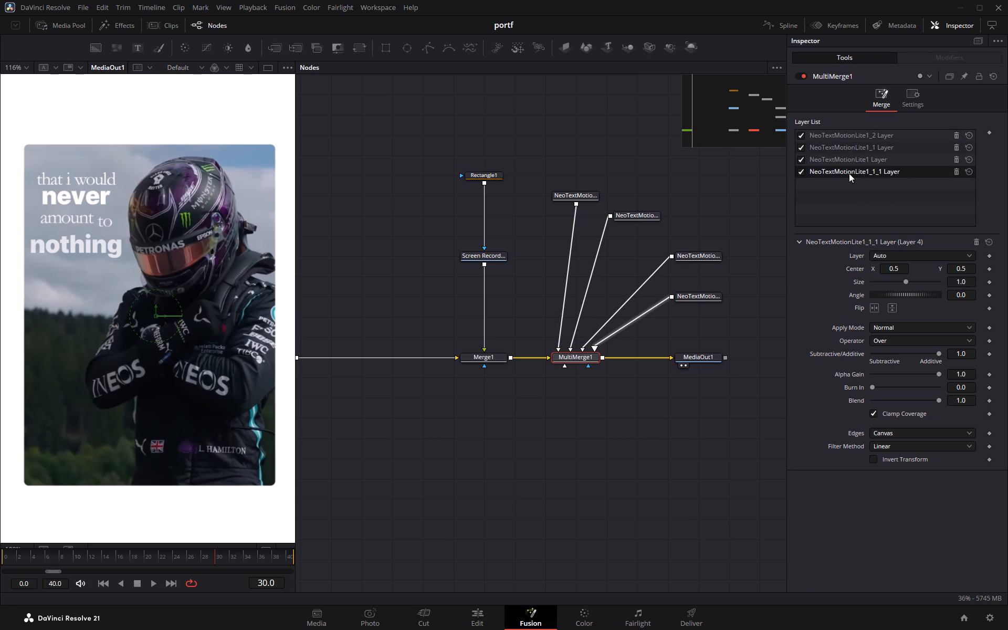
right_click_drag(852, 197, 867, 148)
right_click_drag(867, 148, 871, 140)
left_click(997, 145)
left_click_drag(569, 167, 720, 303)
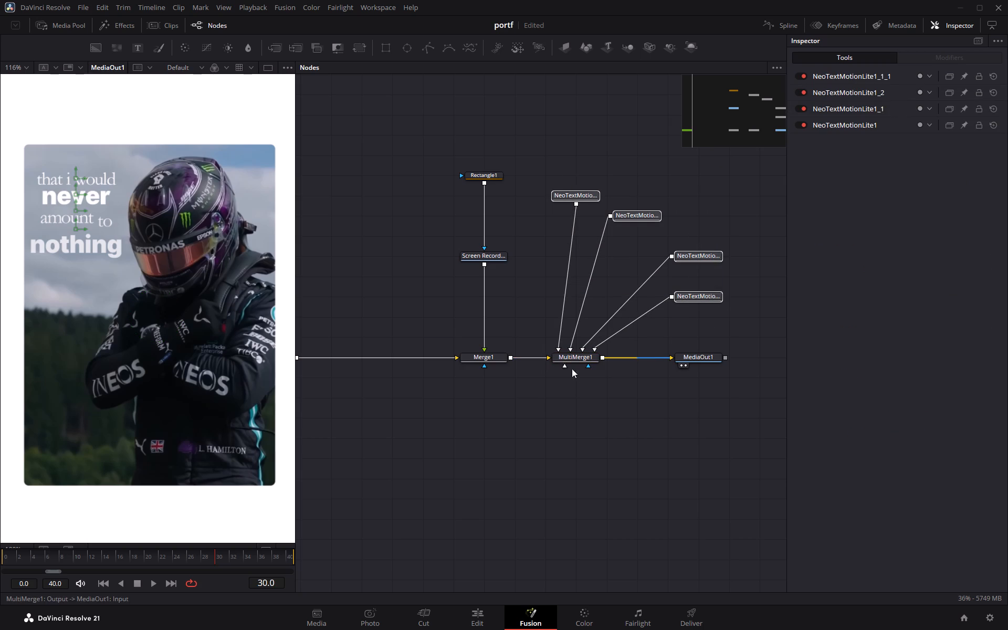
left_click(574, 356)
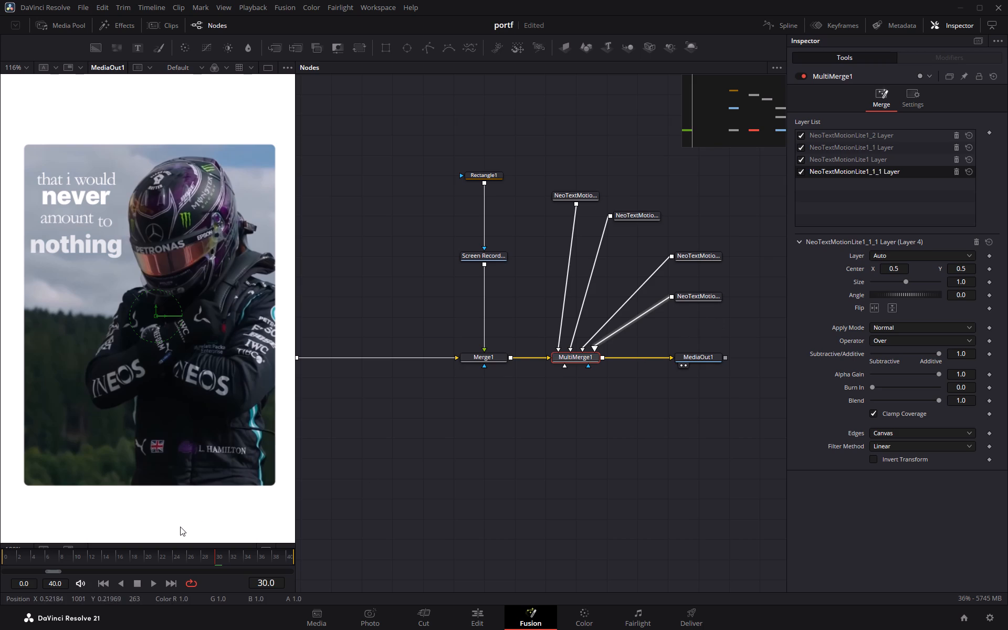
Review the title animation from frame 30 to frame 40.
left_click_drag(217, 555, 248, 559)
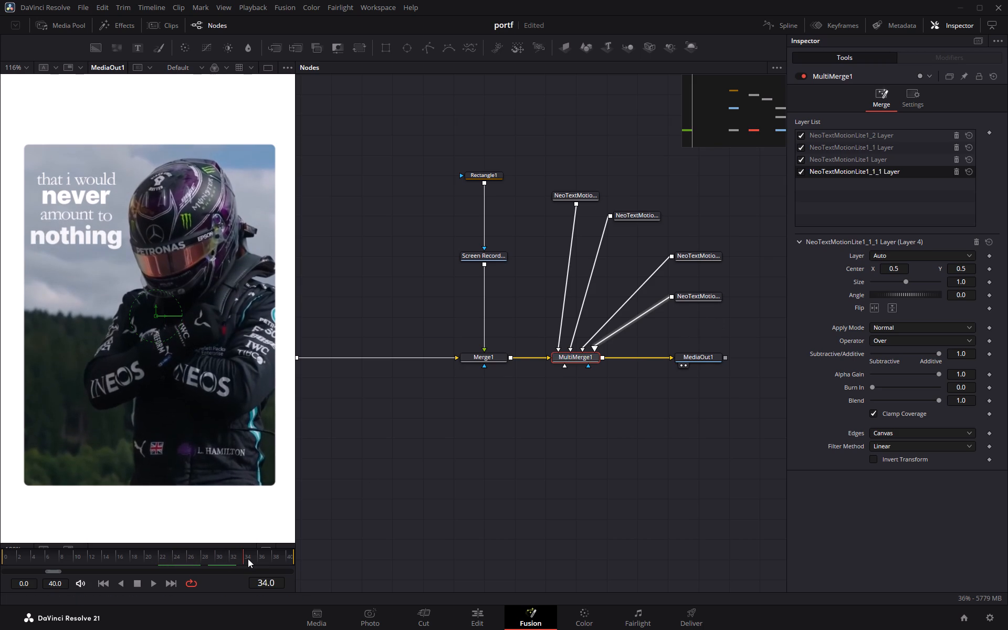
left_click_drag(248, 559, 281, 559)
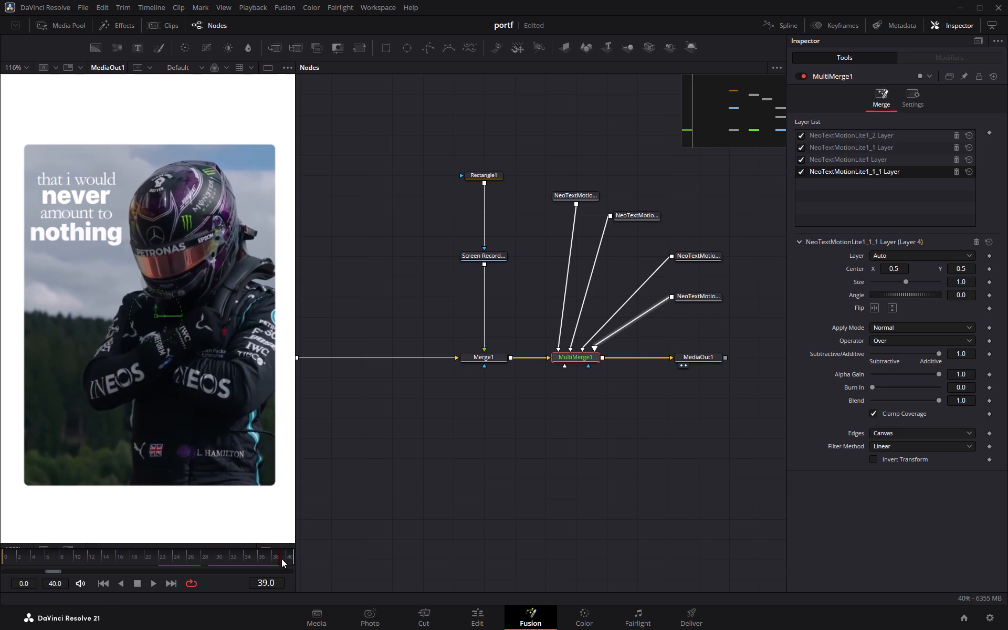
left_click_drag(281, 559, 288, 559)
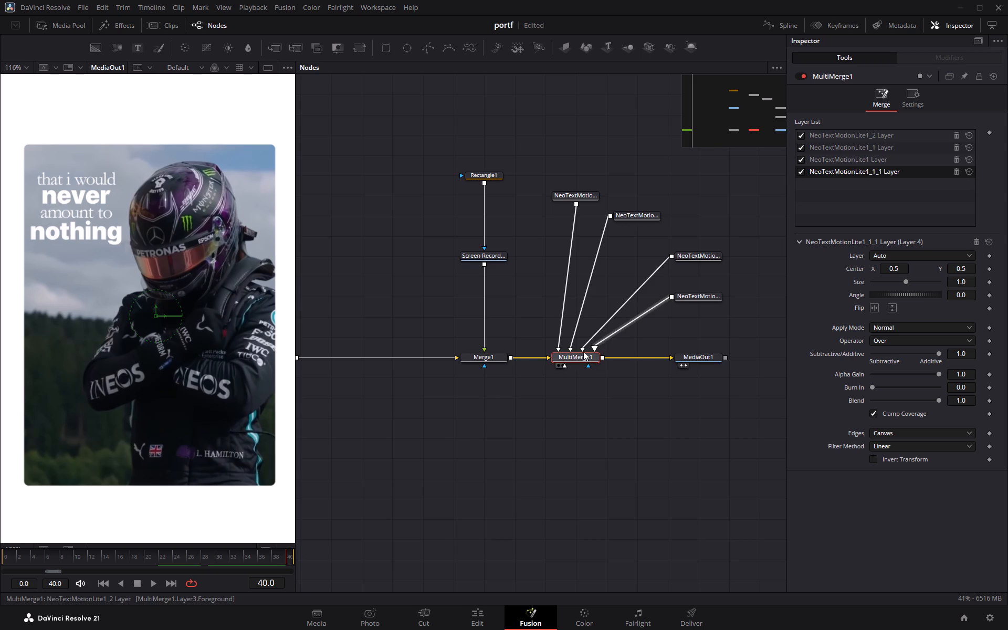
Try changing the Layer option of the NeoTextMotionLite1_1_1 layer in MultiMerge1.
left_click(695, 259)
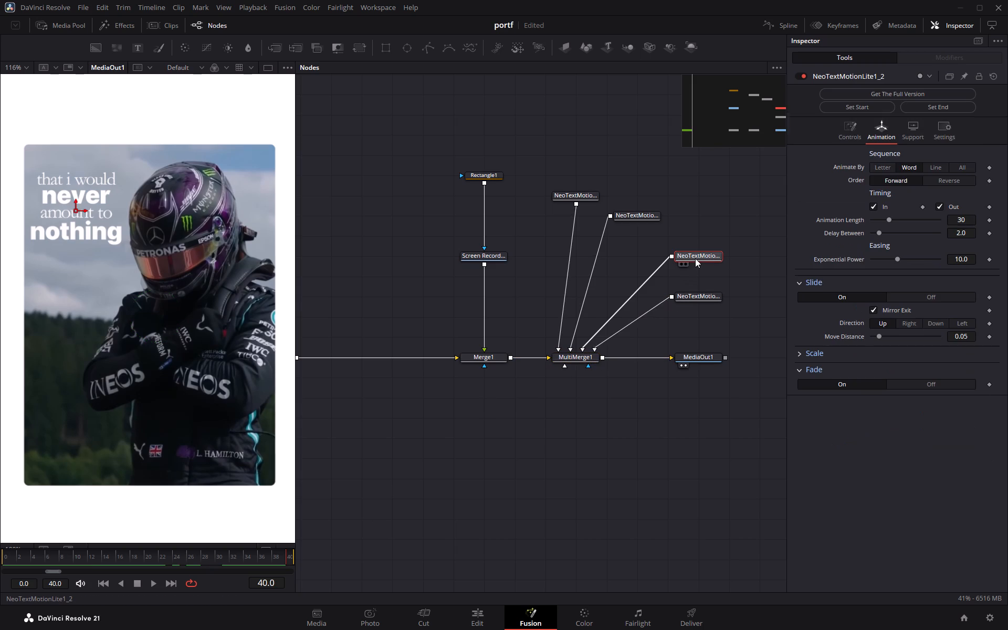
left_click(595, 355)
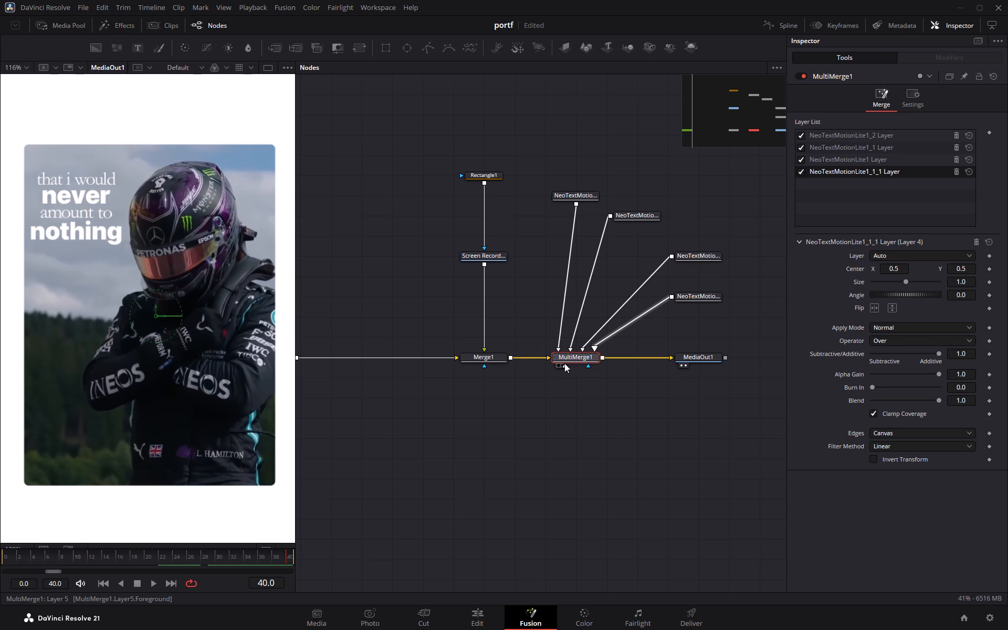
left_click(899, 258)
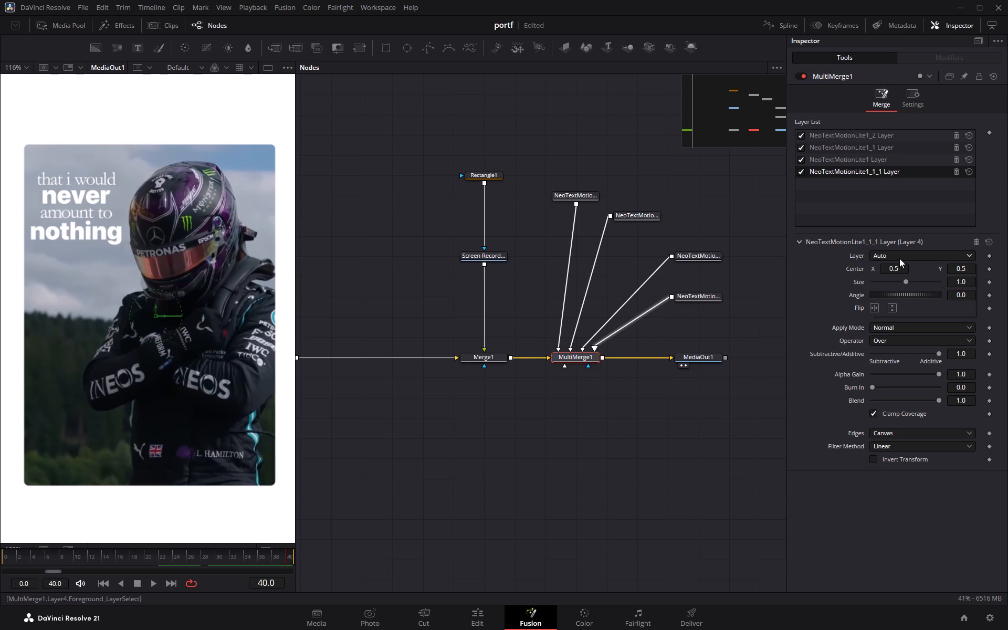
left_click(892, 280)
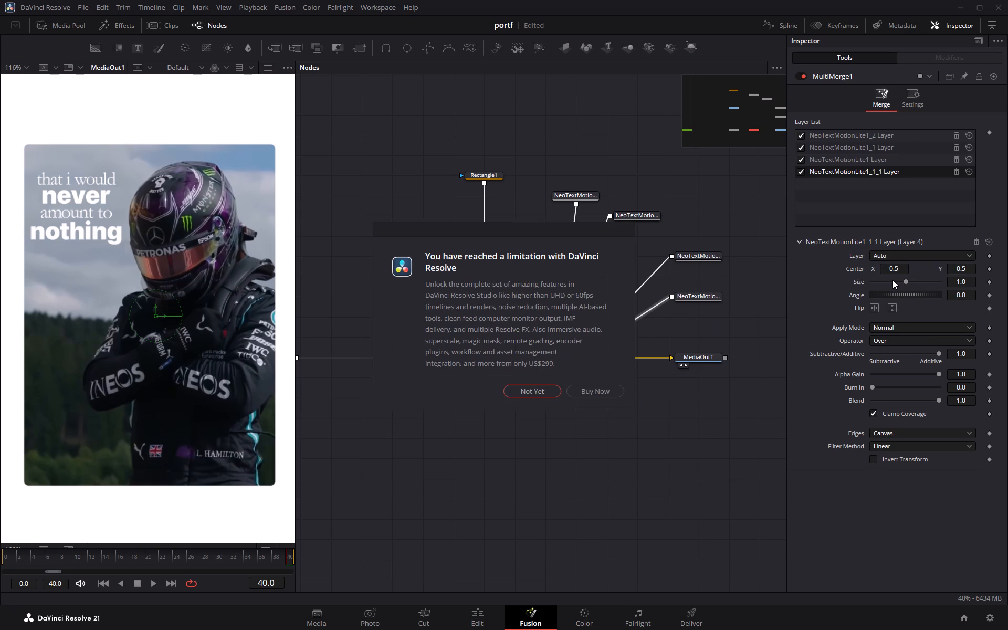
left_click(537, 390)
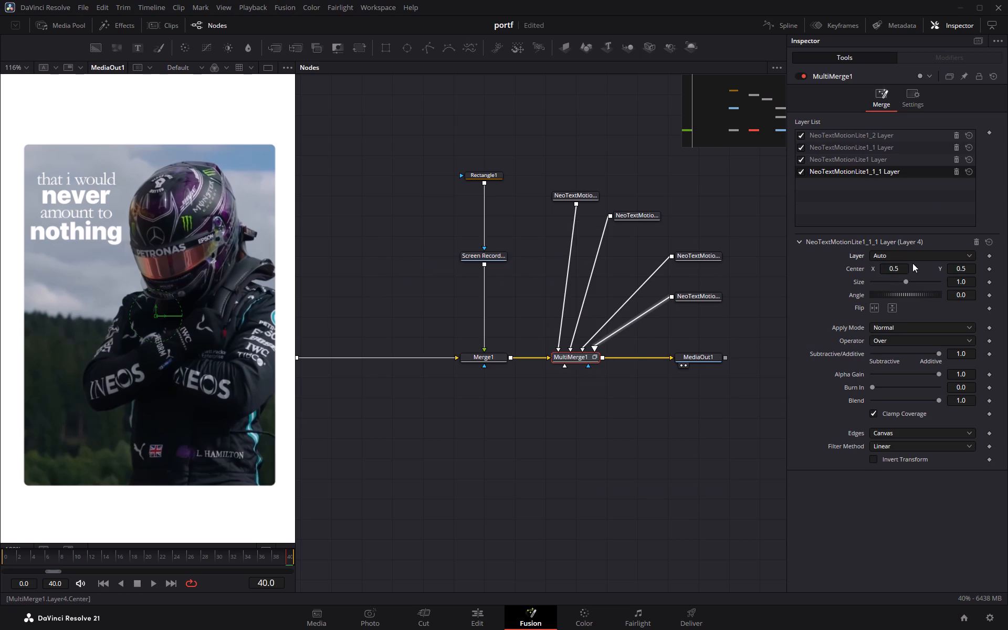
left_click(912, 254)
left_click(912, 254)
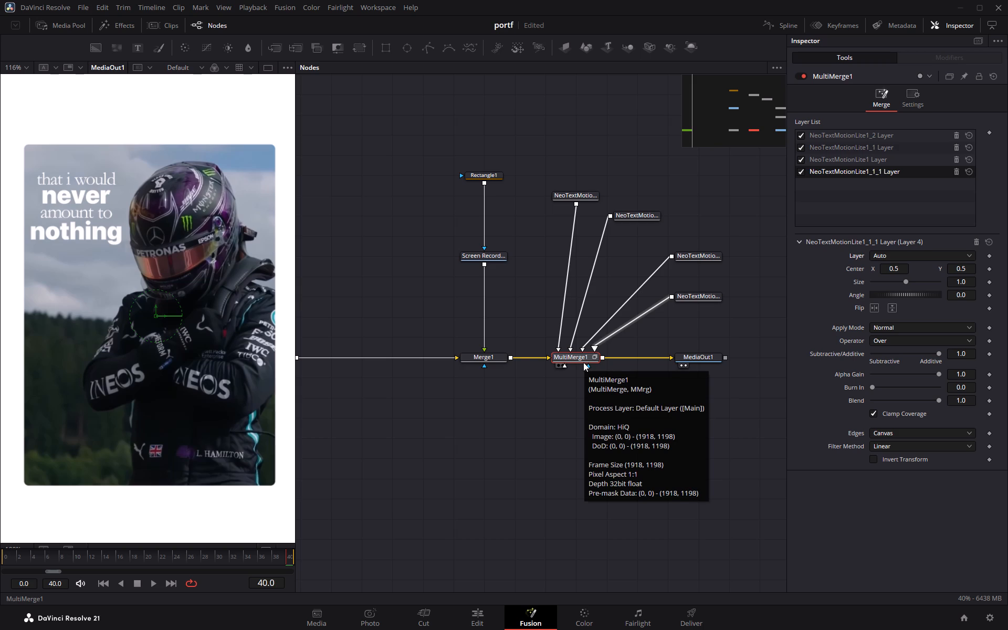
Move MultiMerge1 and its four text nodes above the main node chain, and shift MediaOut1 farther from them.
left_click_drag(549, 150, 694, 325)
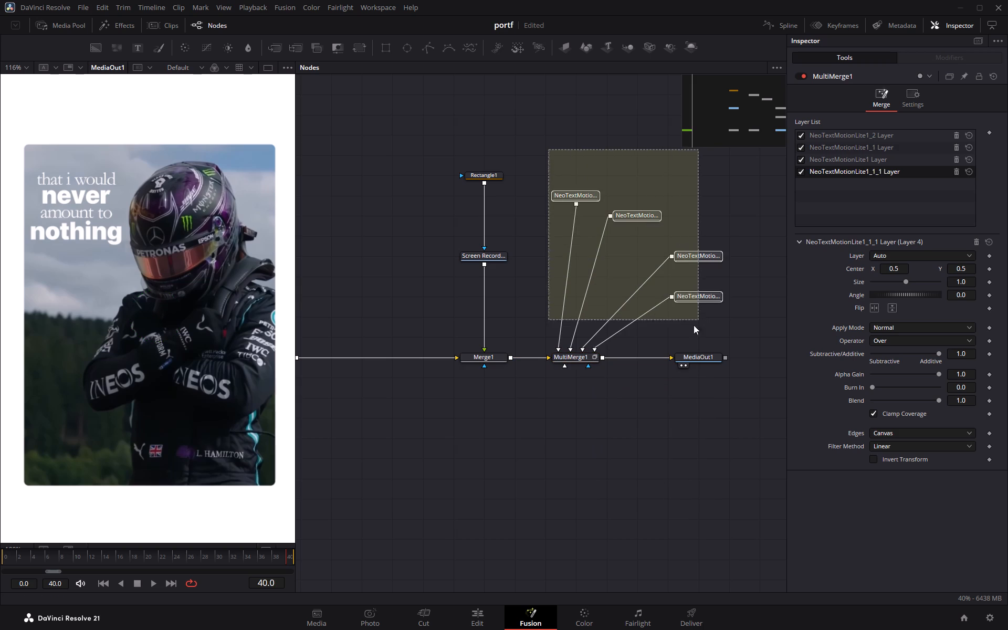
left_click_drag(694, 325, 637, 371)
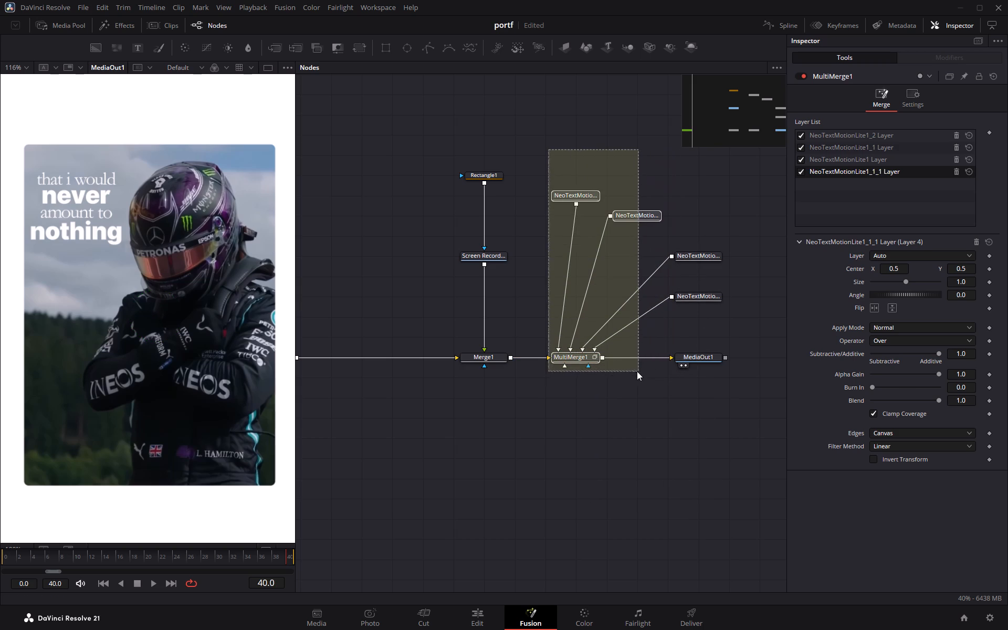
left_click_drag(637, 371, 630, 370)
left_click_drag(699, 357, 730, 355)
left_click_drag(544, 147, 675, 424)
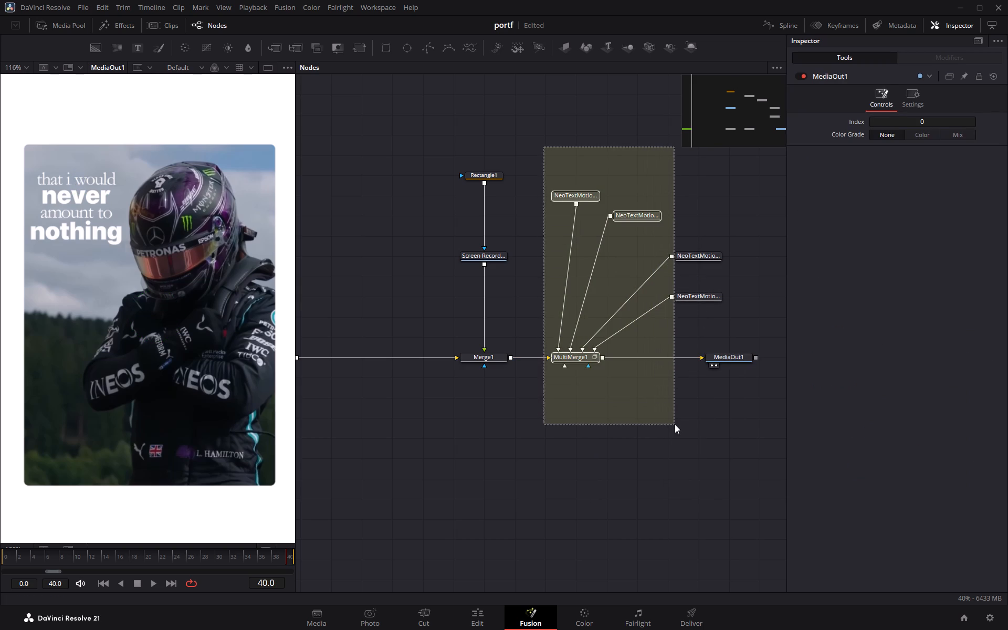
left_click_drag(675, 424, 686, 423)
left_click_drag(575, 361, 577, 303)
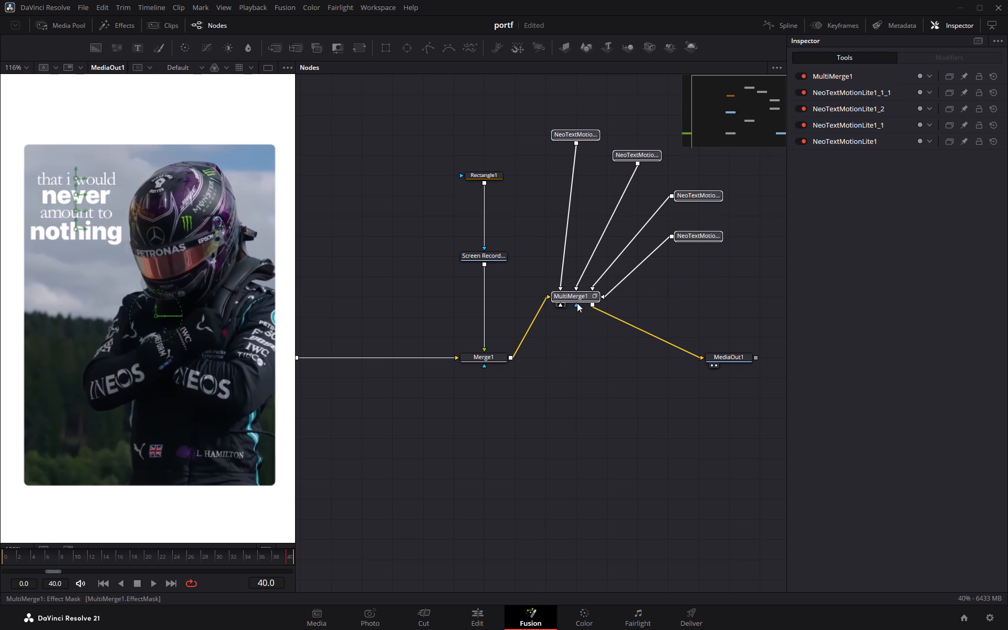
left_click_drag(577, 303, 576, 302)
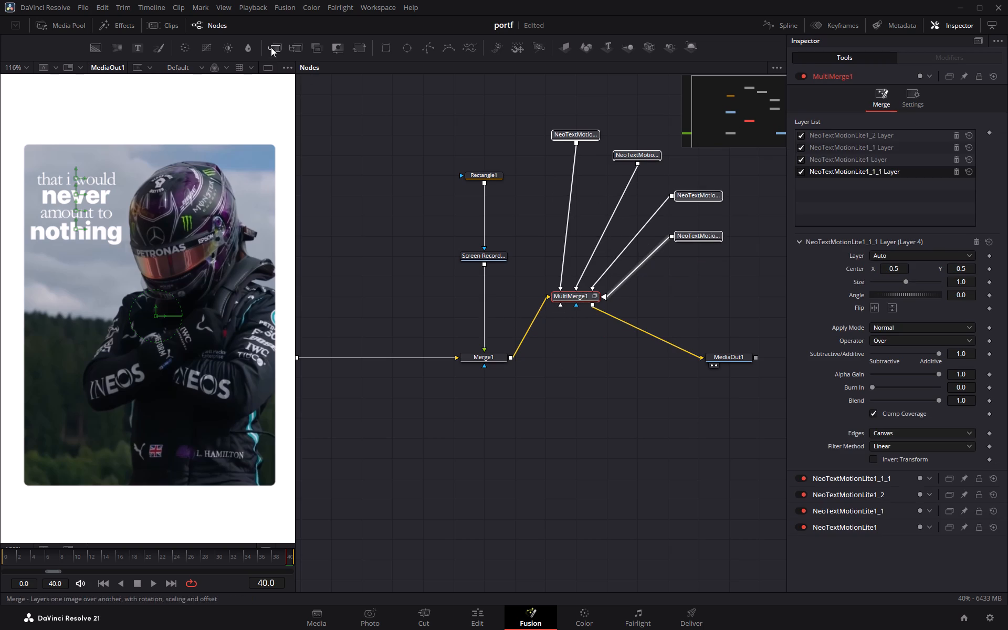
Add a Merge node between Merge1 and MediaOut1, with Merge1 as its background and MultiMerge1 as its foreground.
left_click_drag(271, 47, 579, 352)
left_click_drag(547, 296, 558, 350)
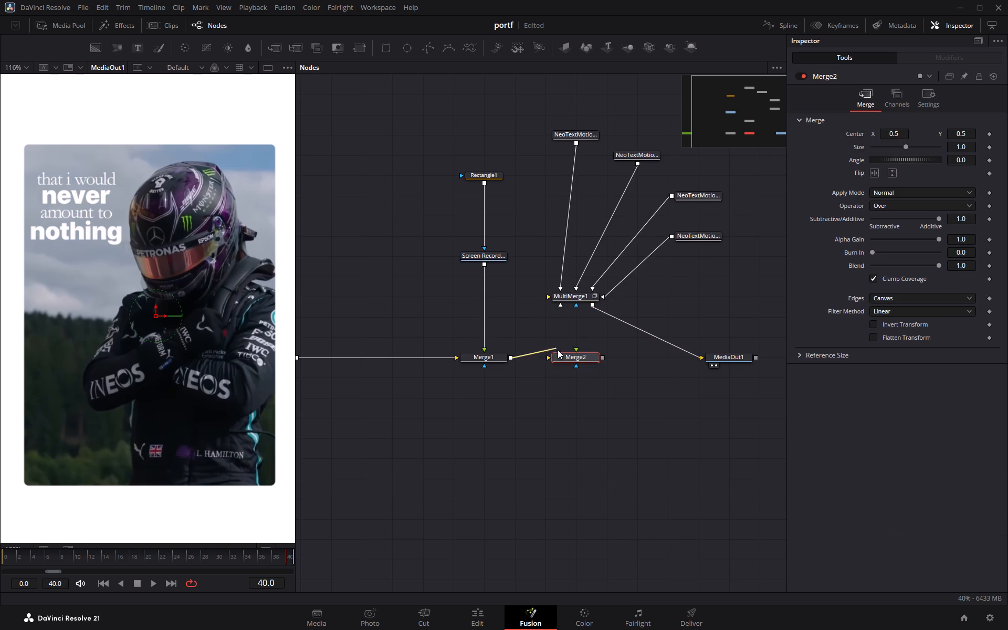
left_click_drag(558, 350, 562, 359)
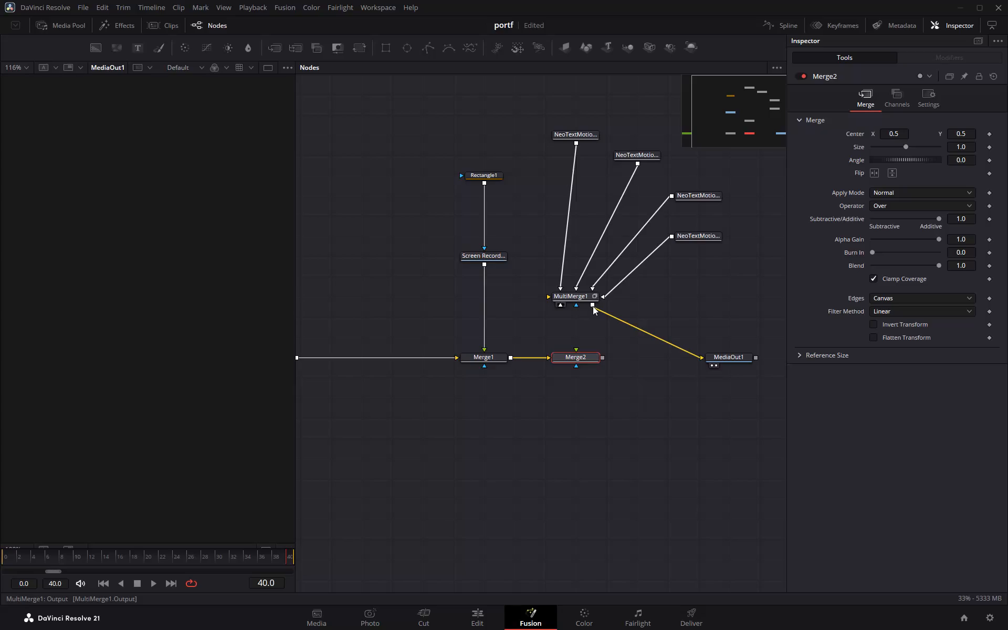
left_click_drag(591, 304, 597, 326)
left_click_drag(701, 358, 580, 360)
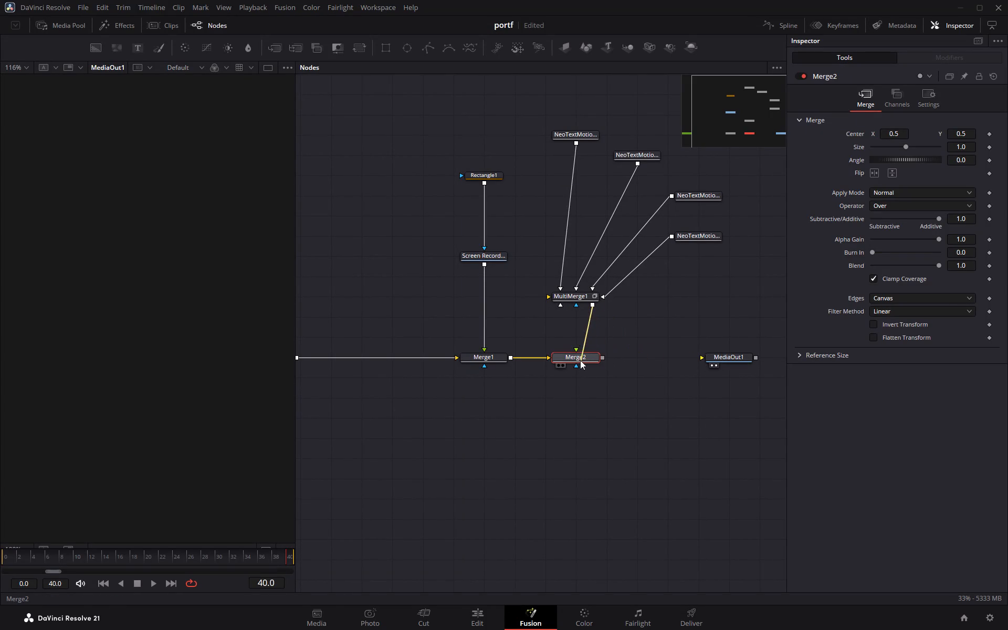
left_click_drag(580, 360, 577, 355)
left_click_drag(602, 357, 705, 358)
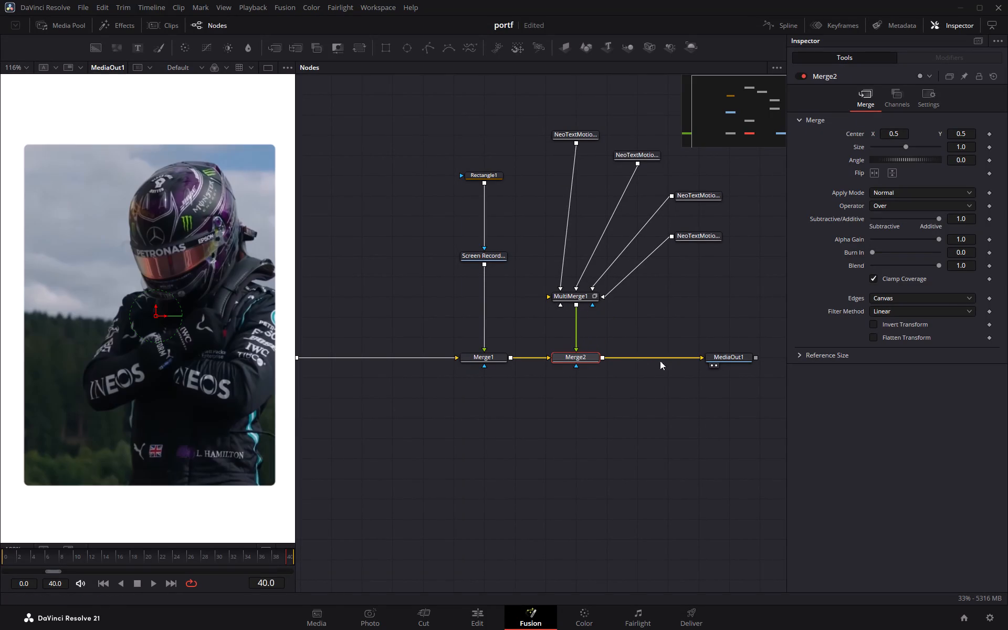
Check the rewired composite for the title text around frames 21 to 23.
left_click_drag(252, 558, 143, 562)
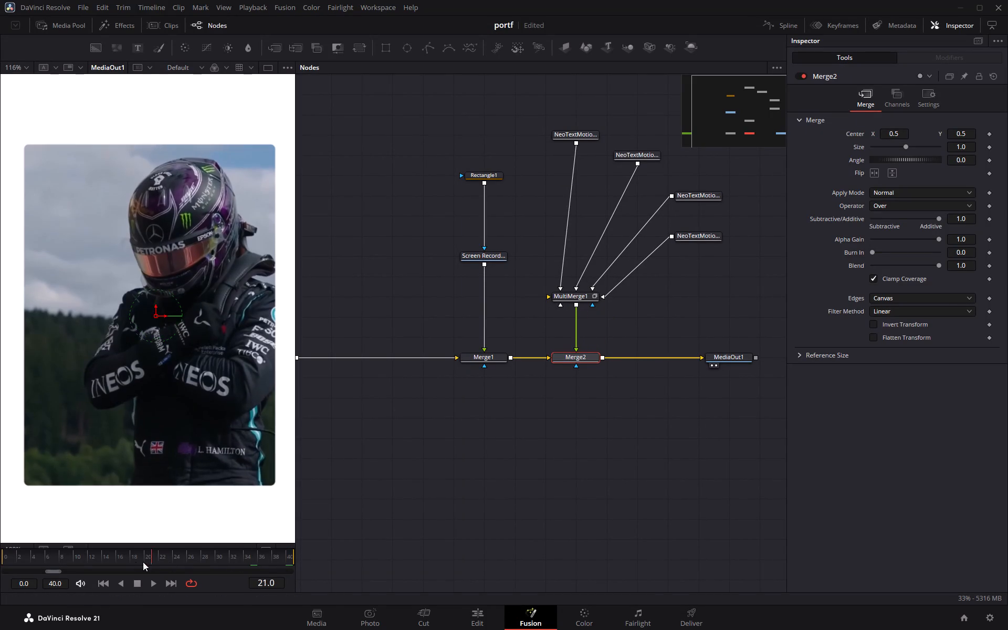
left_click_drag(143, 562, 167, 570)
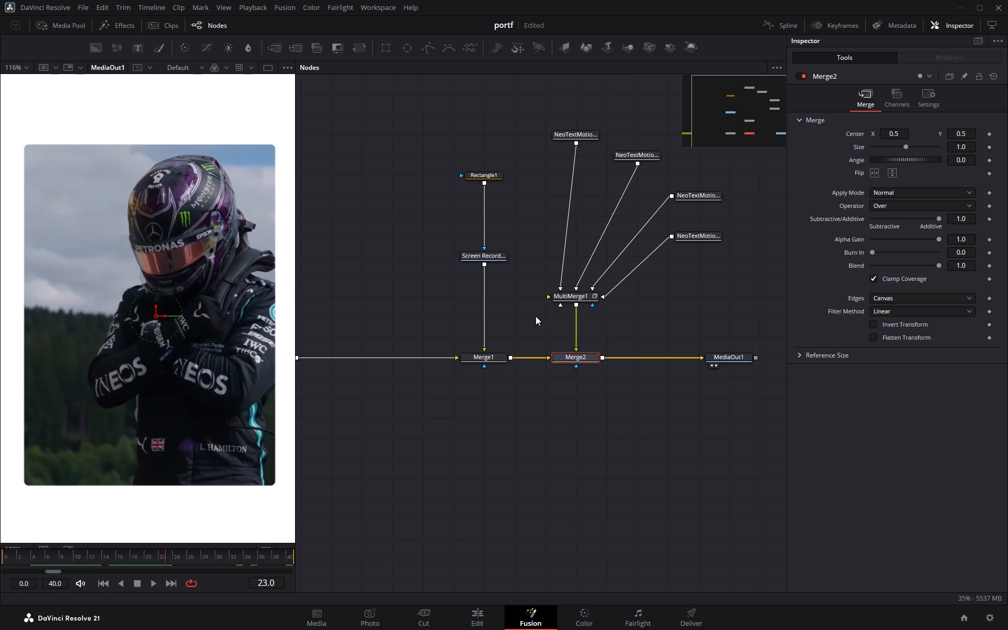
Delete the MultiMerge1 node.
left_click_drag(540, 303, 572, 300)
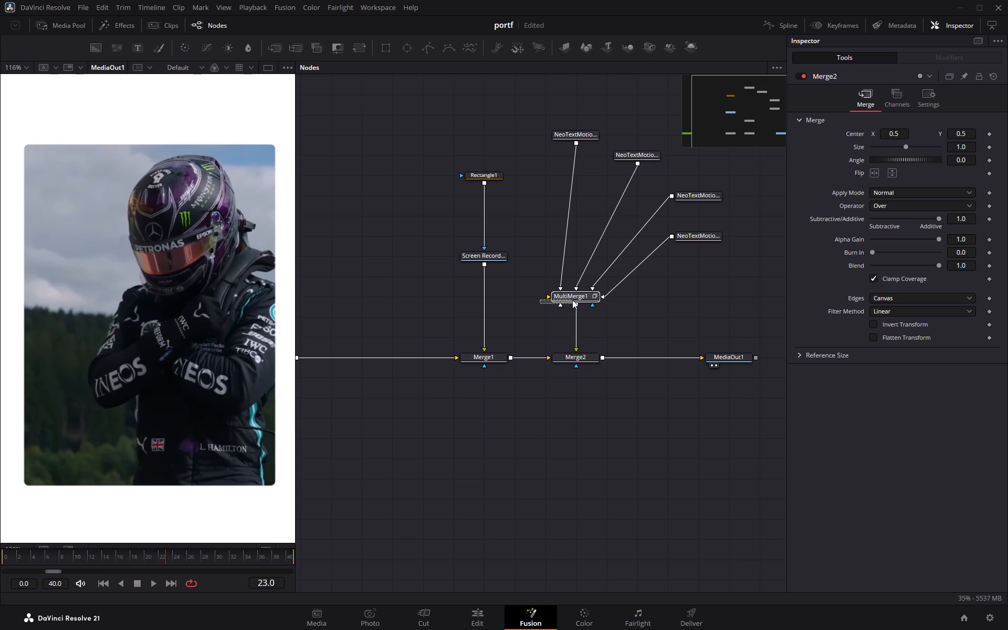
left_click_drag(572, 300, 578, 298)
key("BackSpace")
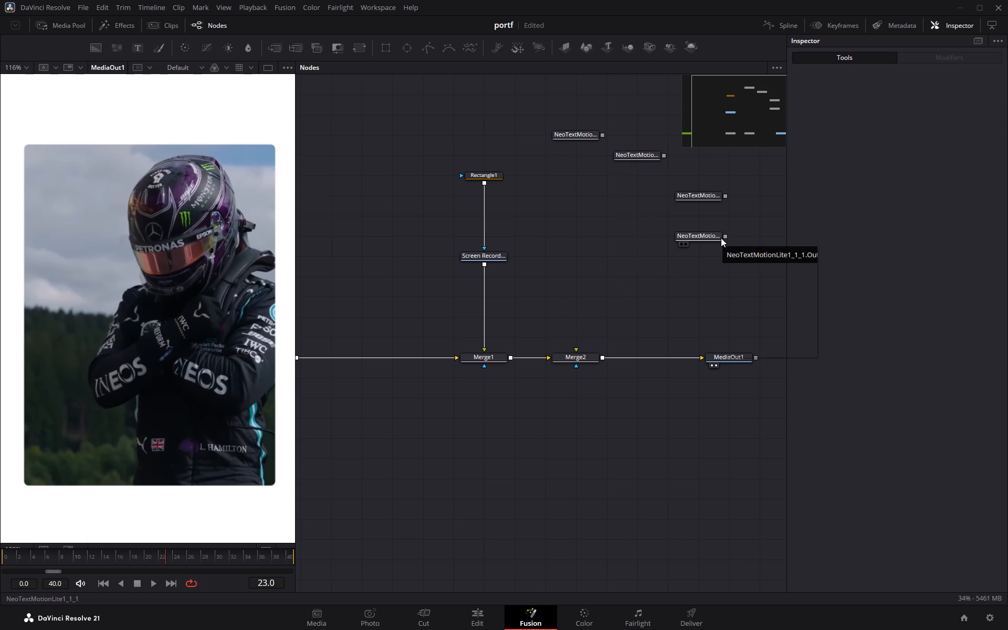
Line up the four NeoTextMotionLite text nodes in one row above the main node chain.
left_click_drag(632, 155, 633, 138)
left_click_drag(701, 193, 700, 193)
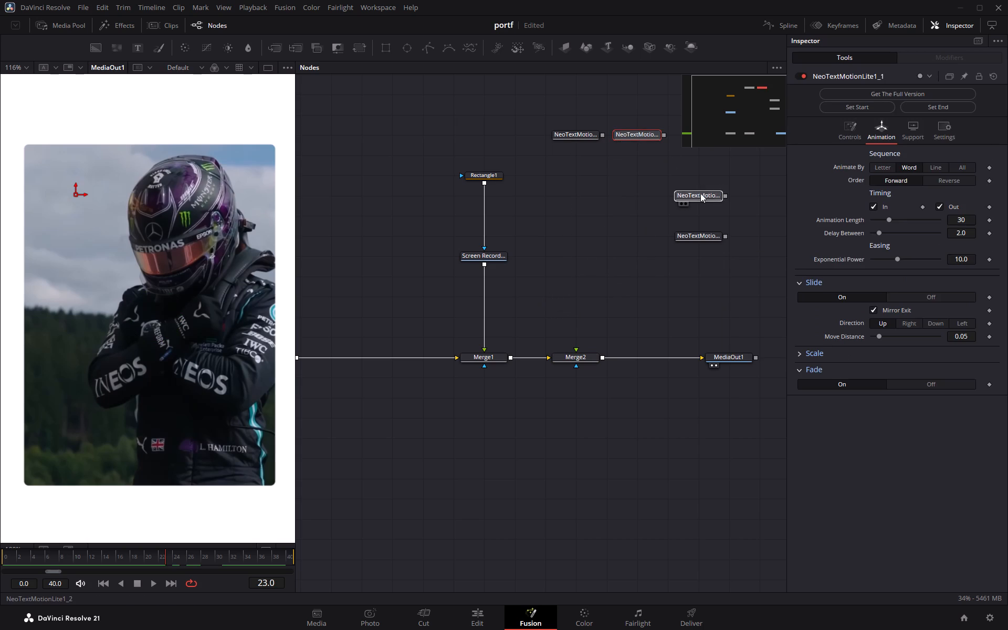
left_click_drag(700, 193, 696, 133)
left_click_drag(702, 240, 629, 160)
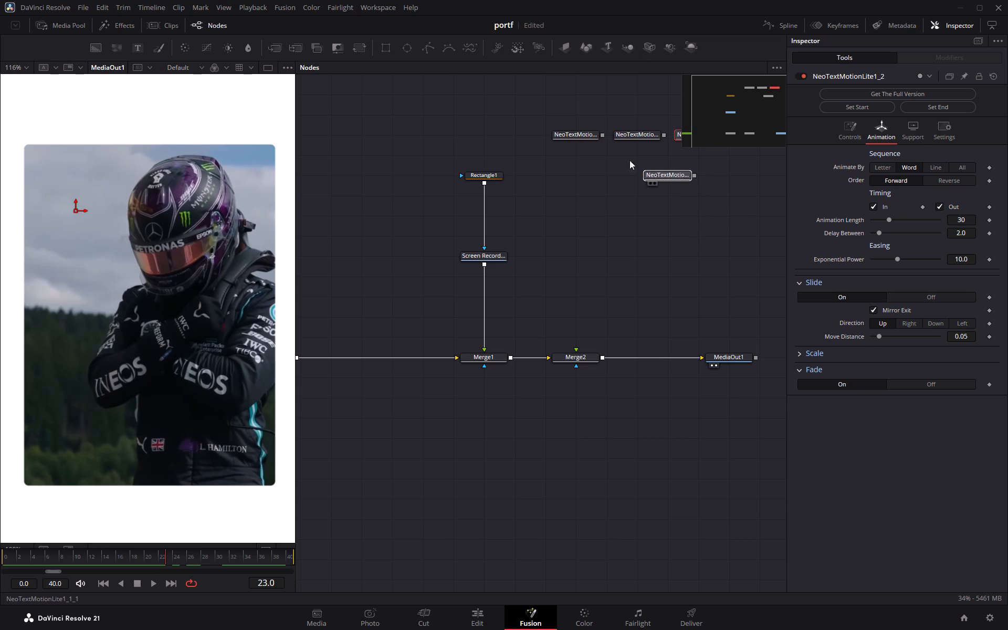
left_click_drag(629, 160, 738, 145)
middle_click_drag(714, 202, 713, 203)
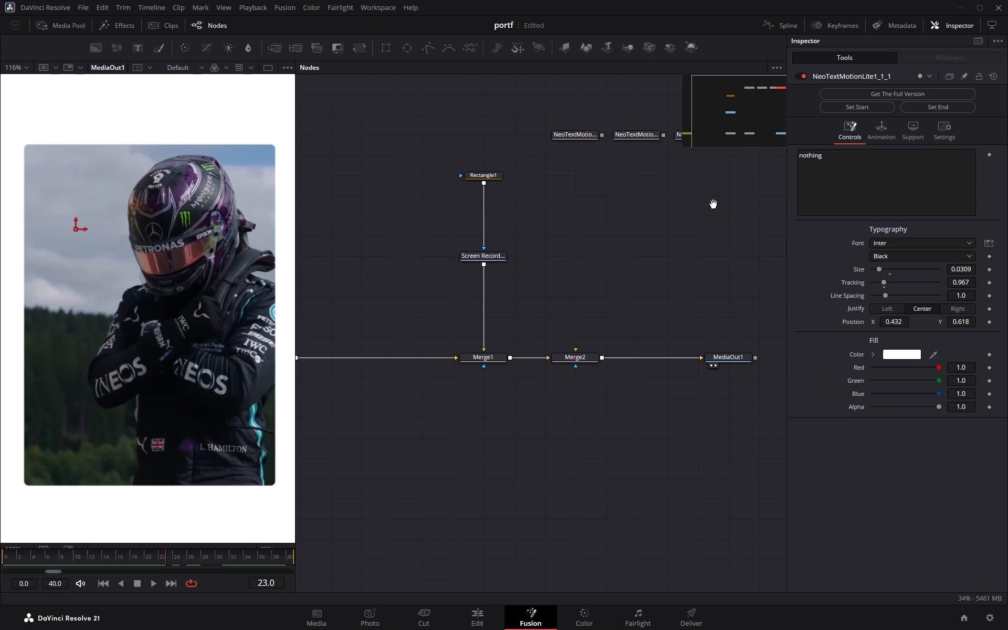
middle_click_drag(713, 203, 661, 247)
left_click_drag(676, 183, 696, 183)
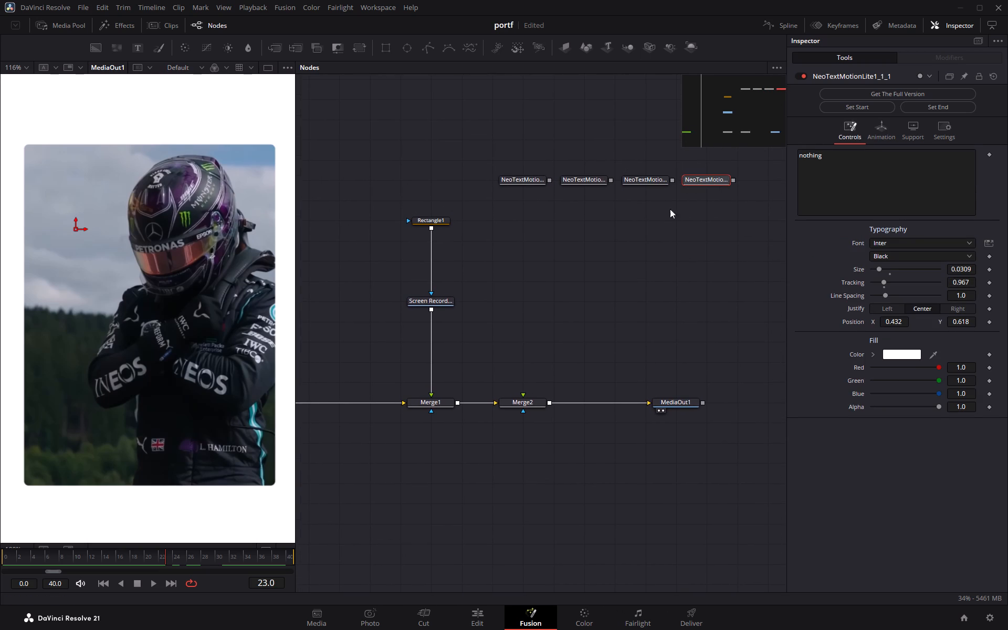
Add a Merge node below each of the four text nodes and connect each text as its Merge's background.
left_click_drag(551, 179, 531, 370)
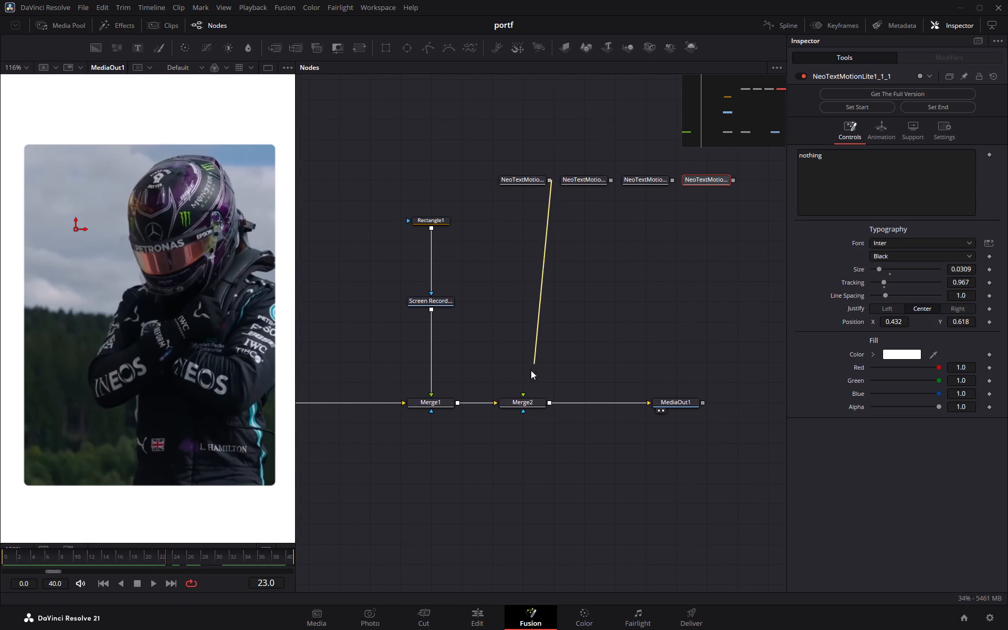
left_click_drag(531, 370, 607, 180)
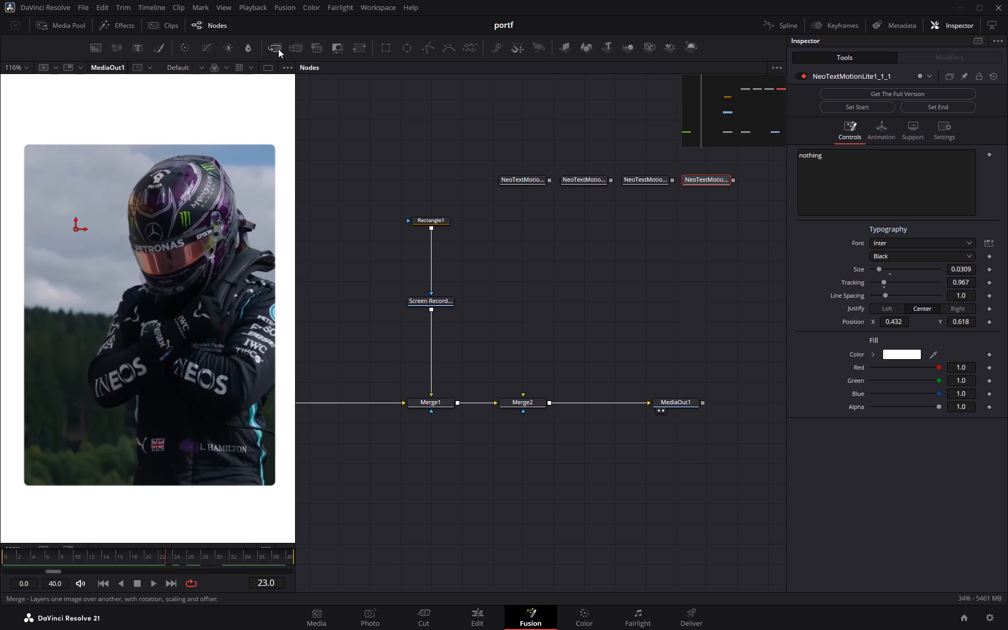
left_click_drag(277, 48, 611, 262)
left_click_drag(548, 181, 552, 187)
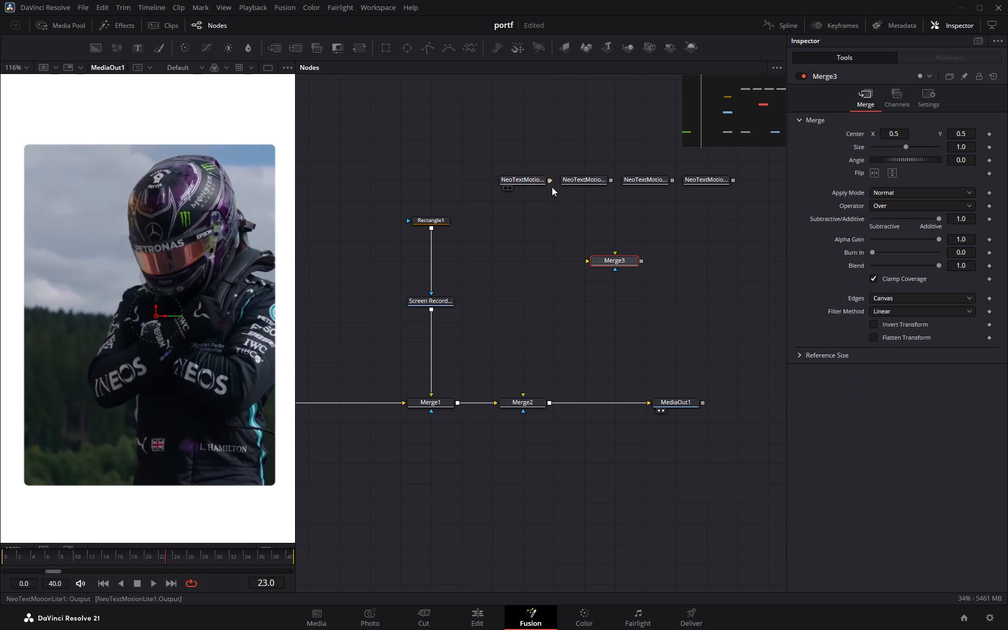
left_click_drag(552, 187, 600, 264)
left_click_drag(609, 266, 517, 260)
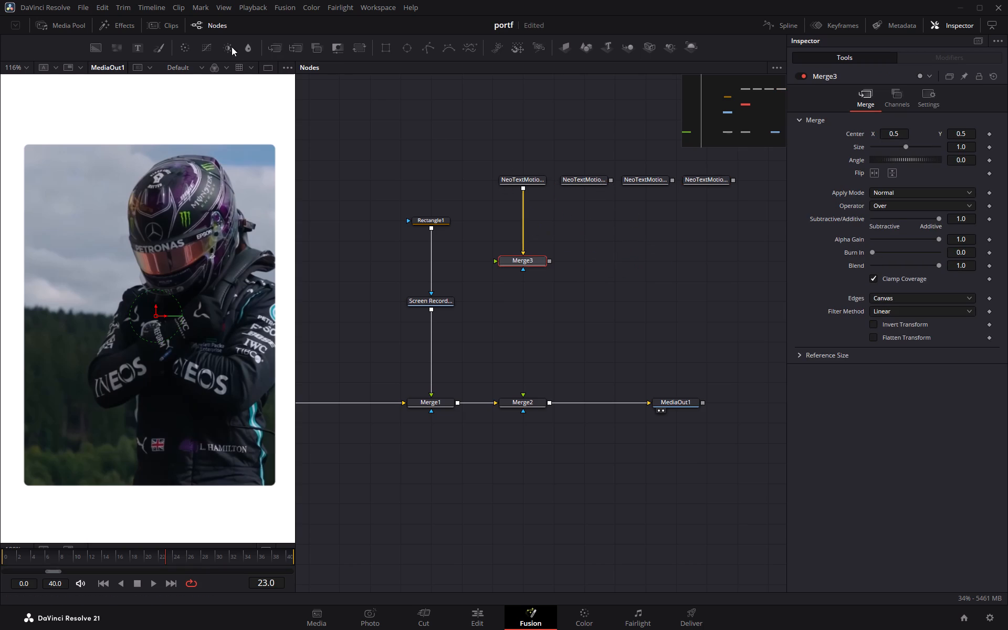
left_click_drag(277, 50, 583, 262)
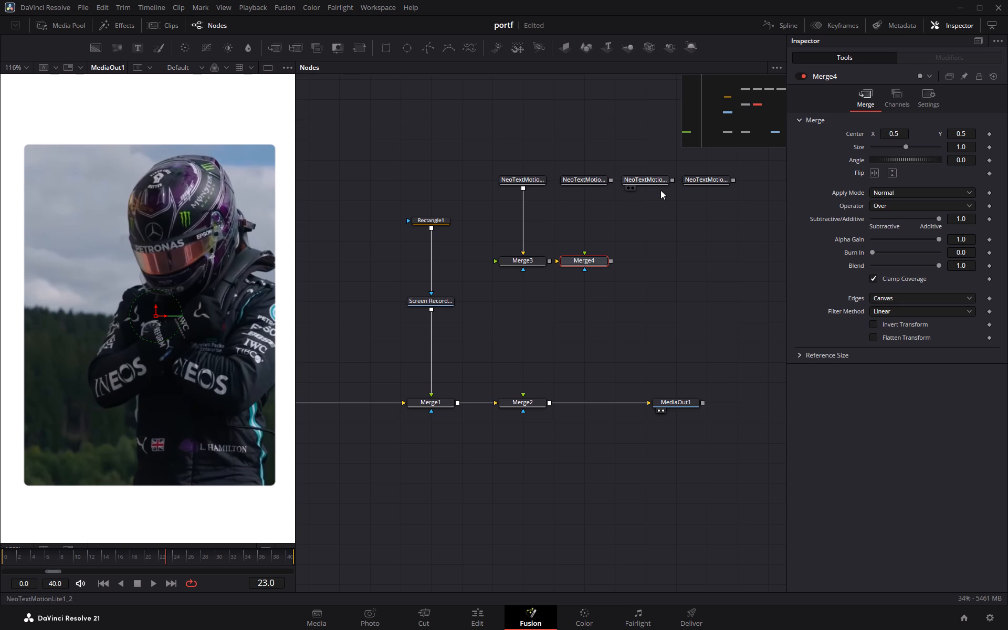
left_click_drag(611, 181, 597, 262)
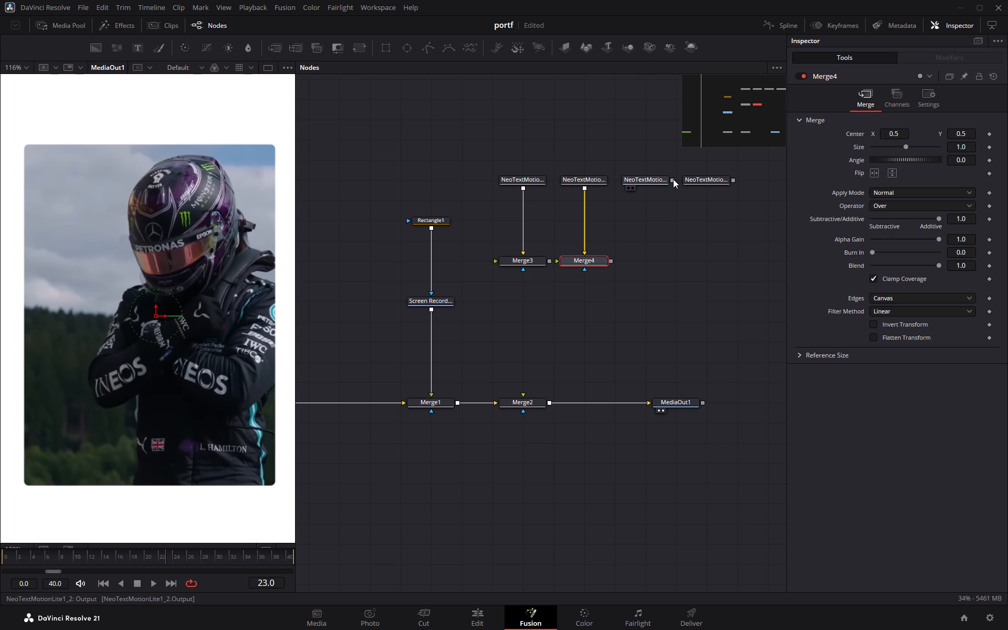
left_click_drag(274, 49, 664, 267)
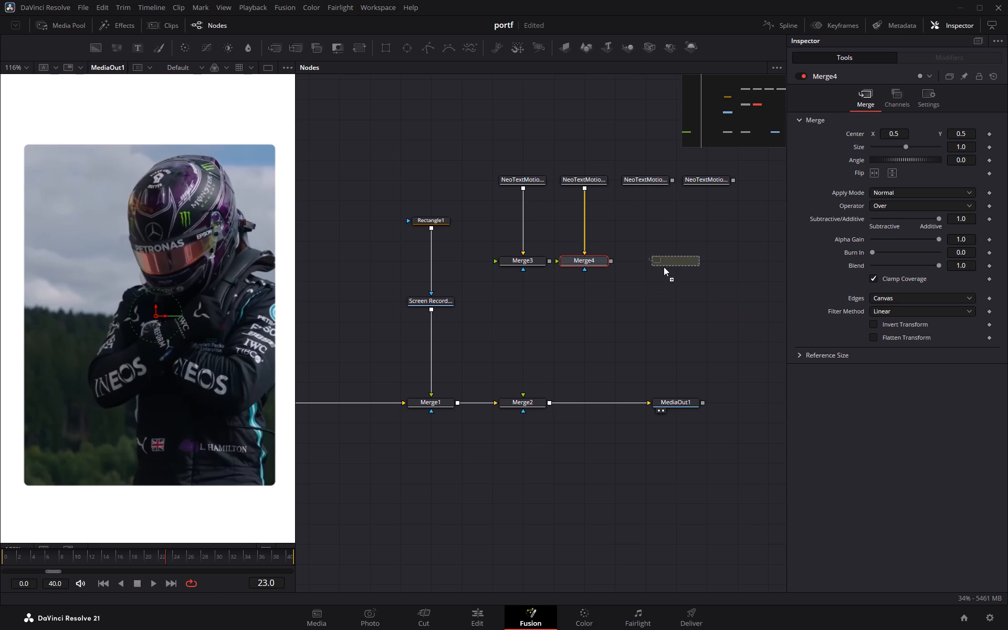
left_click_drag(664, 267, 656, 262)
left_click_drag(673, 180, 657, 261)
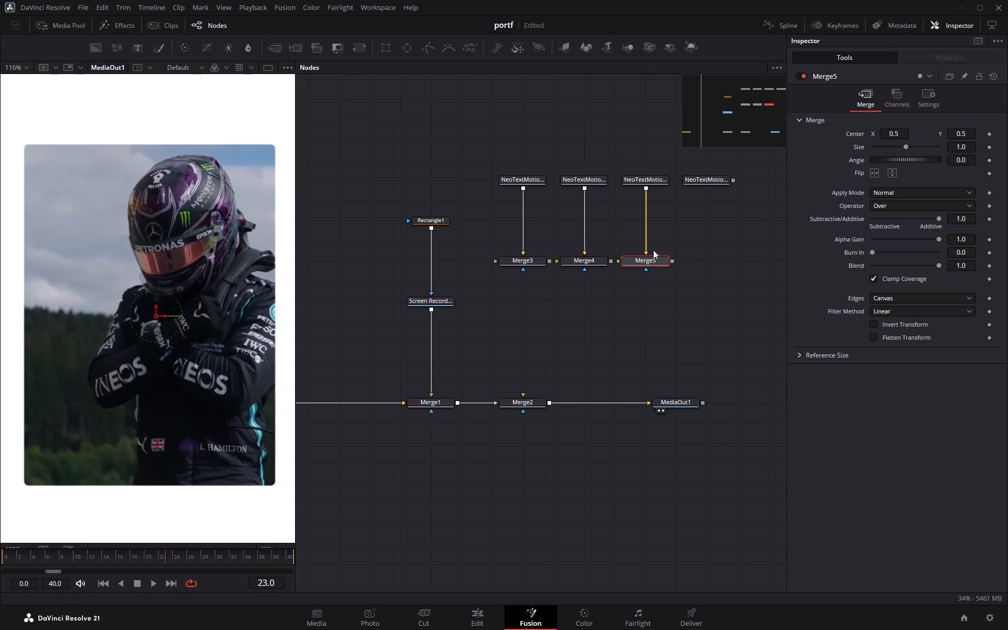
left_click_drag(280, 48, 723, 269)
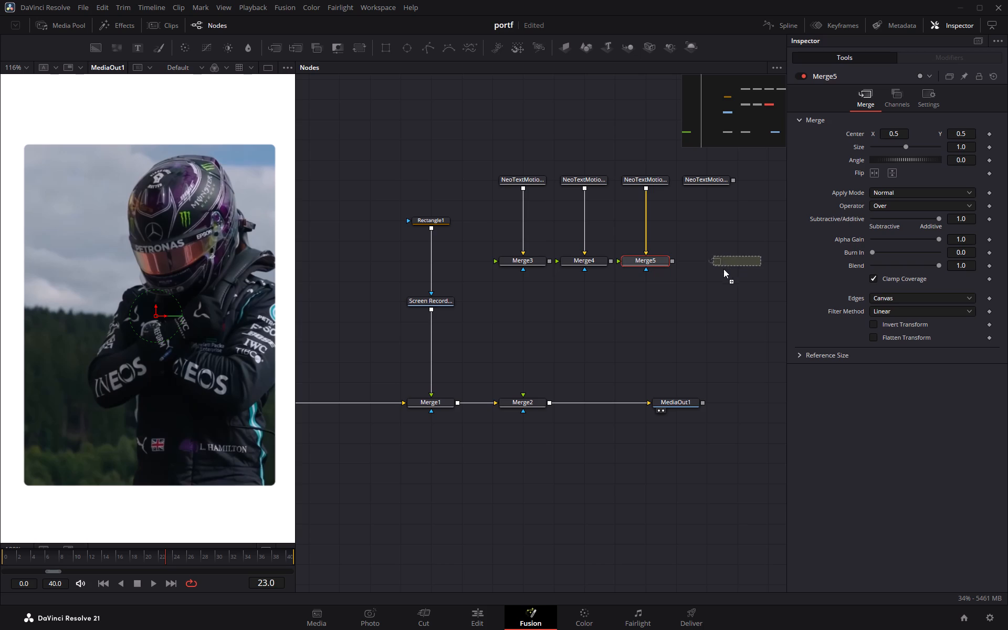
left_click_drag(723, 269, 704, 262)
left_click_drag(734, 181, 716, 264)
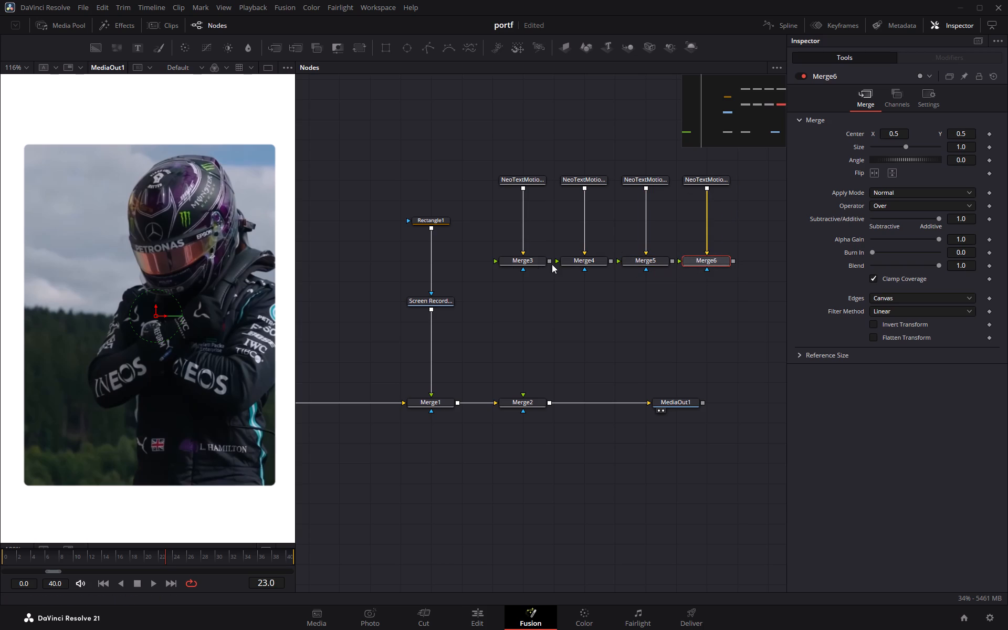
Add a second row of three Merge nodes below Merge3 to Merge6.
left_click_drag(551, 262, 524, 287)
left_click_drag(274, 48, 554, 303)
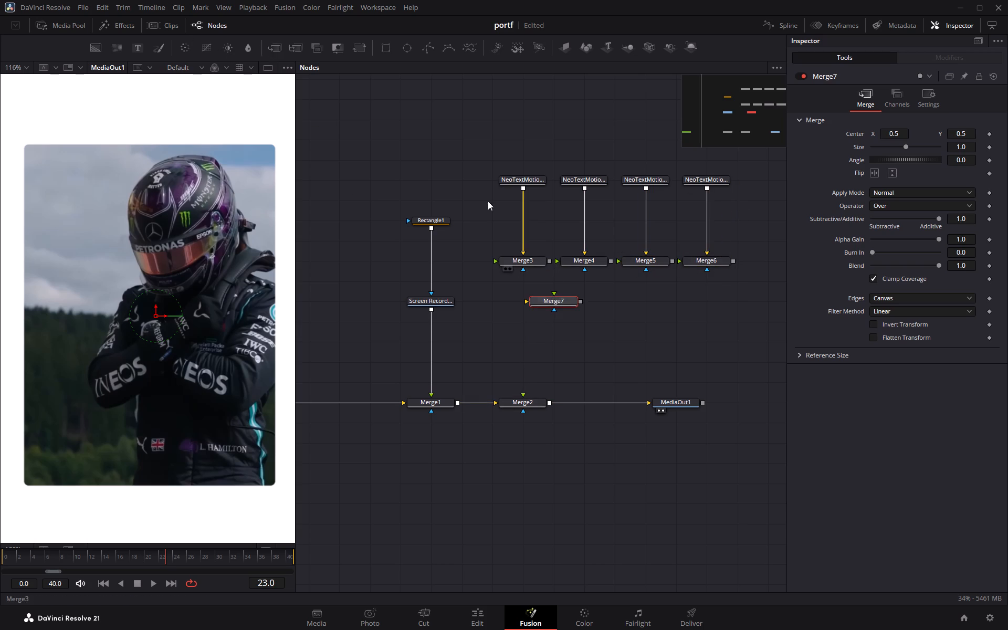
left_click_drag(276, 47, 613, 301)
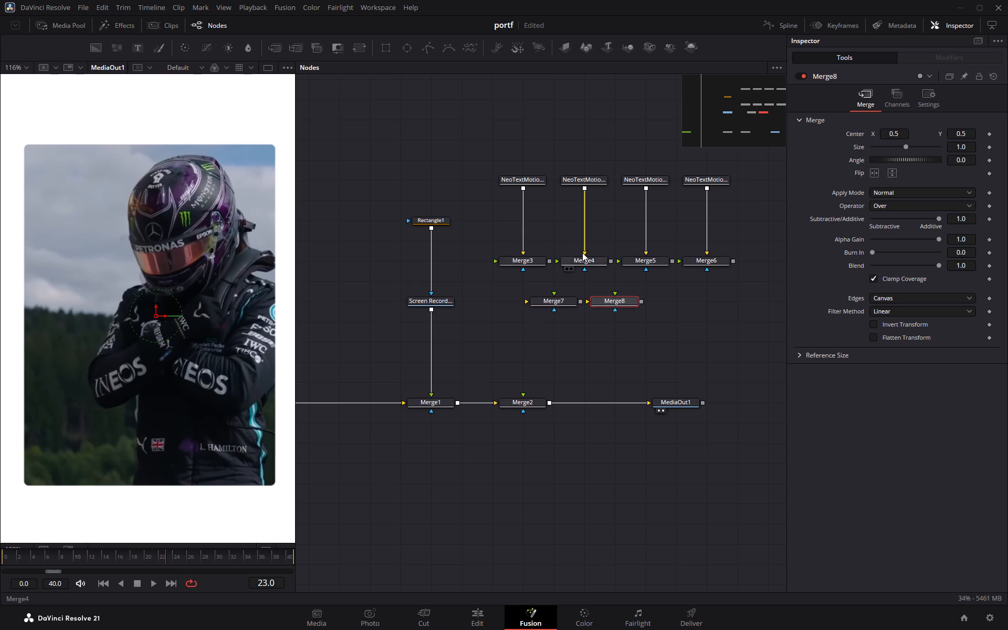
left_click_drag(270, 50, 673, 299)
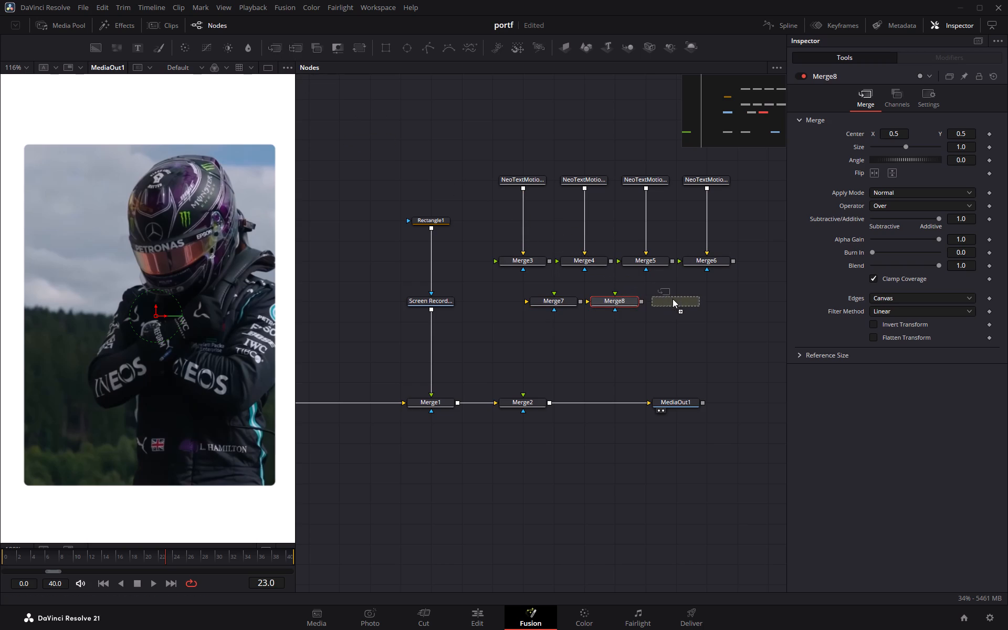
left_click_drag(673, 299, 673, 298)
Connect Merge3 and Merge4 to Merge7, and Merge5 and Merge6 to Merge8, as background and foreground respectively.
left_click_drag(553, 262, 542, 274)
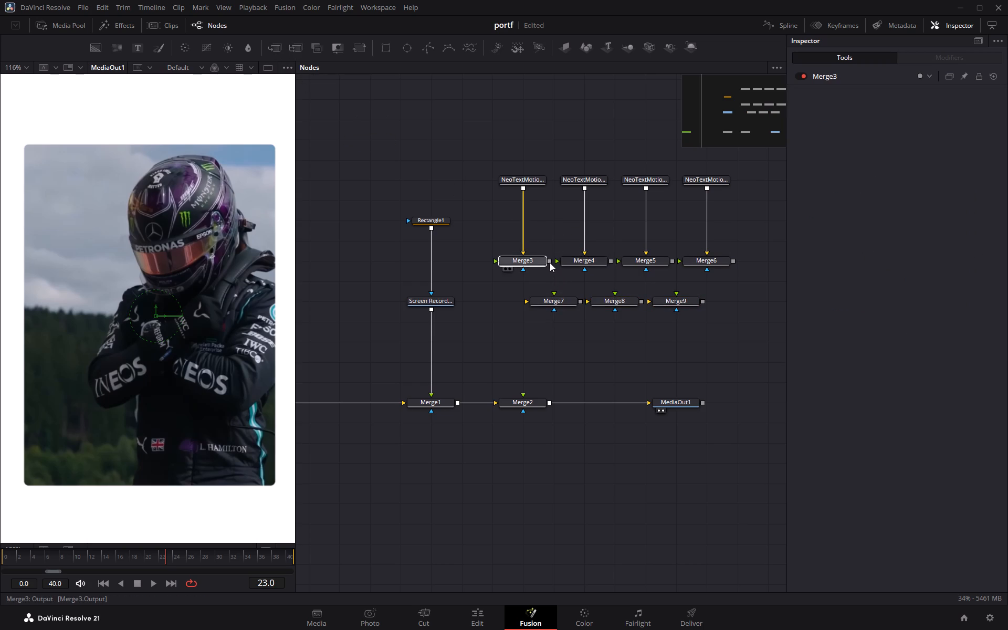
left_click_drag(549, 262, 559, 295)
left_click_drag(550, 259, 537, 301)
left_click_drag(611, 261, 610, 263)
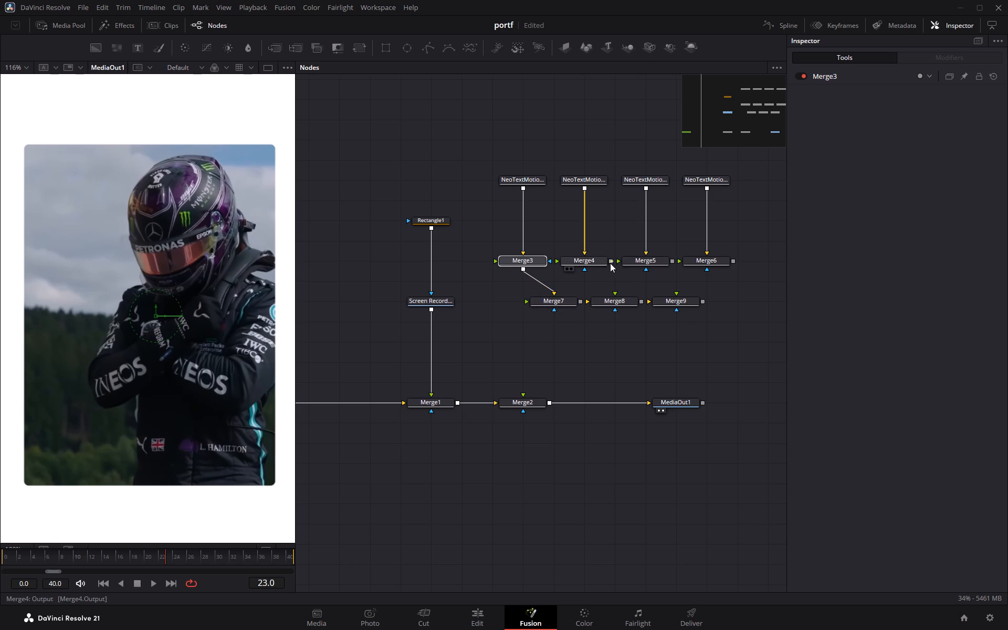
left_click_drag(610, 263, 538, 303)
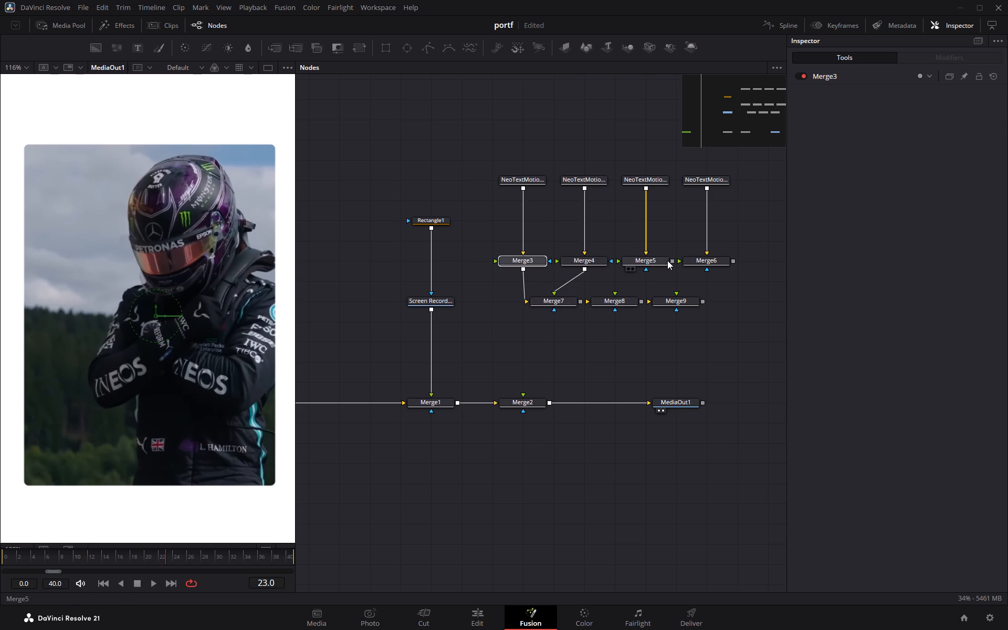
left_click_drag(673, 260, 623, 301)
left_click_drag(728, 259, 716, 269)
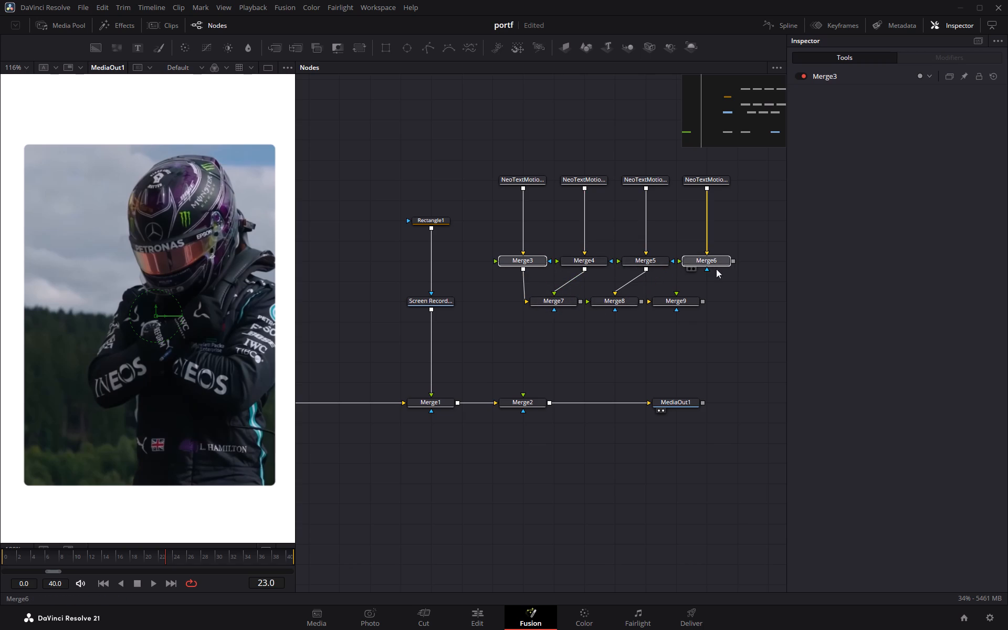
left_click_drag(716, 269, 702, 263)
left_click(710, 260)
left_click_drag(703, 260, 642, 298)
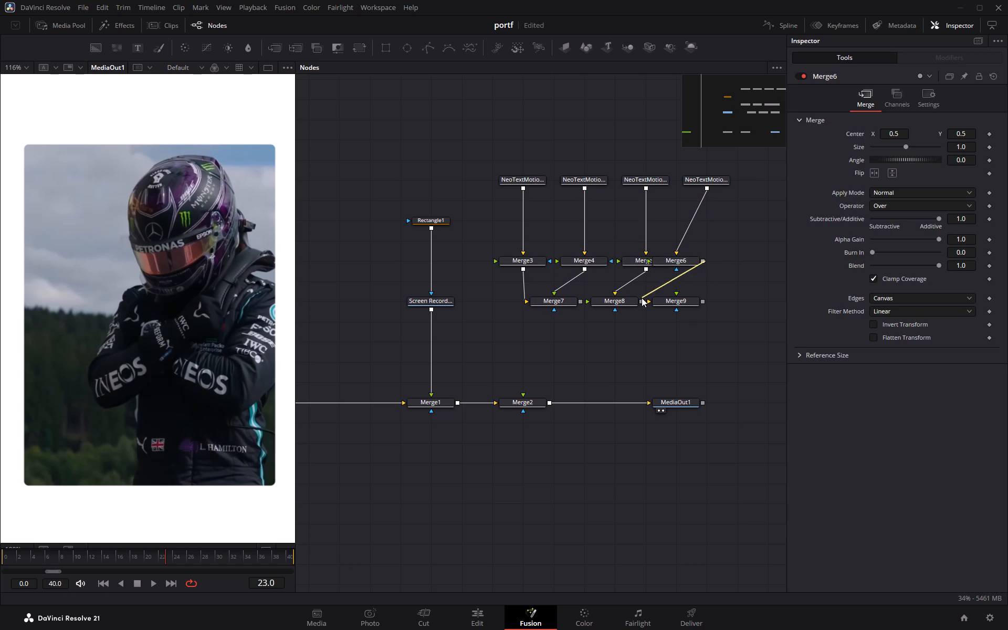
left_click_drag(642, 298, 638, 301)
Delete the unconnected Merge9 node.
left_click_drag(687, 285, 680, 301)
key("BackSpace")
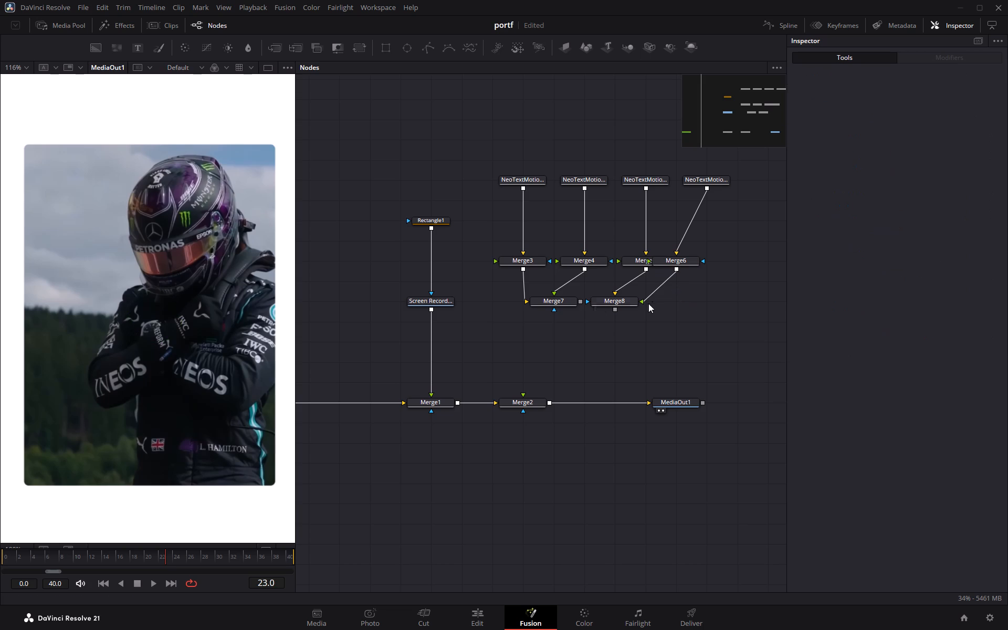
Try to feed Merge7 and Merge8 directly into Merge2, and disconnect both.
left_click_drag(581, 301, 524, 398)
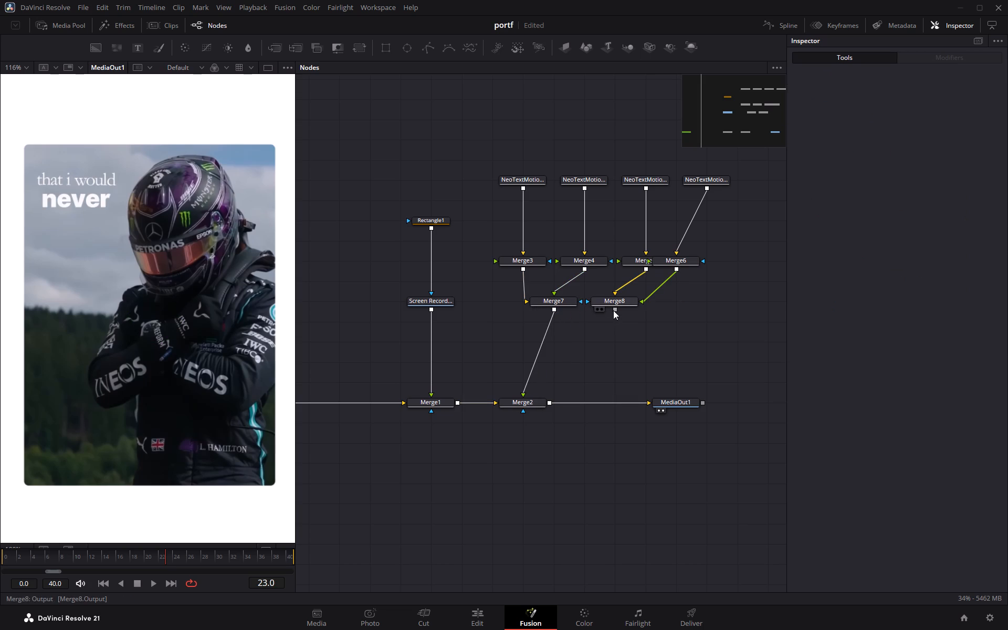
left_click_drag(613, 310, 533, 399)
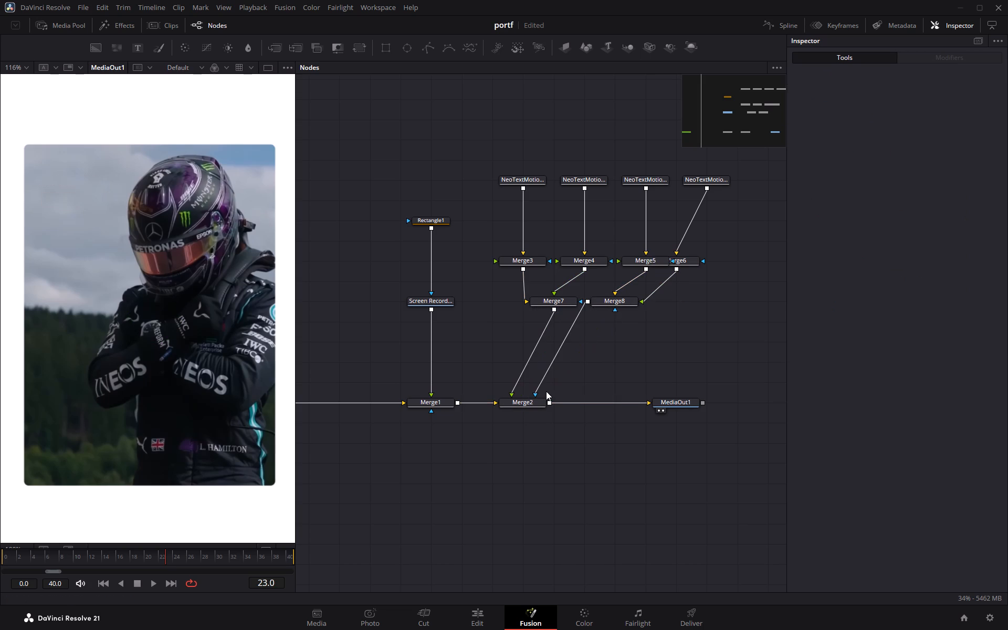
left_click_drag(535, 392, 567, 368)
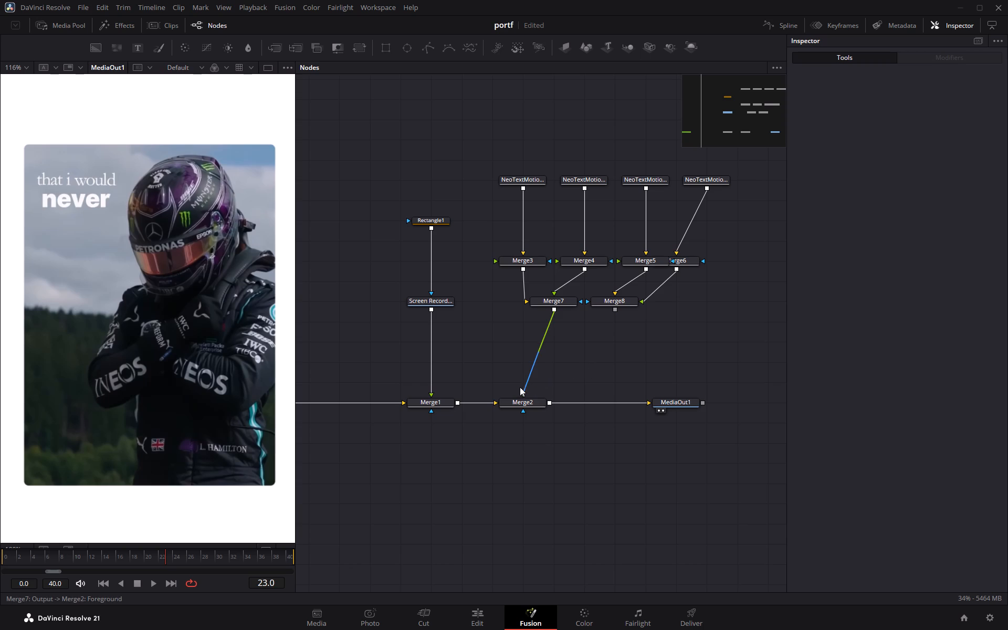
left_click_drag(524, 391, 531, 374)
Add a Merge node with Merge7 as background and Merge8 as foreground, and connect it to Merge2's foreground.
left_click_drag(278, 50, 579, 335)
left_click_drag(580, 299, 584, 337)
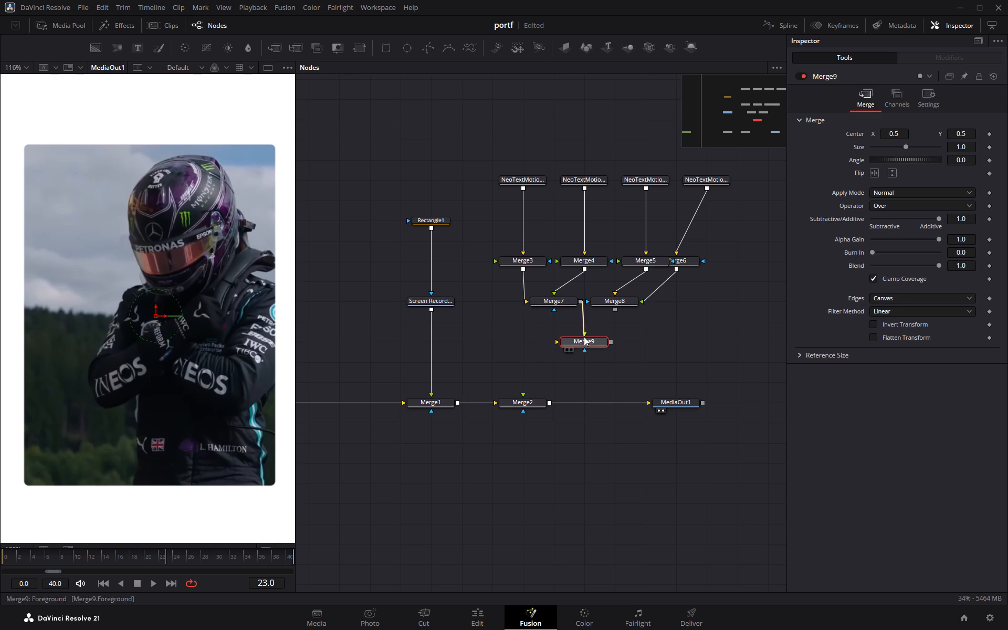
left_click_drag(584, 337, 584, 337)
left_click_drag(613, 309, 572, 342)
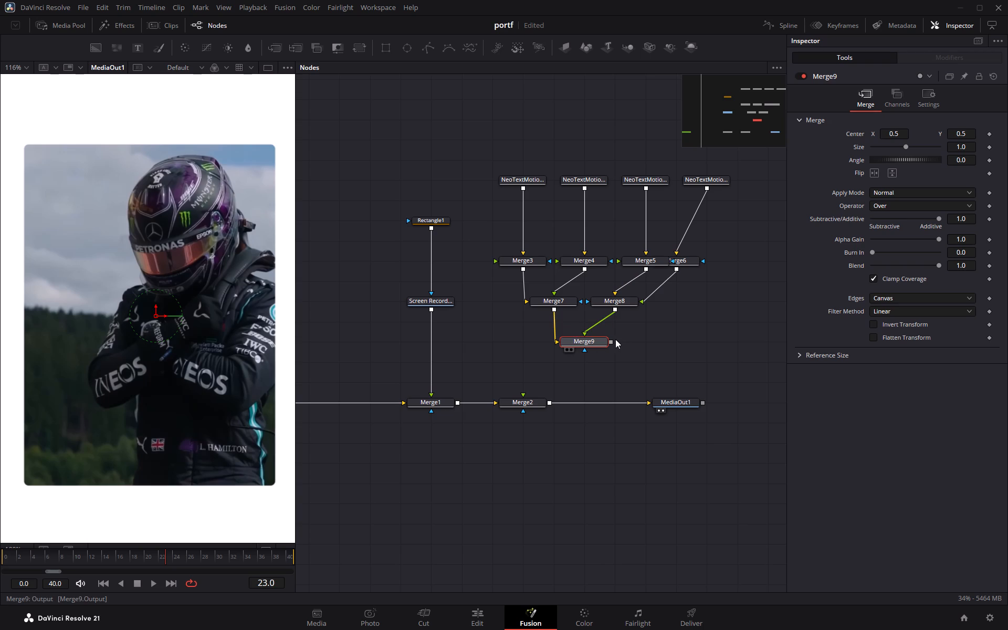
left_click_drag(609, 340, 524, 401)
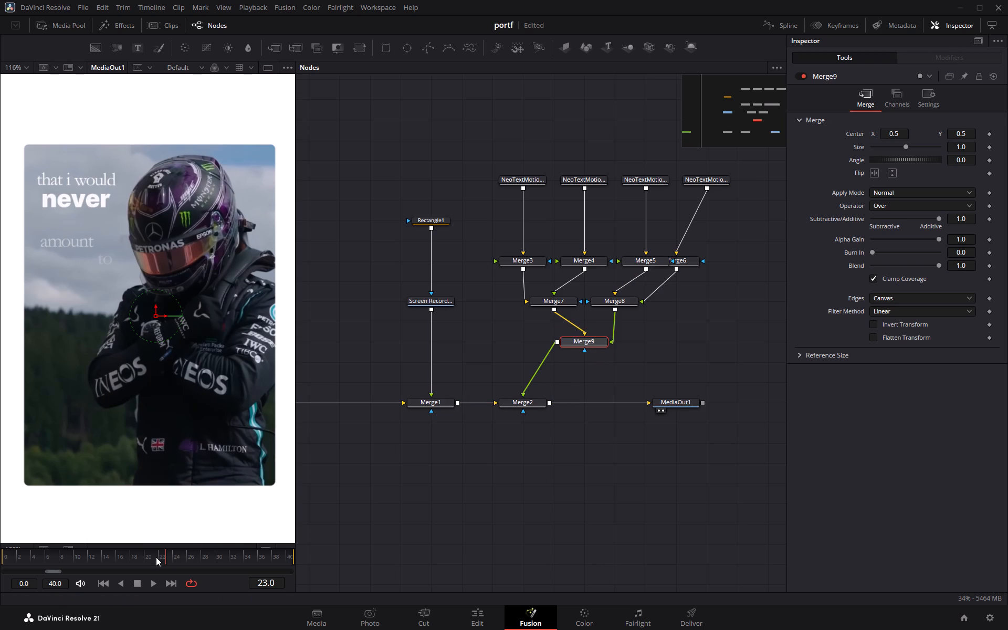
At frame 35, set Merge2's size to about 1.155 and its center to about X 0.517, Y 0.488 to enlarge and reposition the combined title.
left_click_drag(165, 559, 188, 580)
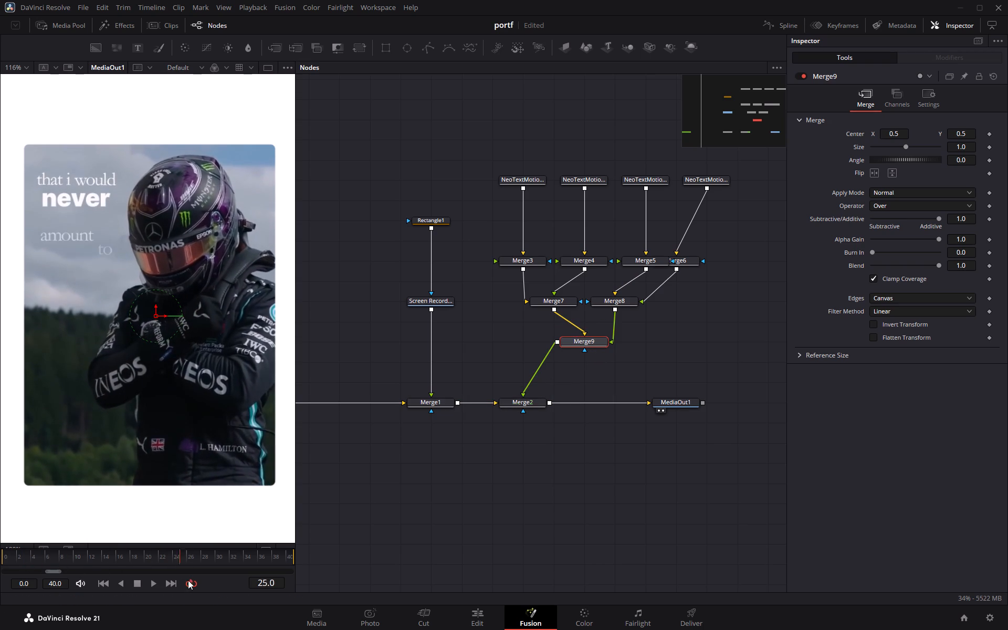
left_click_drag(188, 580, 251, 583)
left_click(532, 403)
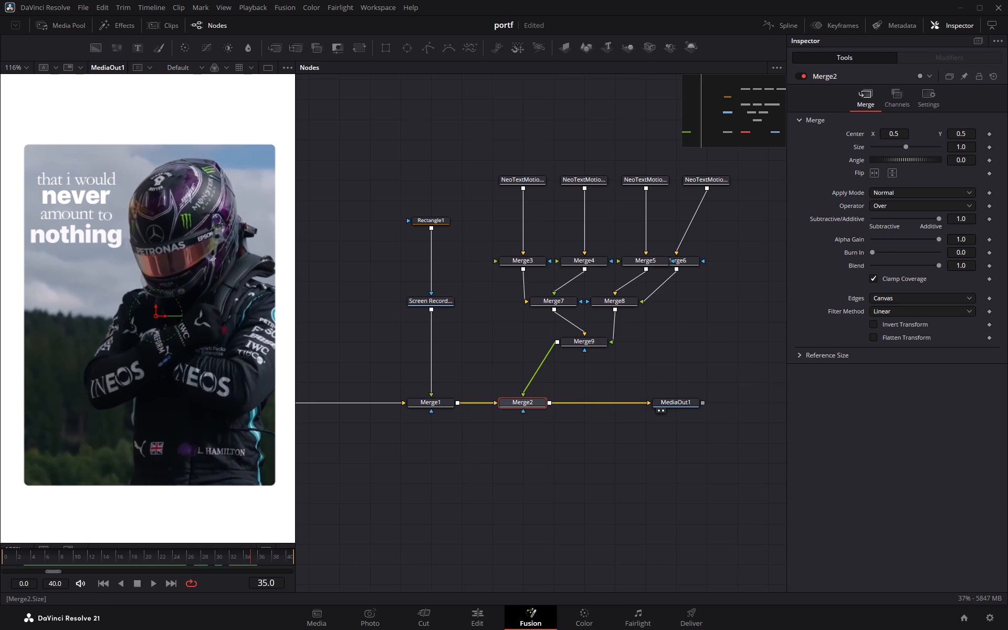
left_click_drag(958, 146, 984, 147)
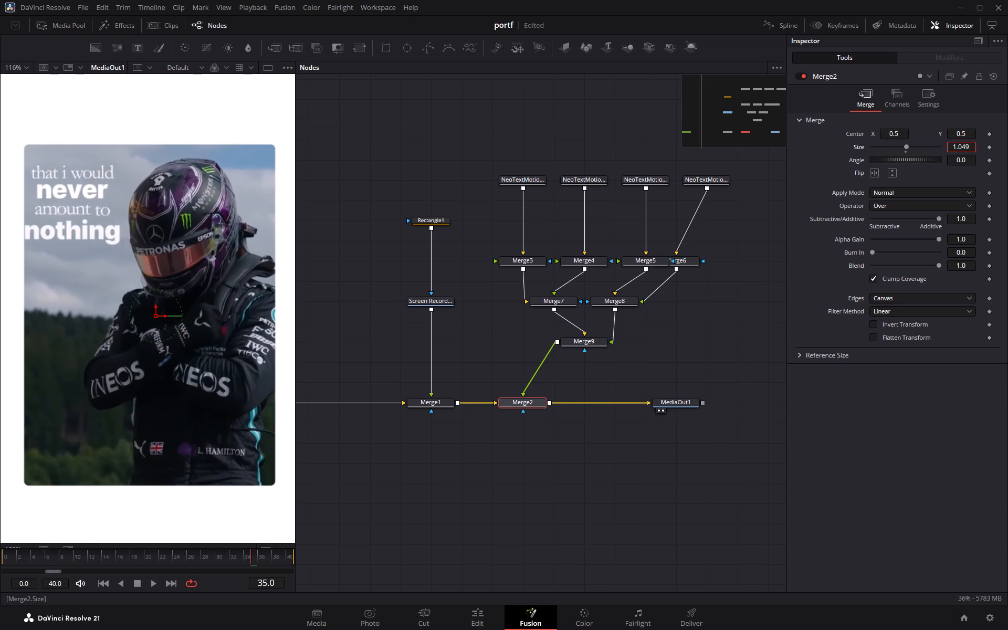
left_click_drag(984, 147, 988, 147)
left_click_drag(891, 134, 897, 133)
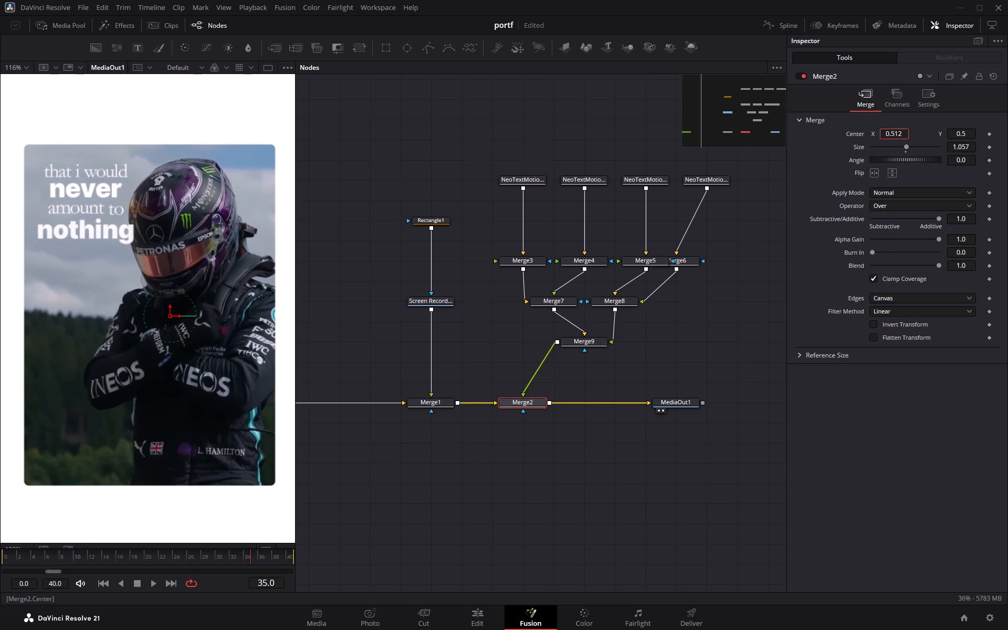
left_click_drag(897, 133, 896, 133)
left_click_drag(960, 145, 963, 145)
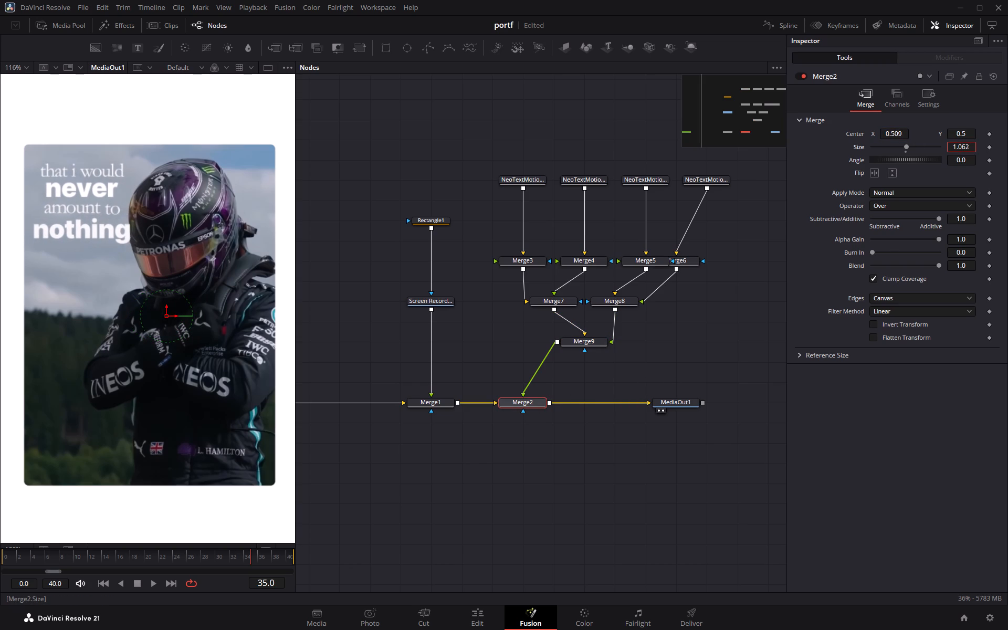
left_click_drag(963, 145, 975, 146)
left_click(958, 129)
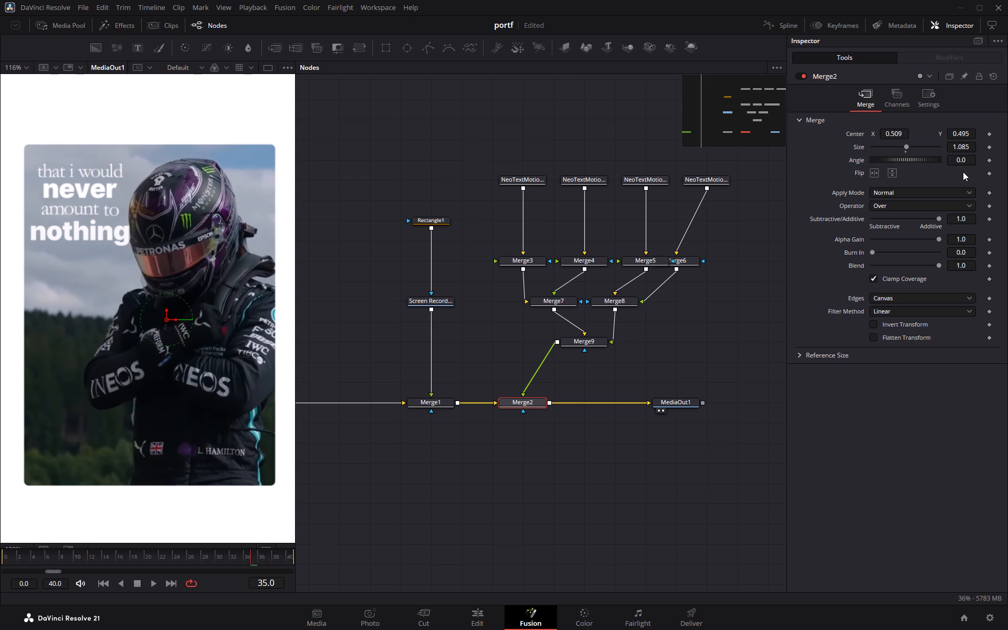
left_click_drag(957, 146, 971, 150)
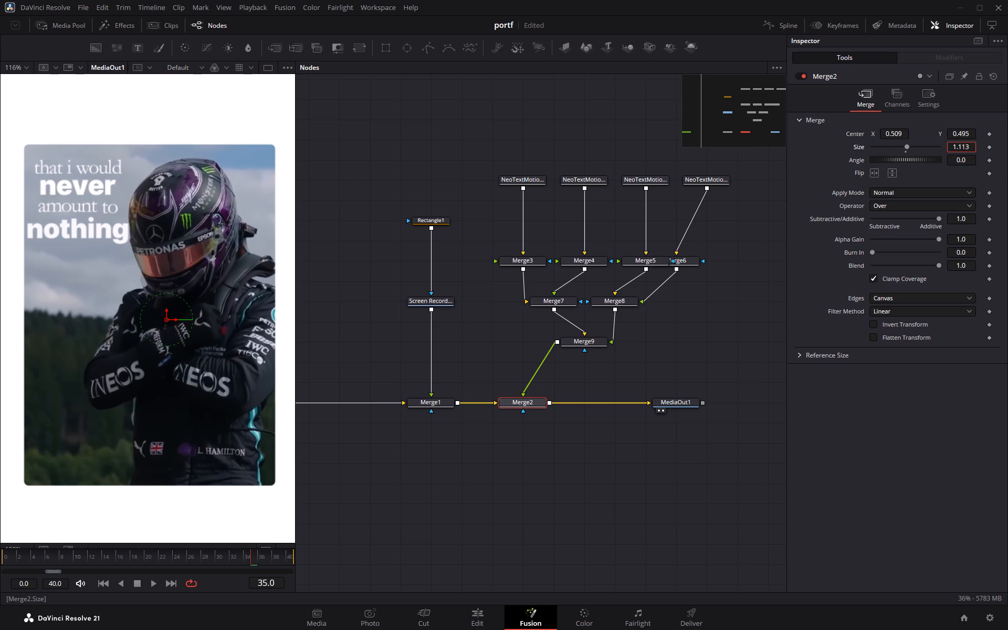
left_click_drag(971, 150, 993, 156)
left_click(890, 133)
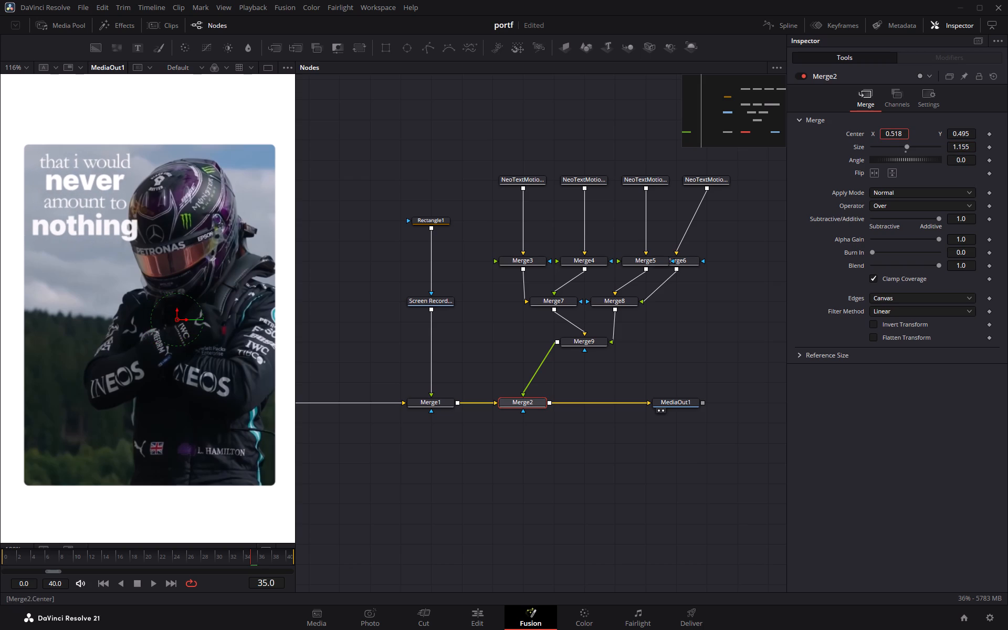
left_click(959, 134)
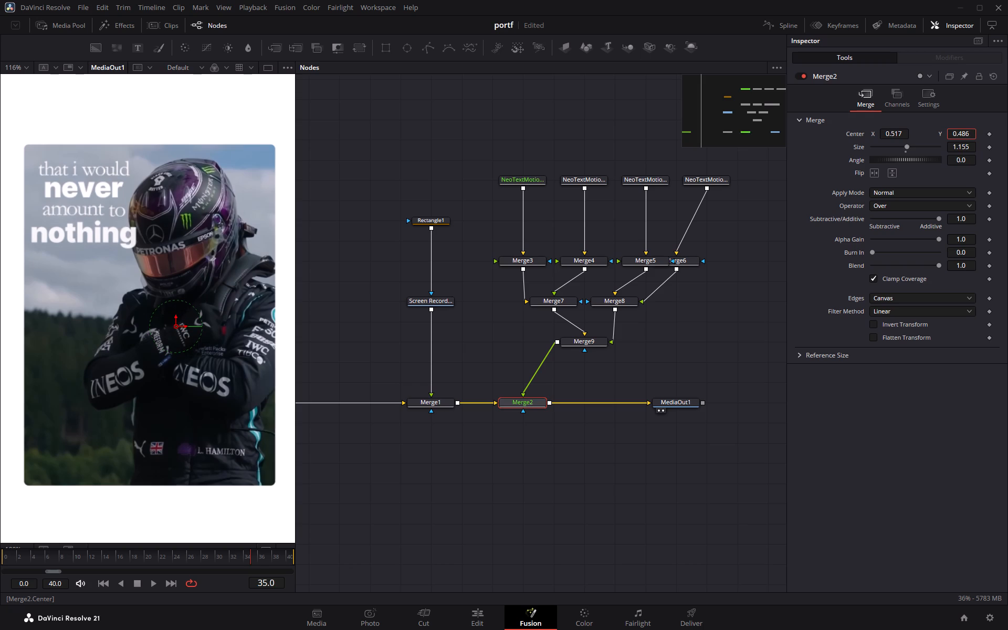
left_click(901, 135)
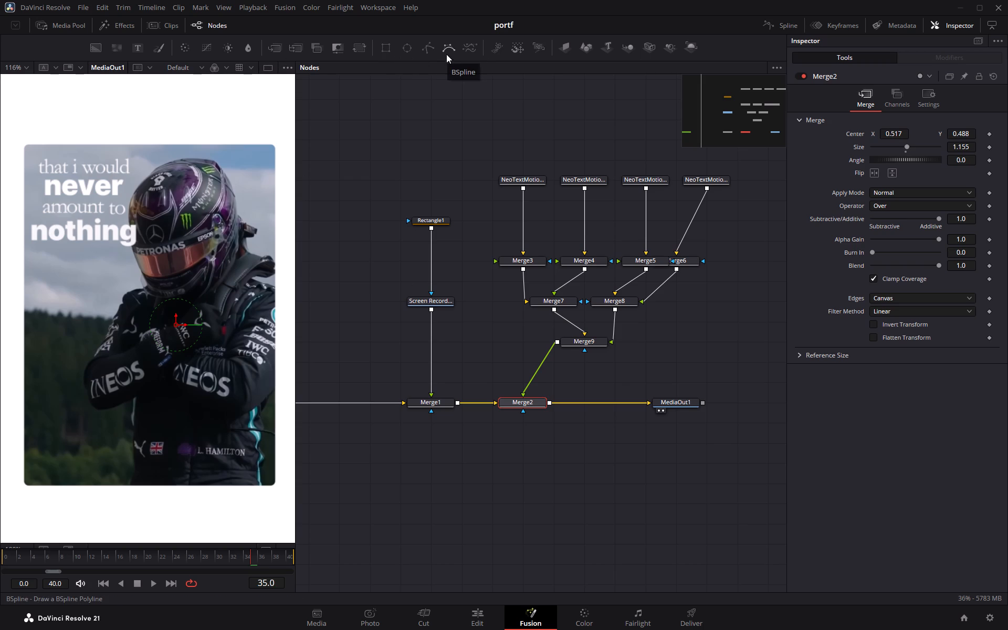
Add a Polygon mask node beside the screen recording node in the composition.
left_click_drag(429, 49, 352, 302)
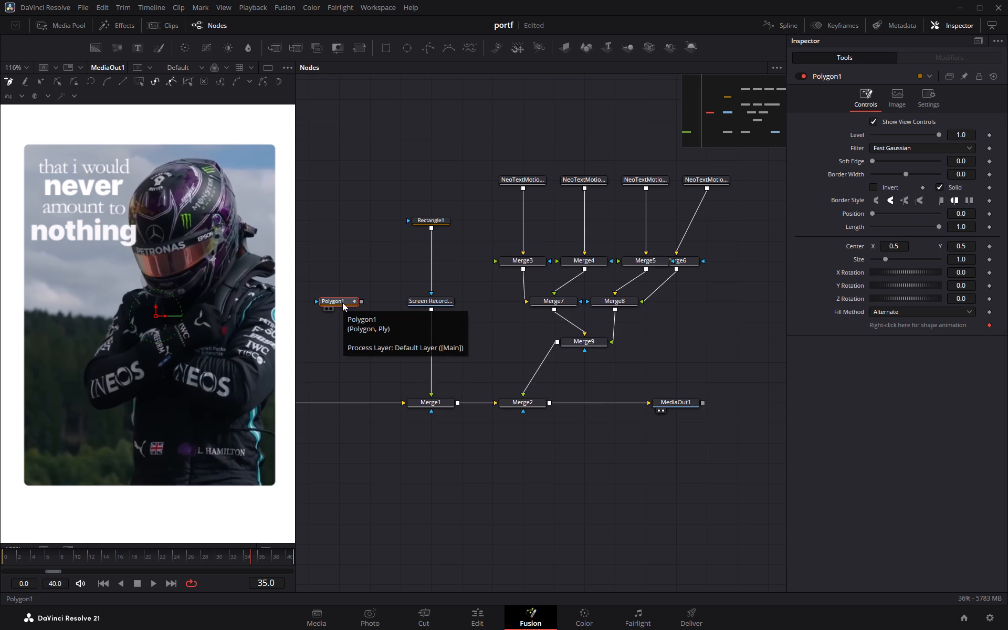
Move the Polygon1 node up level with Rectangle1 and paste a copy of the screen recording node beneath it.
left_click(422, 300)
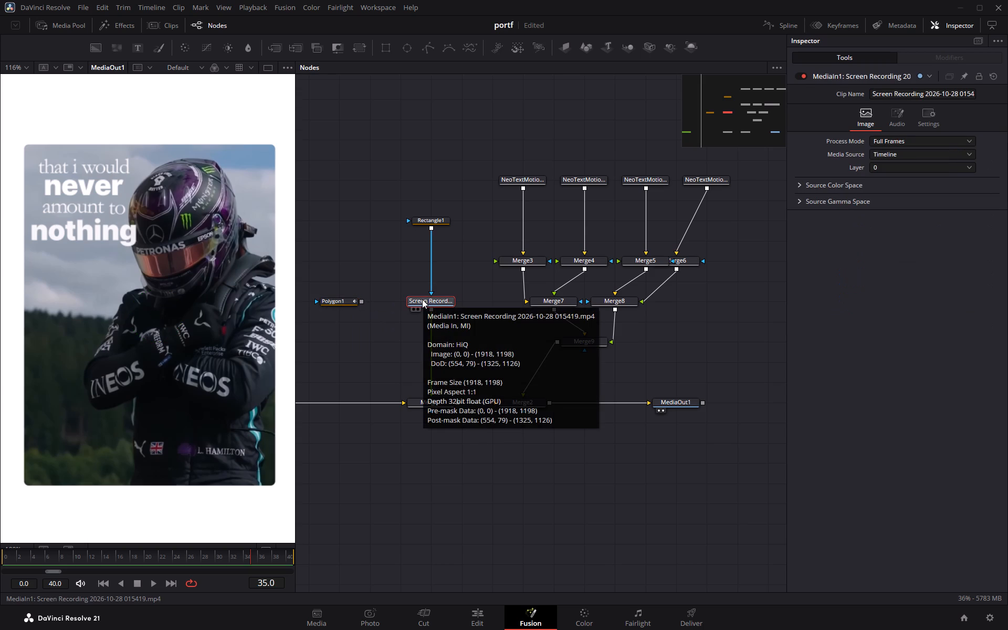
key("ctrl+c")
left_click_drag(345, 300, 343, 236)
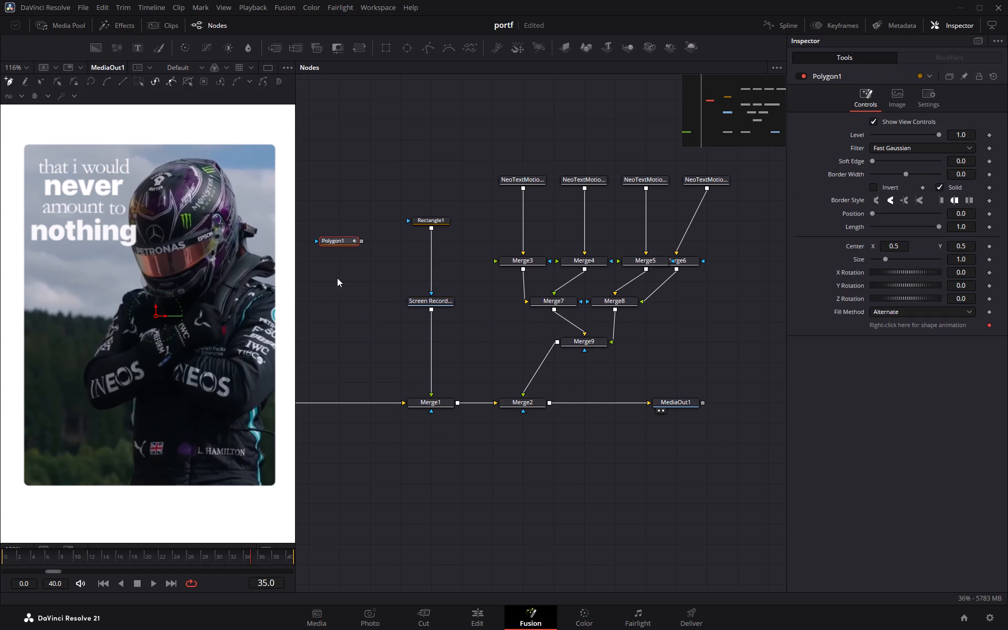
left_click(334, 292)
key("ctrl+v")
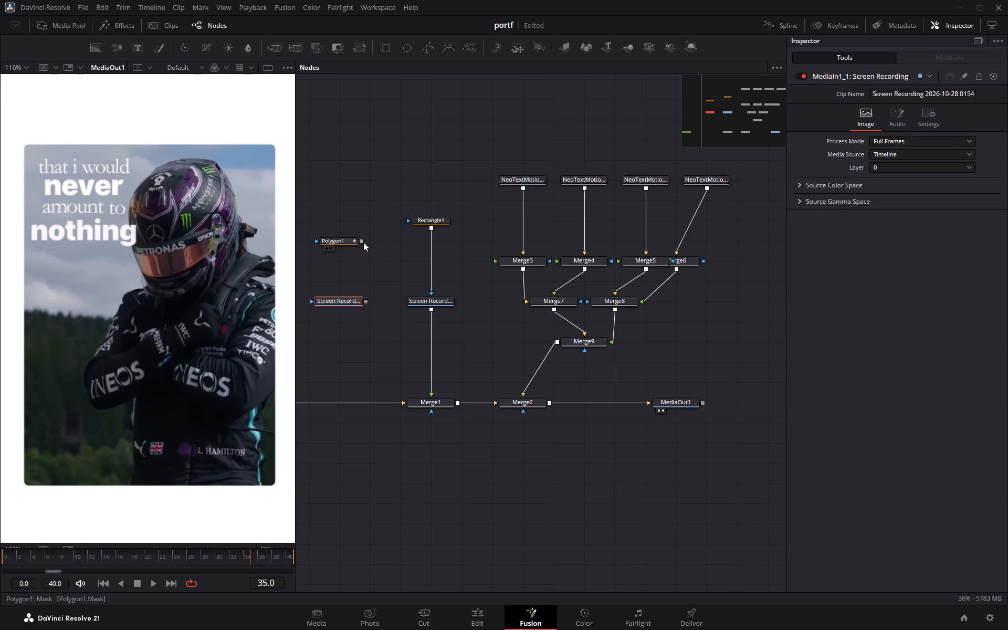
View the pasted screen recording node in the viewer, and return the viewer to MediaOut1.
left_click_drag(343, 302, 188, 308)
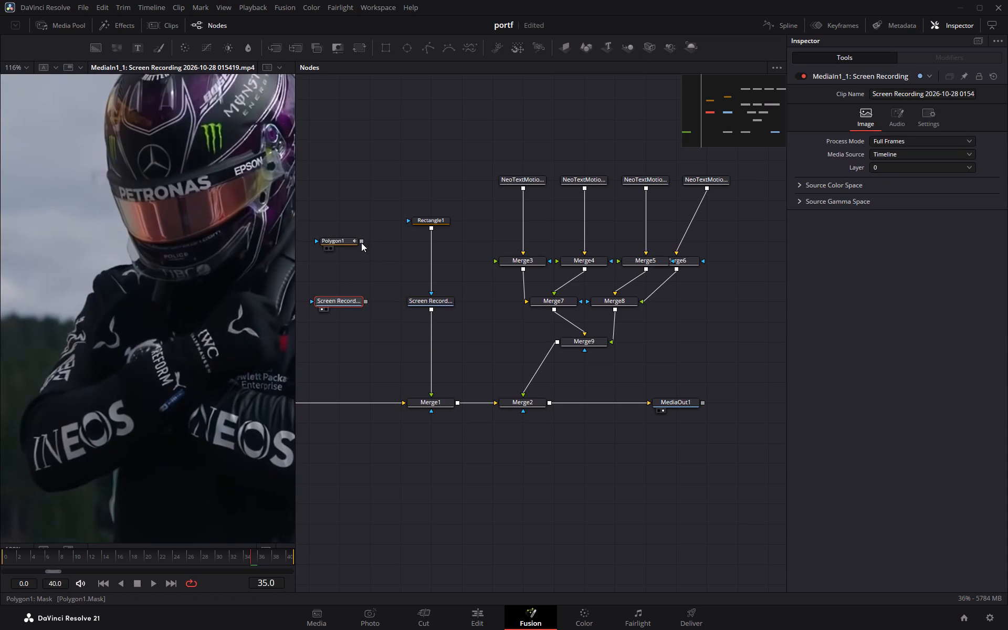
left_click(281, 68)
left_click(281, 68)
left_click(265, 67)
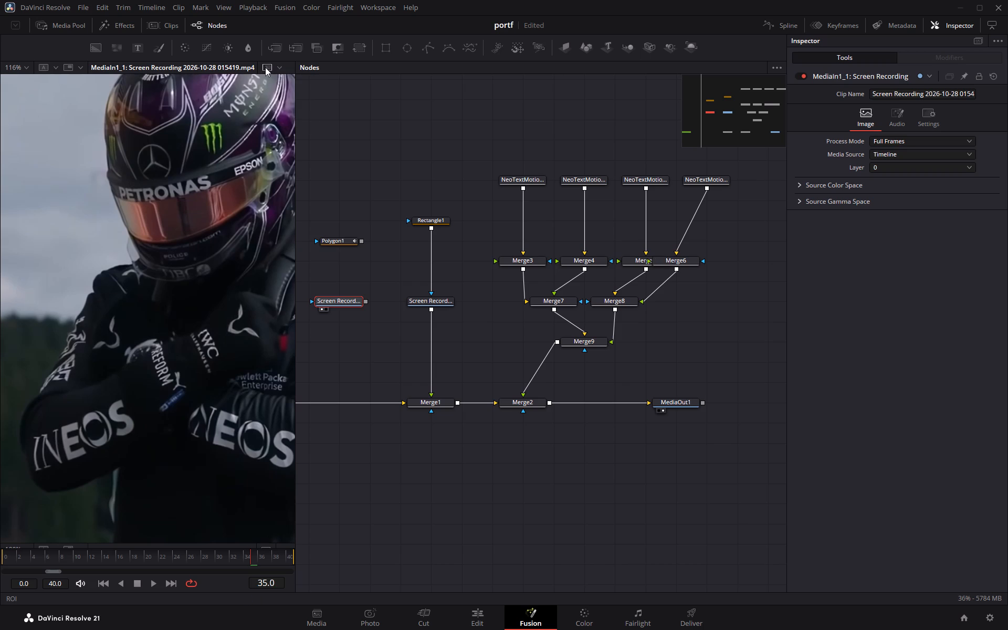
left_click(269, 67)
left_click_drag(682, 402, 86, 357)
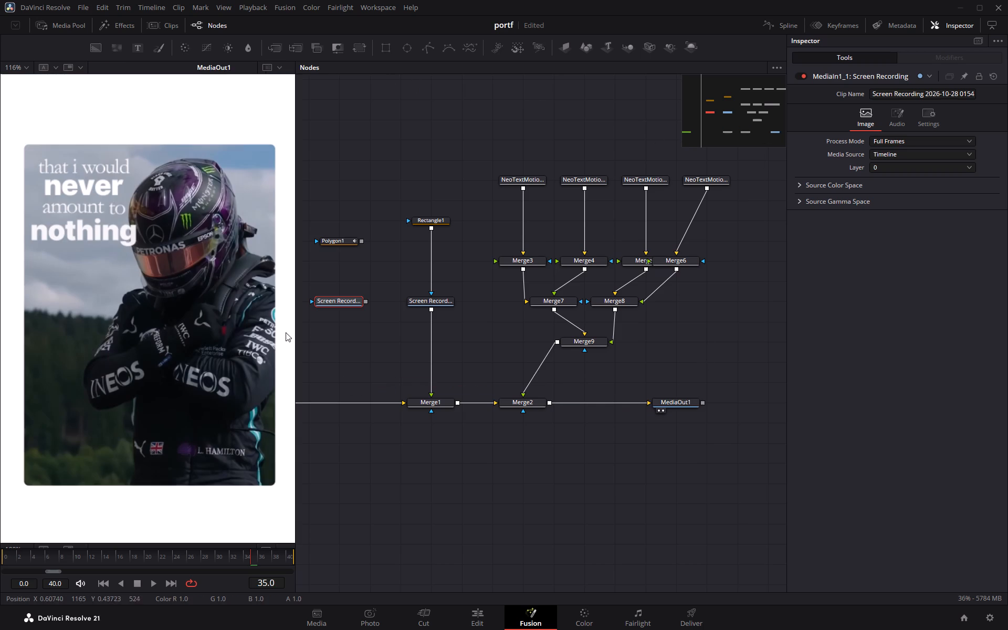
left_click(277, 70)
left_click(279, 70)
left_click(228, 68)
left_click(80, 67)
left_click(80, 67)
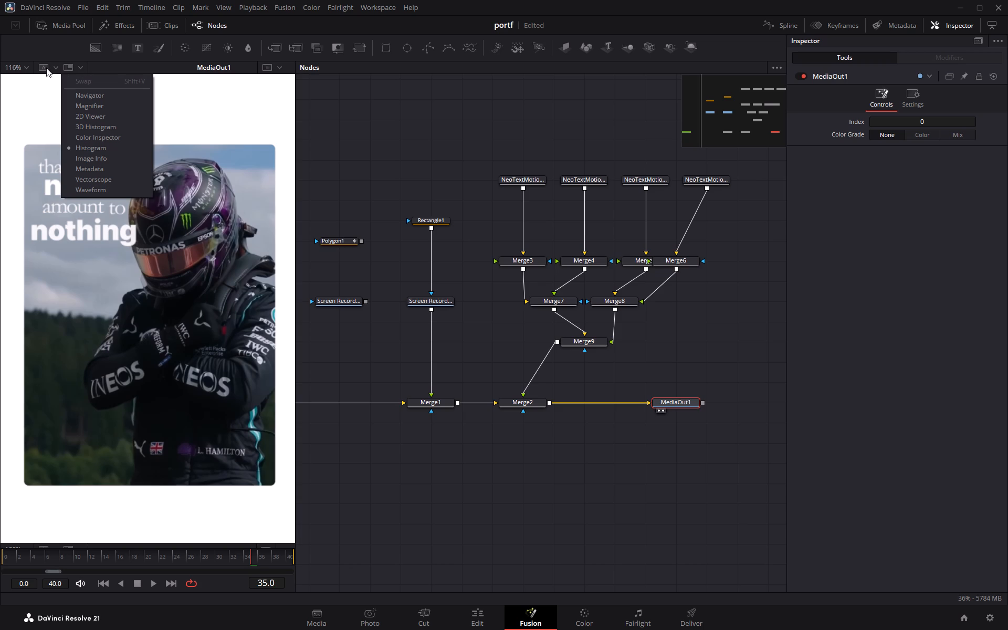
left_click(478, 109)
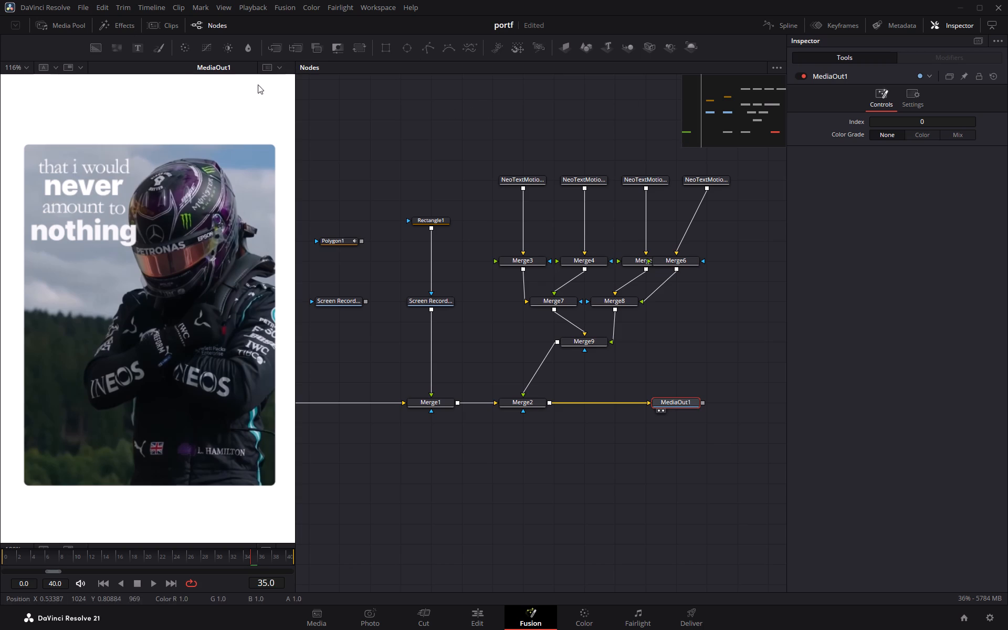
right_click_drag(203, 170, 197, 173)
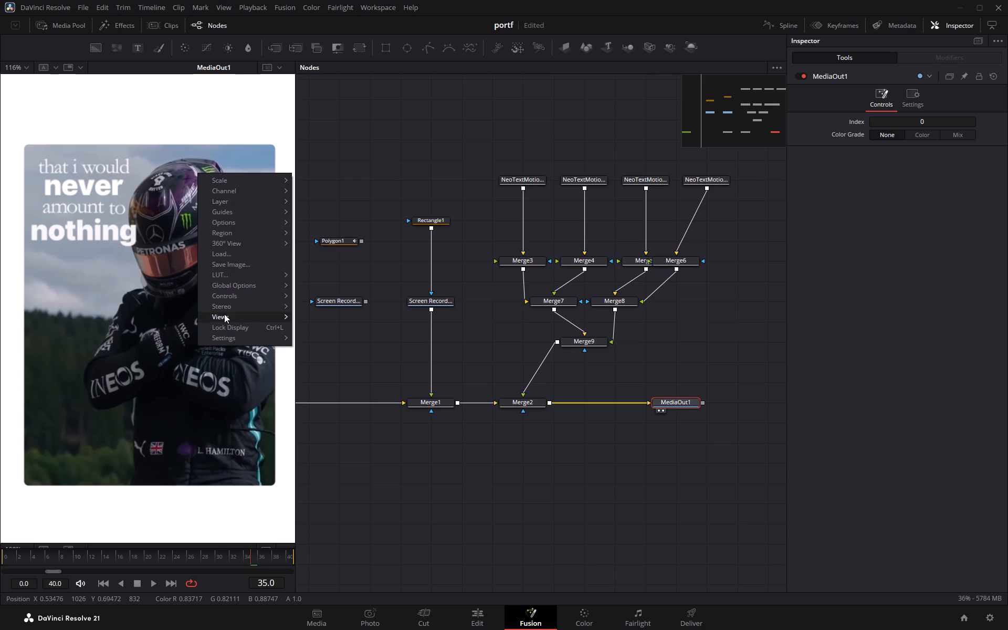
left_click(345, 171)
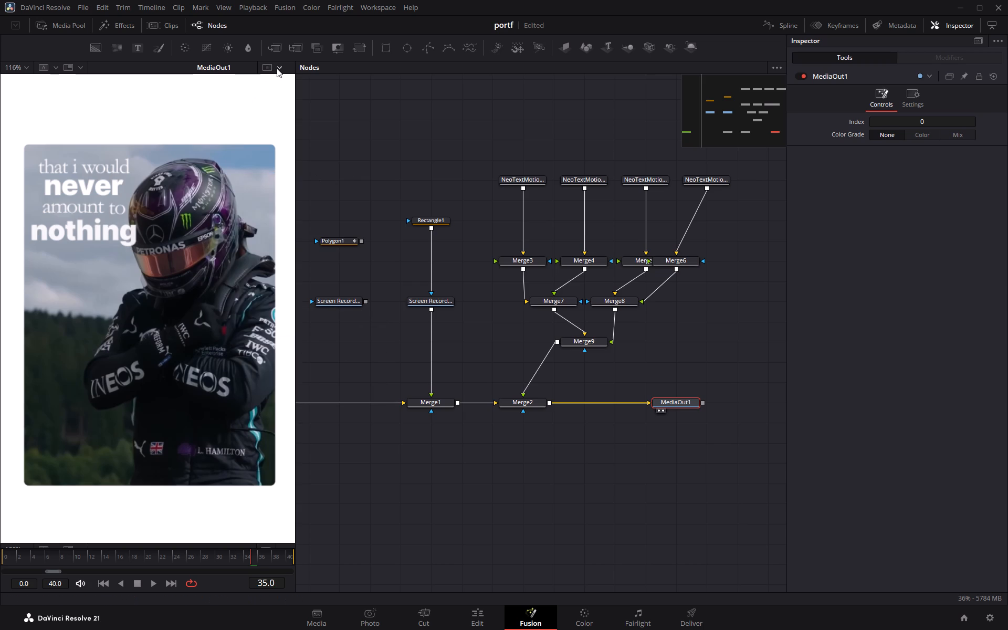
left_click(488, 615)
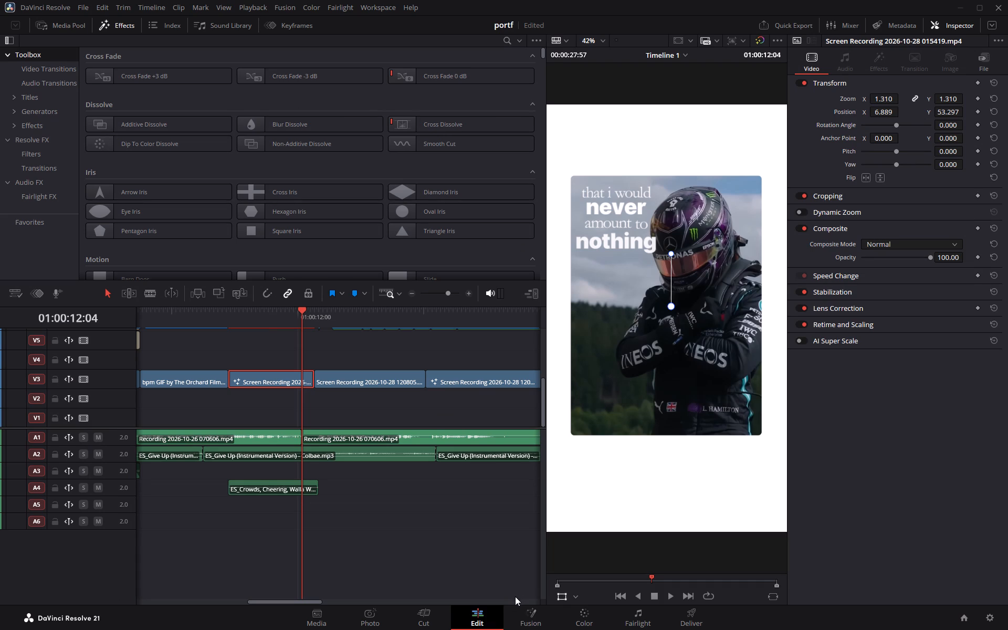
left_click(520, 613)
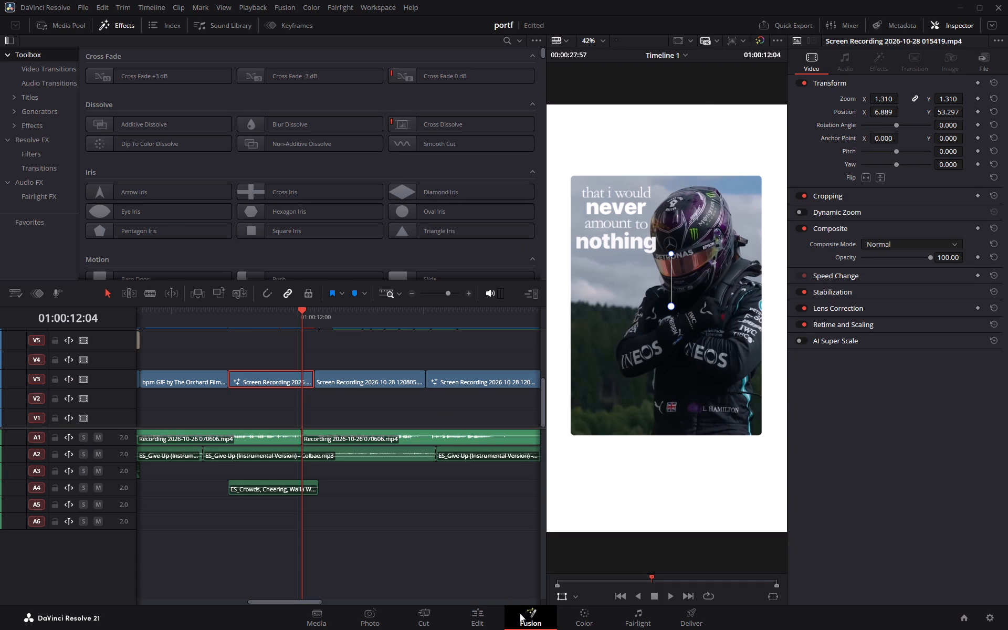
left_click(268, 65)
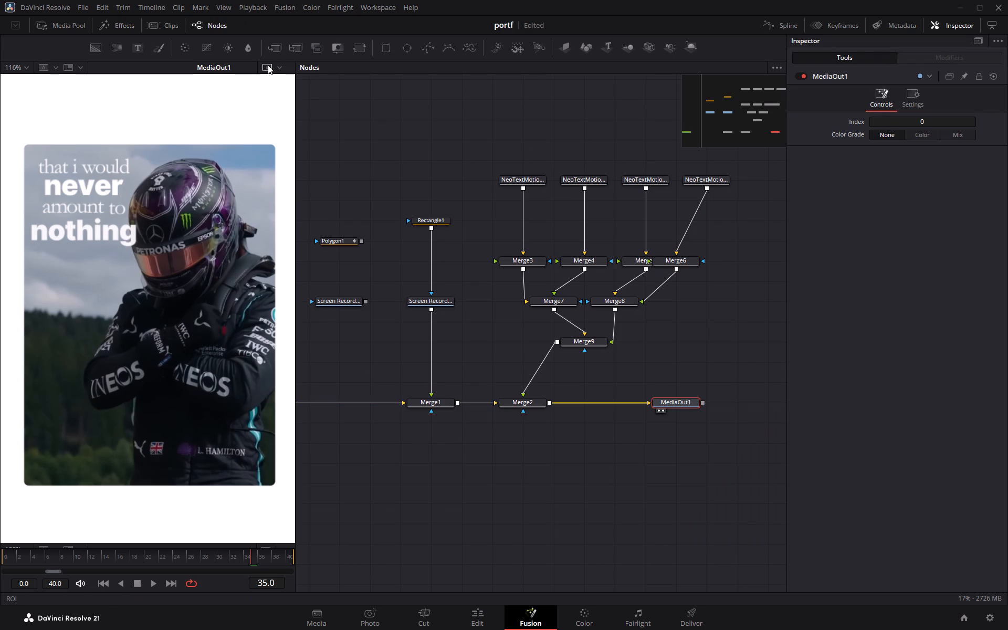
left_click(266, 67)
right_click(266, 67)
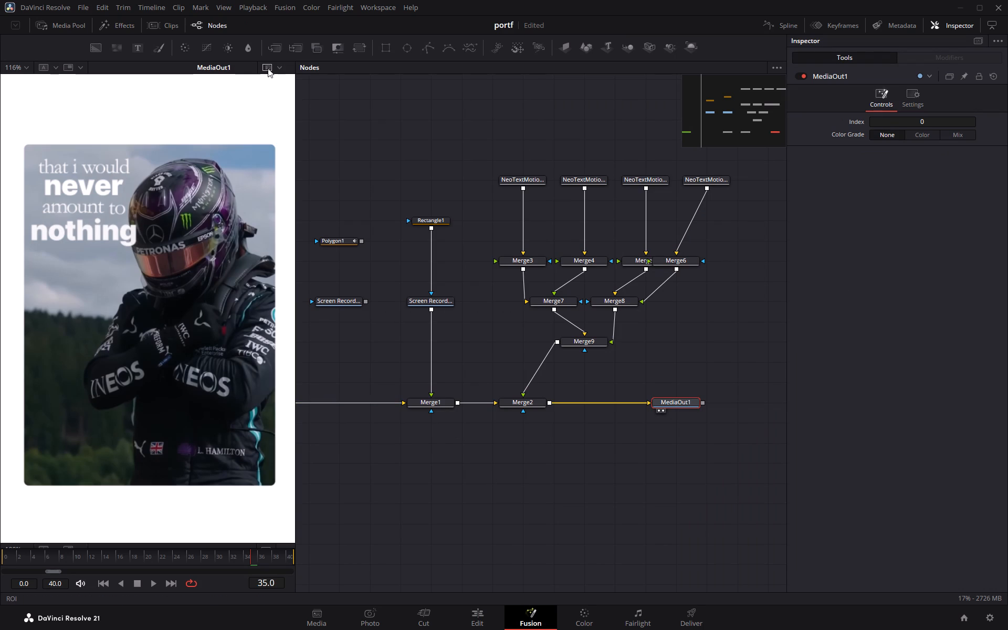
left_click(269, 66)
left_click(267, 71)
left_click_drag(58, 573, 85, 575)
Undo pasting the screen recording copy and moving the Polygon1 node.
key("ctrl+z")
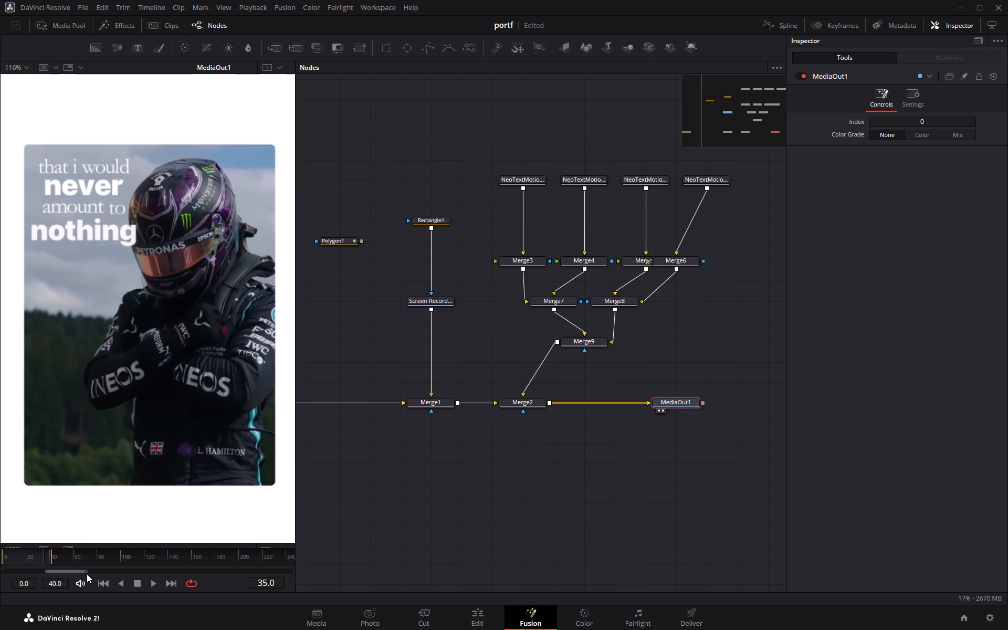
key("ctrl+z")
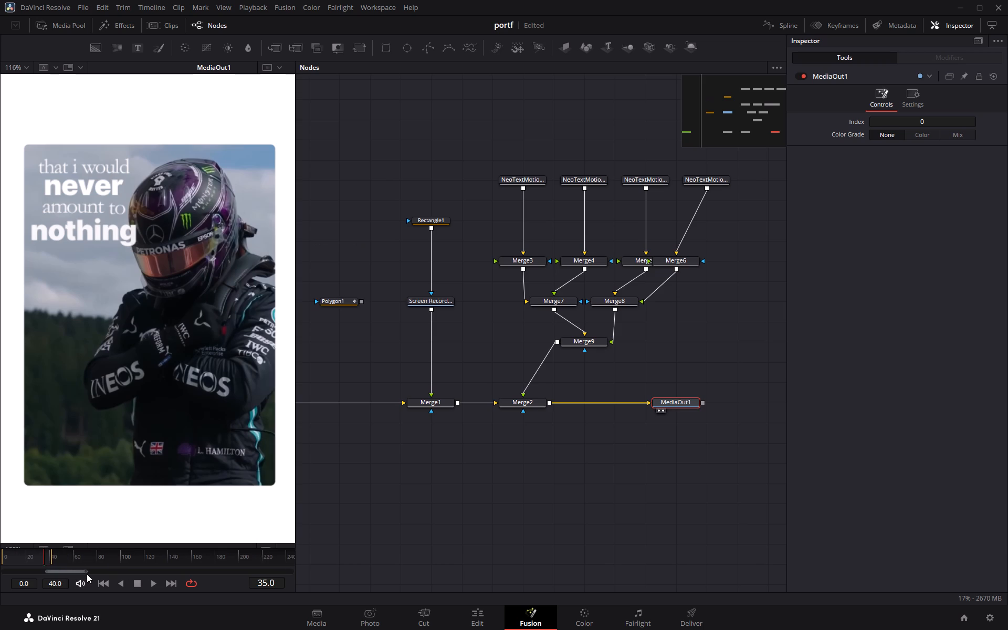
Go to the Edit page, place the playhead at 01:00:11:45, and reopen the V3 clip Screen Recording 2026-10-28 015419.mp4 in the Fusion page.
left_click(473, 619)
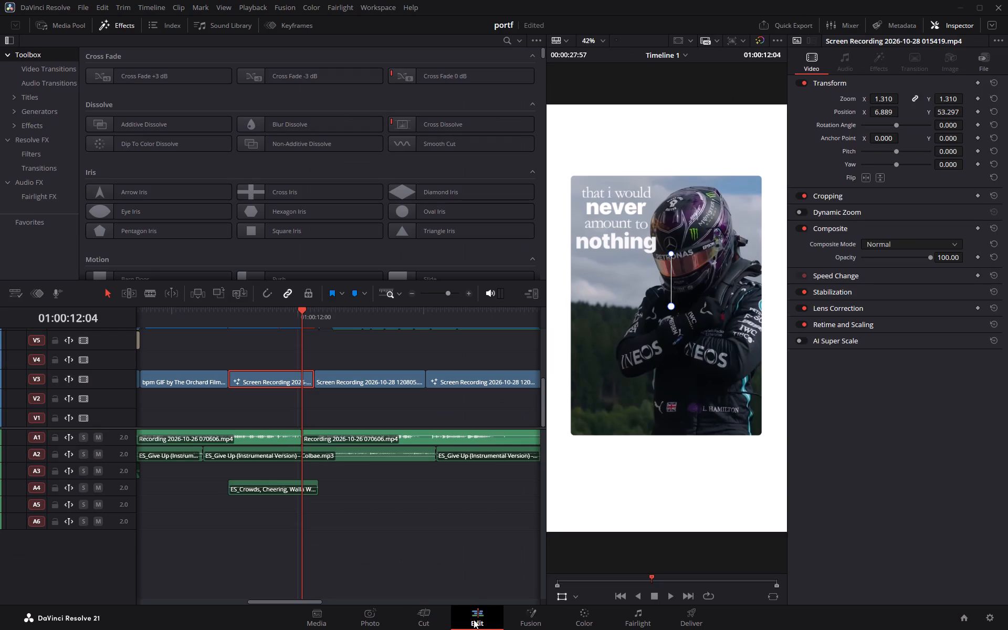
left_click_drag(304, 311, 322, 311)
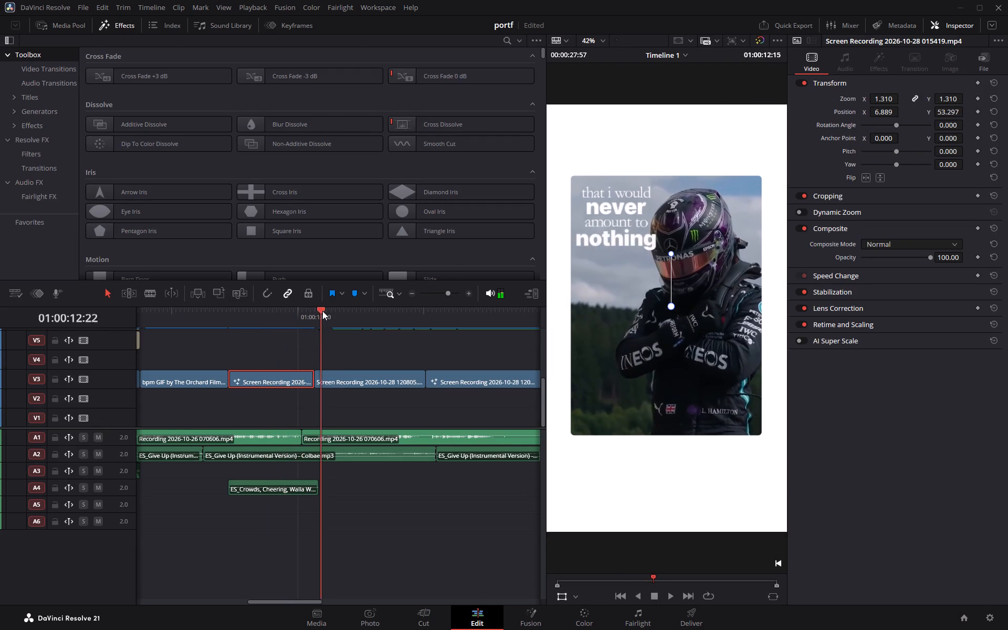
left_click_drag(322, 311, 282, 311)
right_click(287, 381)
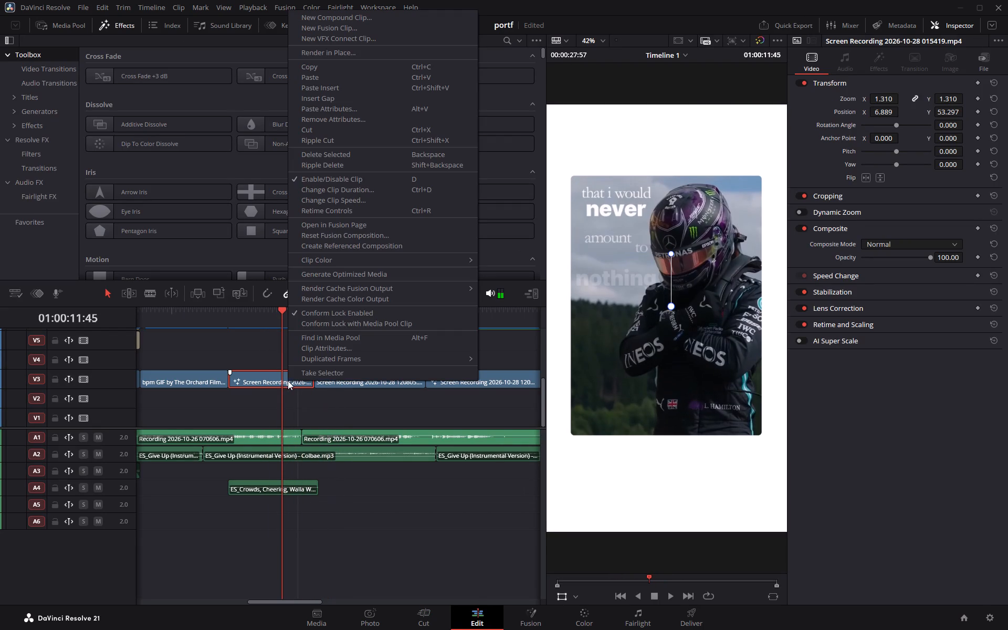
left_click(341, 227)
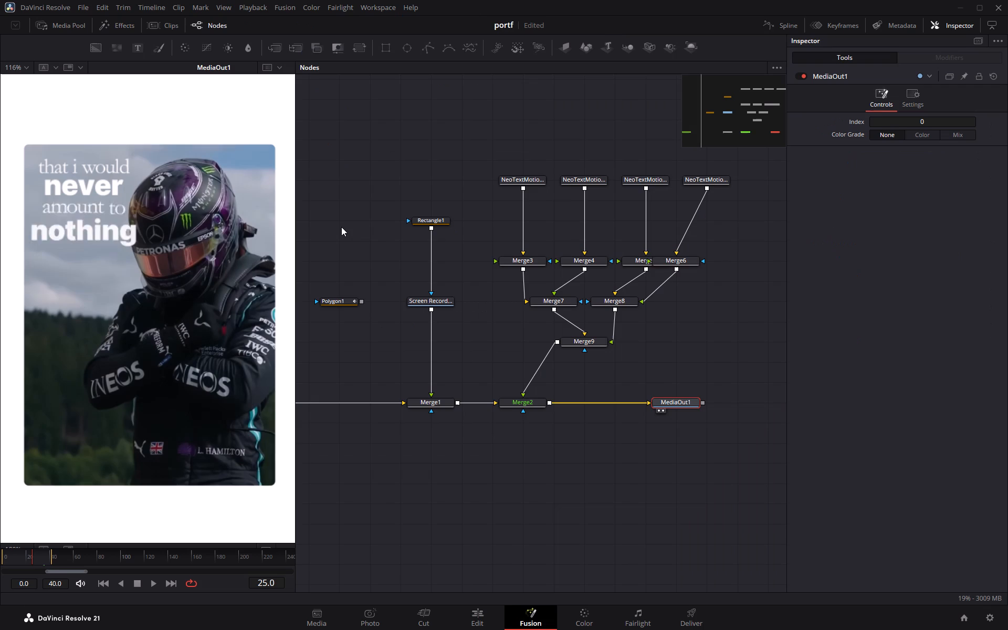
Scrub through the Fusion composition to examine the title animation timing and where the footage changes, narrowing the time ruler to about 100 frames.
left_click_drag(245, 556, 110, 565)
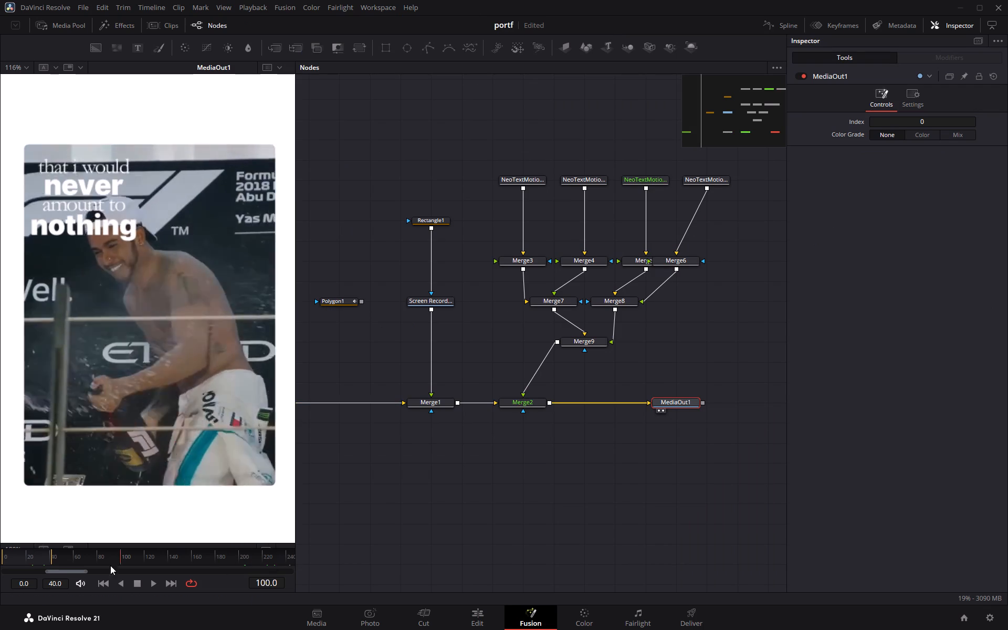
left_click_drag(110, 565, 113, 563)
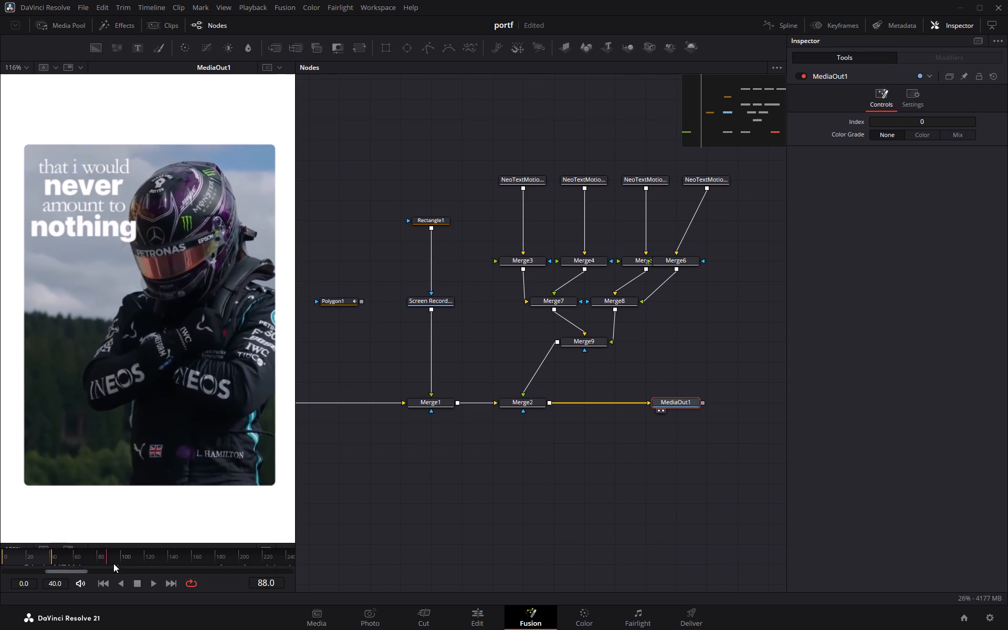
left_click_drag(113, 563, 177, 563)
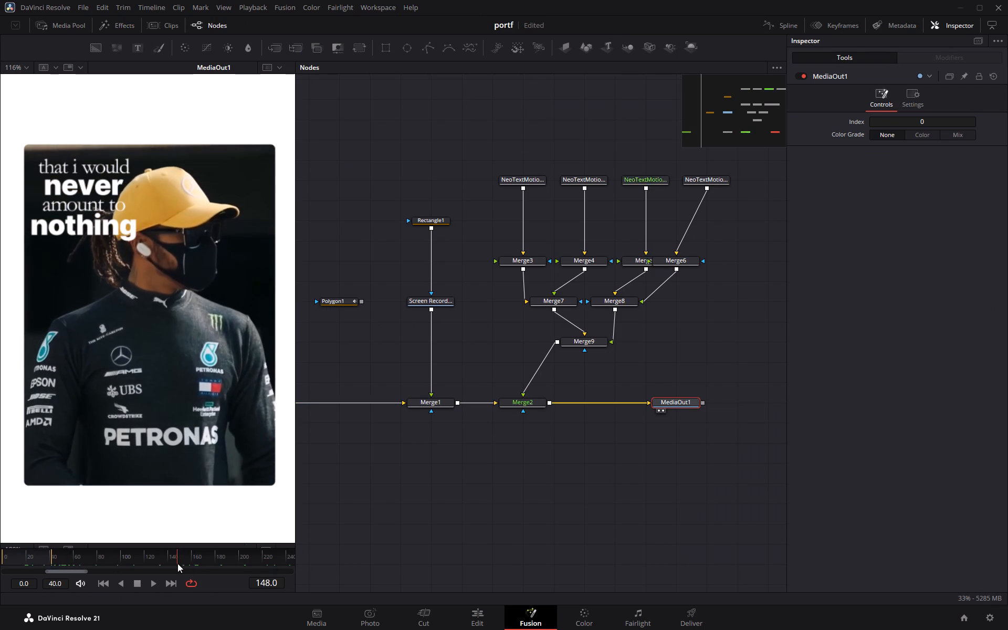
left_click_drag(177, 563, 174, 563)
left_click_drag(85, 573, 82, 573)
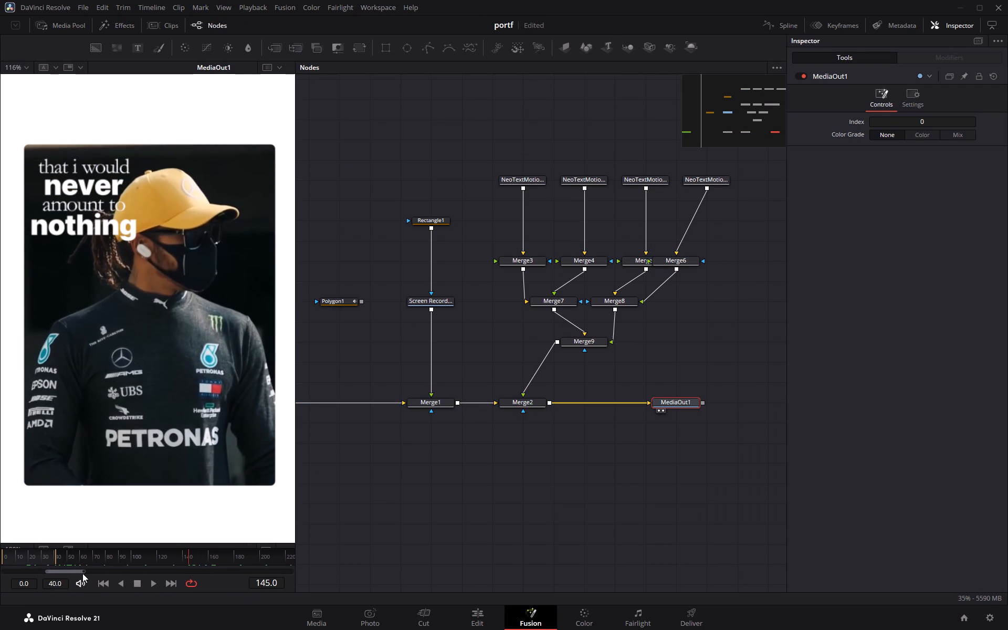
left_click_drag(82, 573, 74, 573)
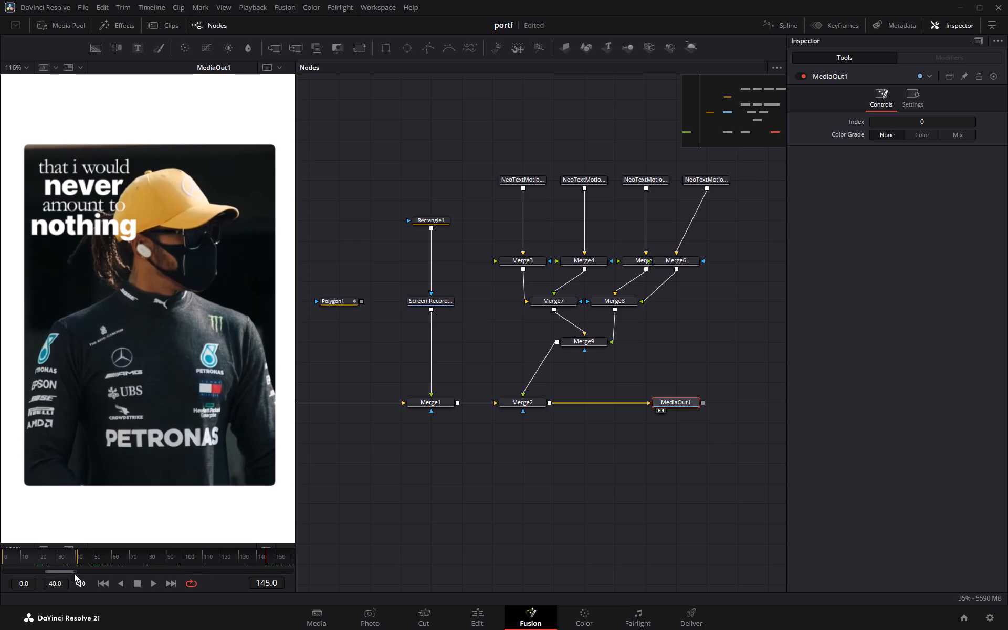
left_click_drag(74, 573, 73, 573)
left_click_drag(102, 554, 131, 554)
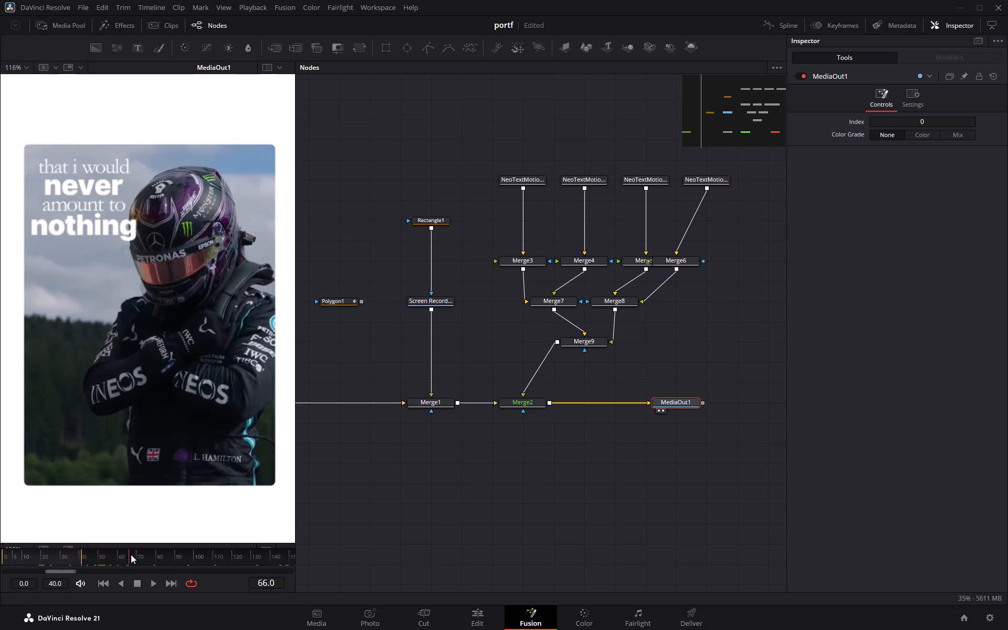
left_click_drag(131, 554, 51, 551)
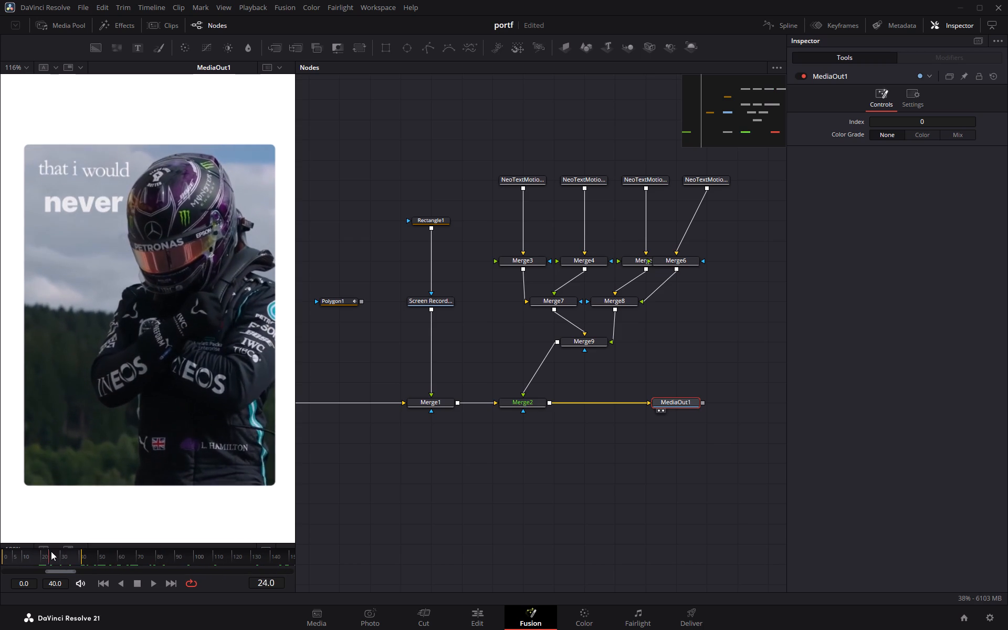
left_click_drag(51, 551, 112, 553)
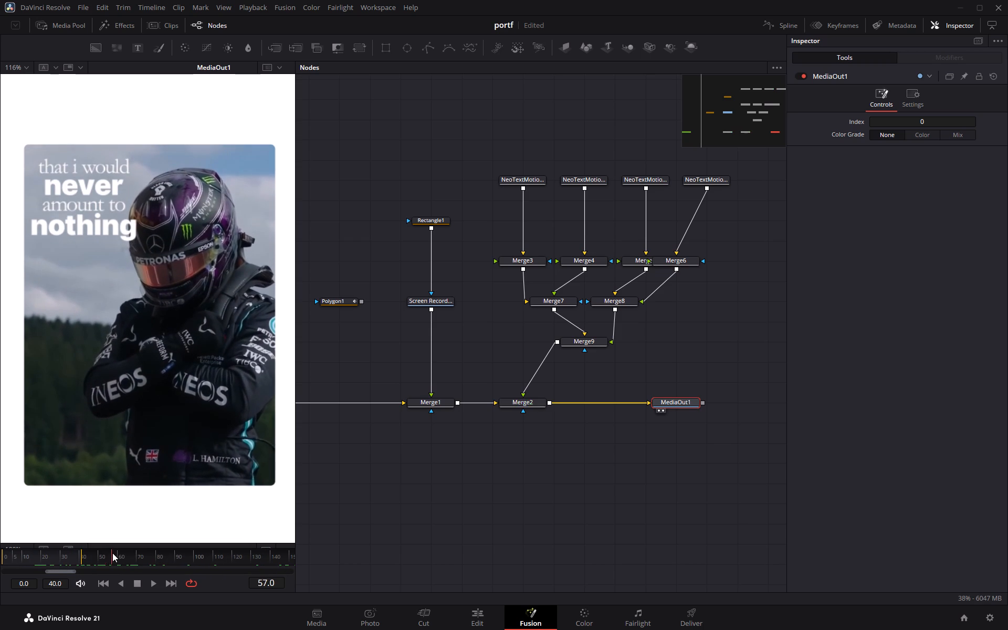
left_click_drag(112, 553, 123, 553)
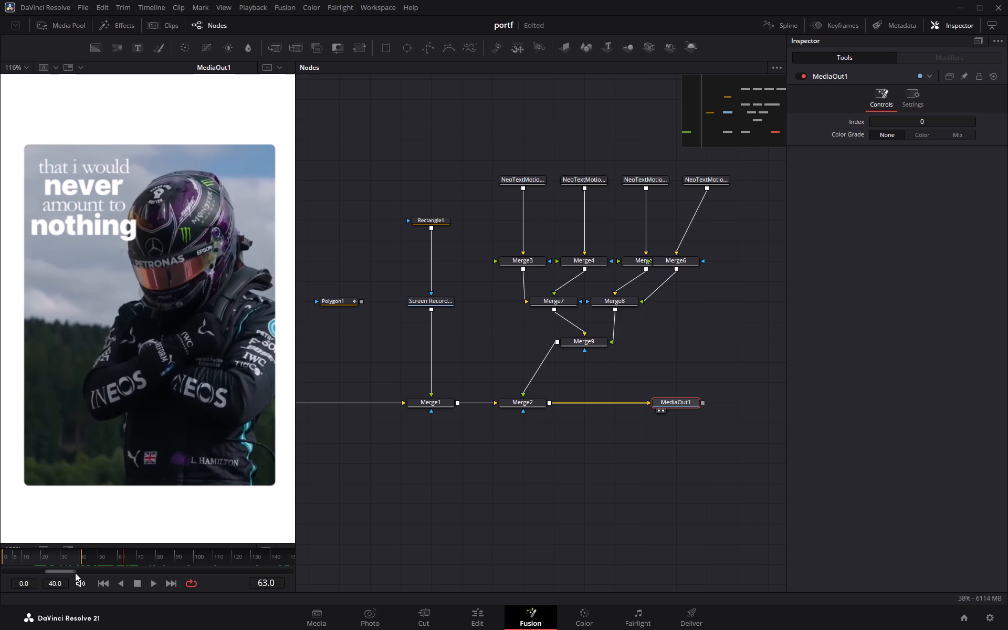
left_click_drag(75, 572, 67, 572)
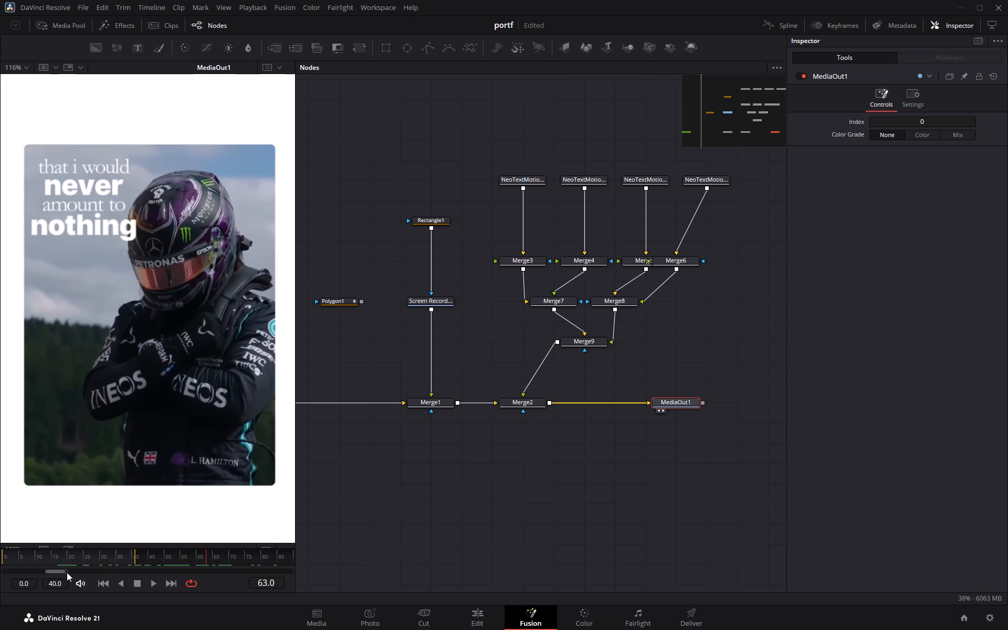
left_click_drag(67, 572, 68, 572)
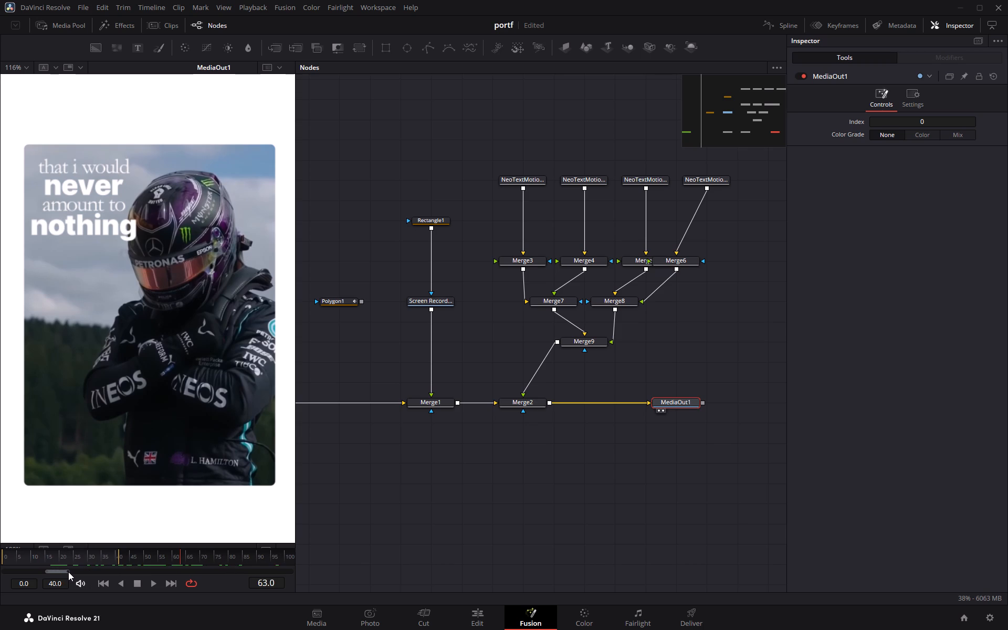
left_click_drag(68, 572, 68, 572)
On the Edit page, locate the end of the V3 screen recording clip at 01:00:12:15, and return to the Fusion page.
left_click(459, 618)
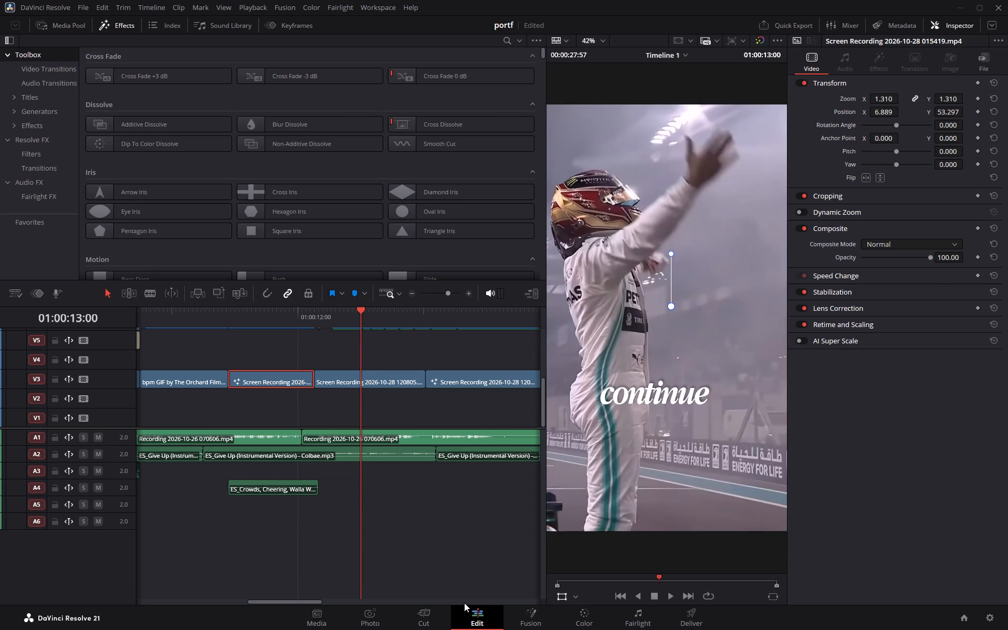
left_click_drag(361, 312, 317, 314)
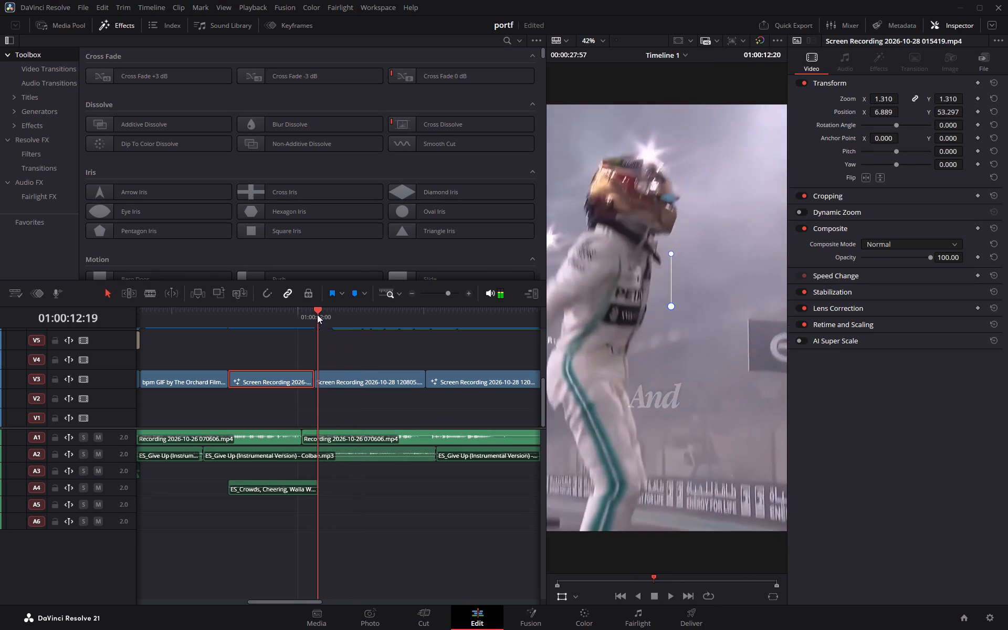
left_click_drag(317, 314, 311, 314)
left_click_drag(308, 306, 290, 308)
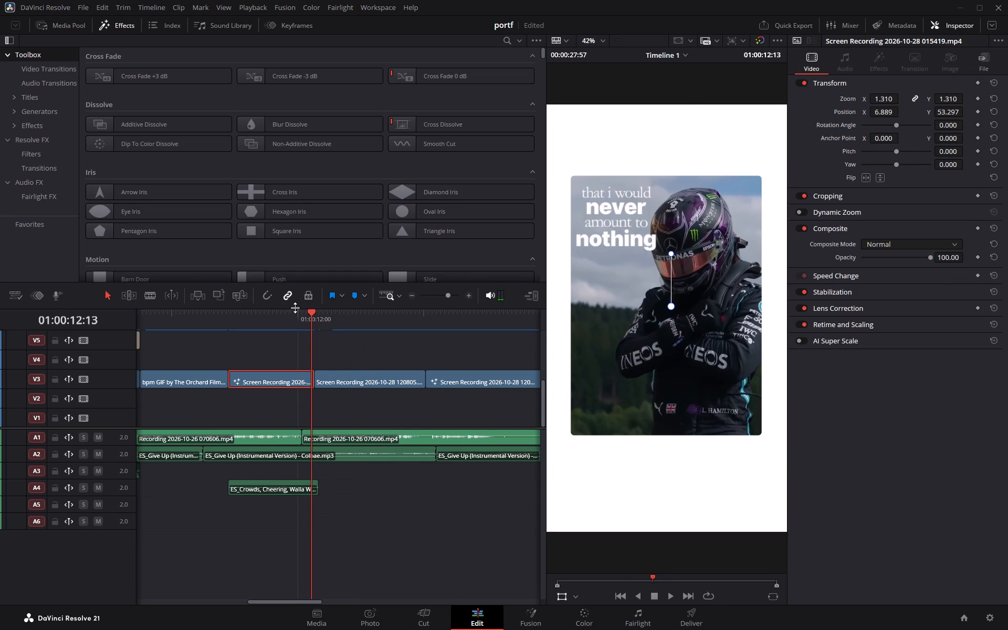
left_click(312, 310)
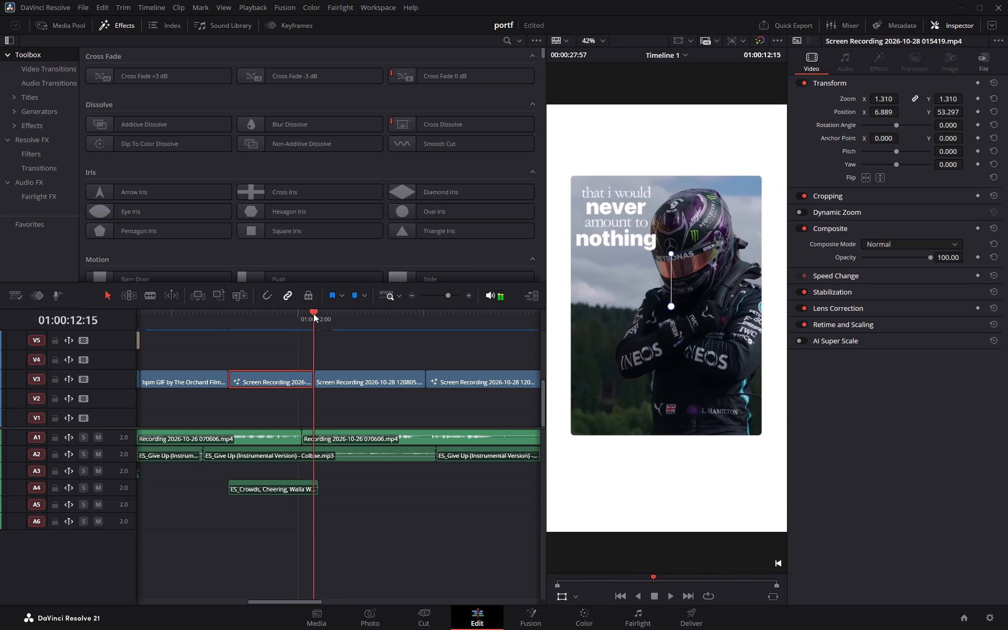
left_click(536, 615)
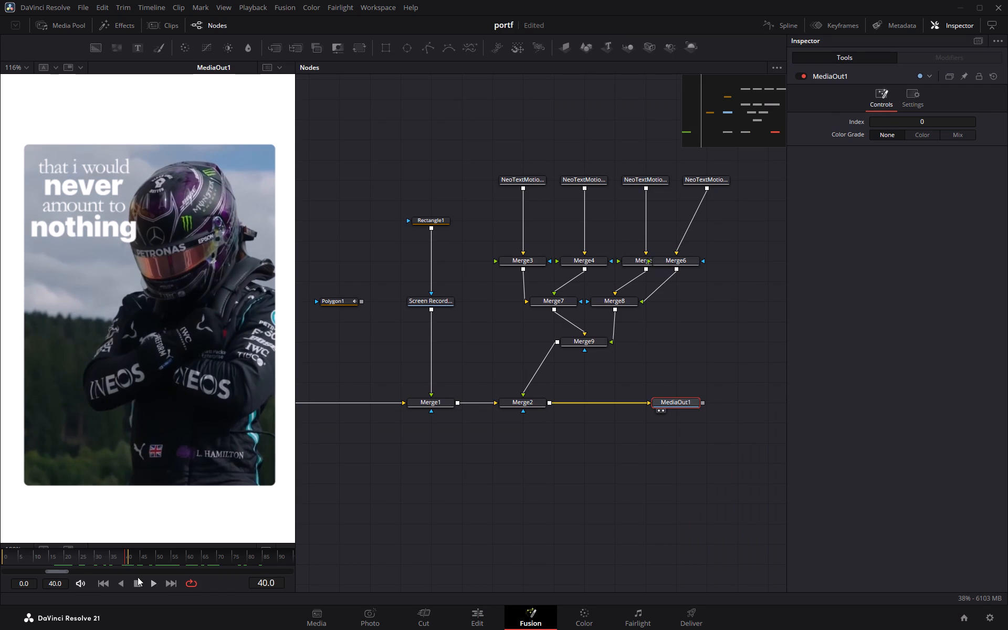
Narrow the time ruler to about frames 0–44 and scrub through the title animation, stopping at frame 34.
left_click_drag(68, 573, 62, 572)
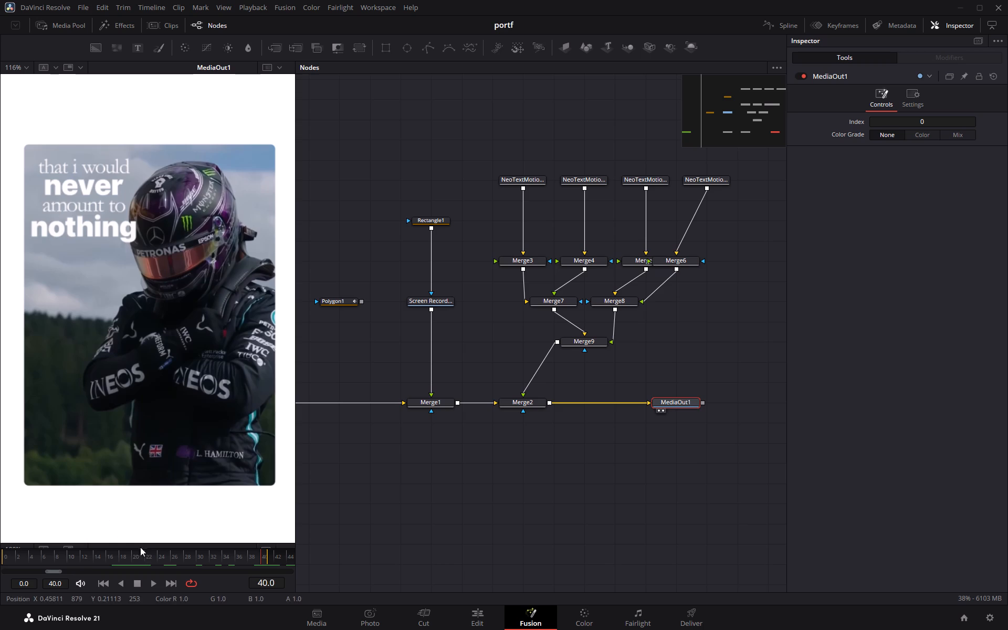
left_click_drag(143, 549, 171, 552)
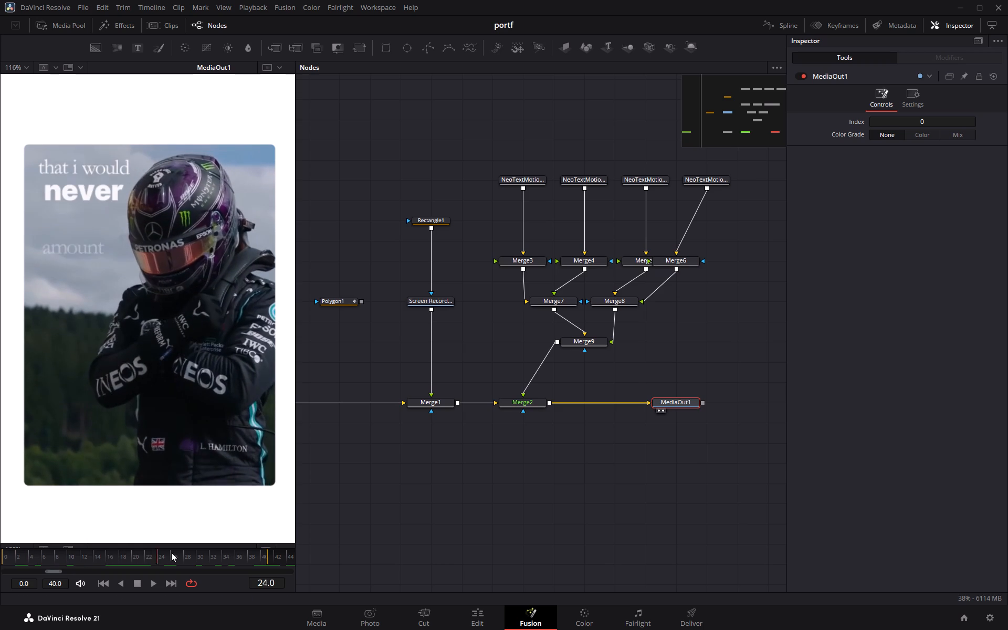
left_click_drag(171, 552, 300, 555)
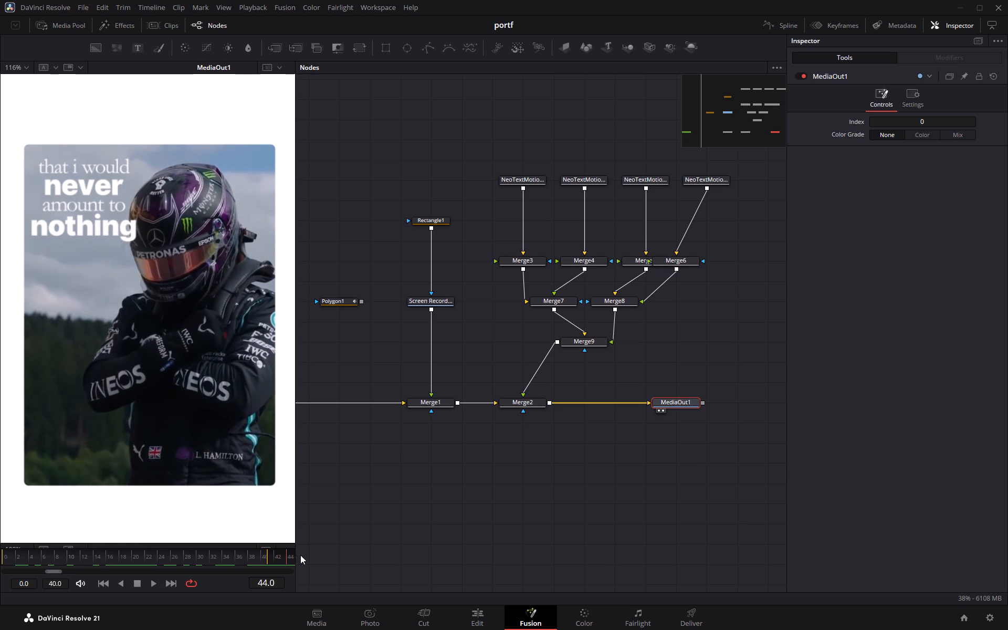
left_click_drag(300, 555, 207, 542)
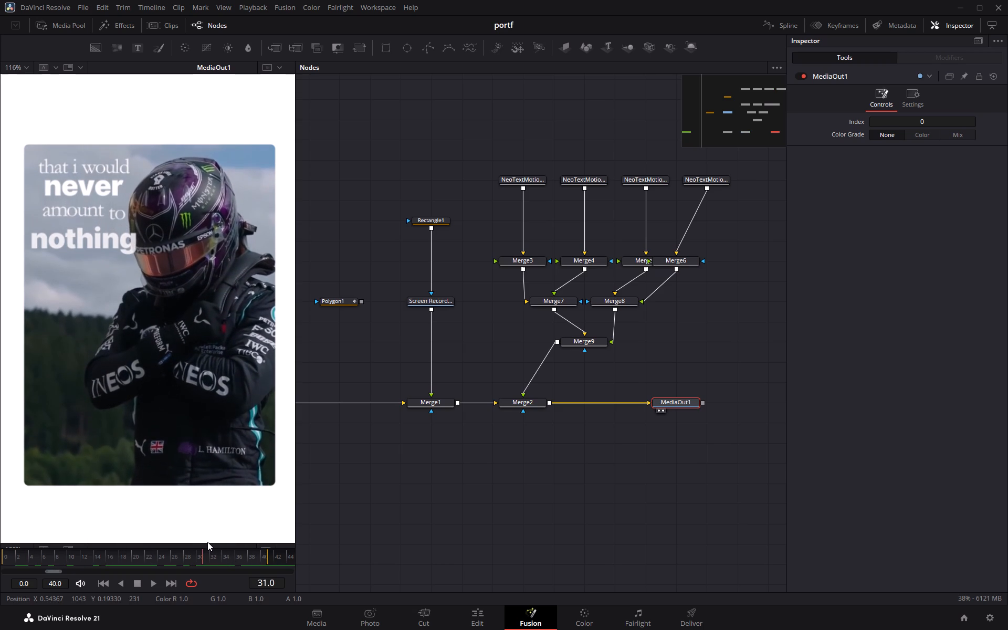
left_click_drag(207, 542, 222, 543)
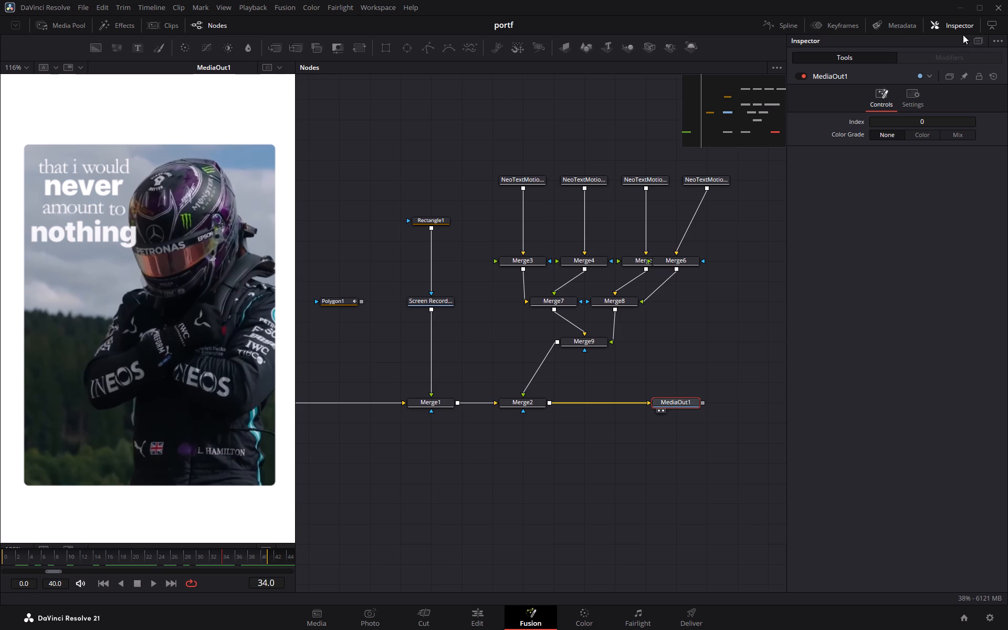
Hide the Inspector to widen the viewer and node areas, keeping the two-viewer layout.
left_click(957, 22)
left_click(350, 70)
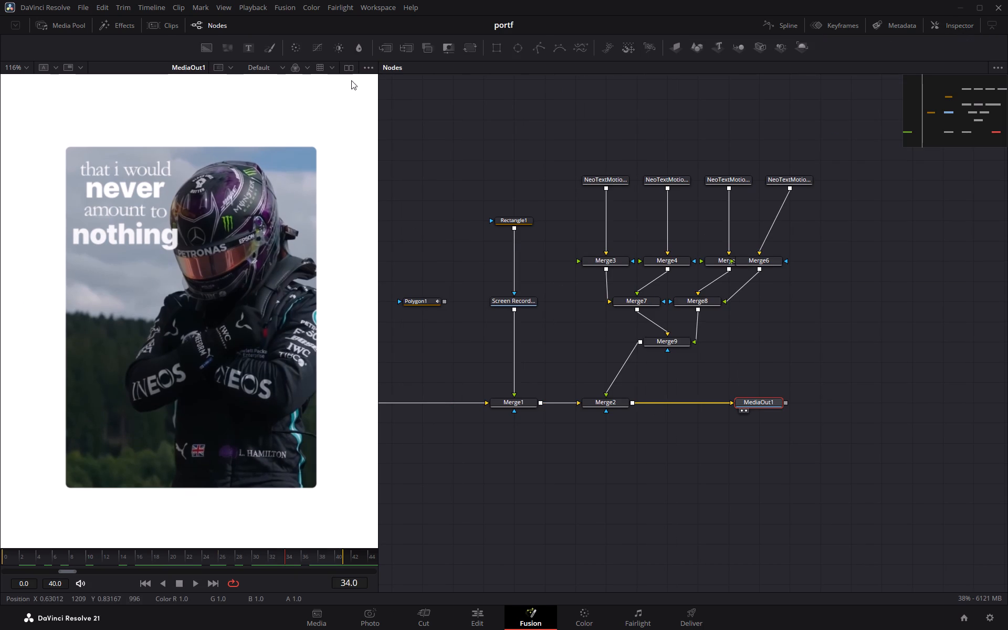
left_click(348, 66)
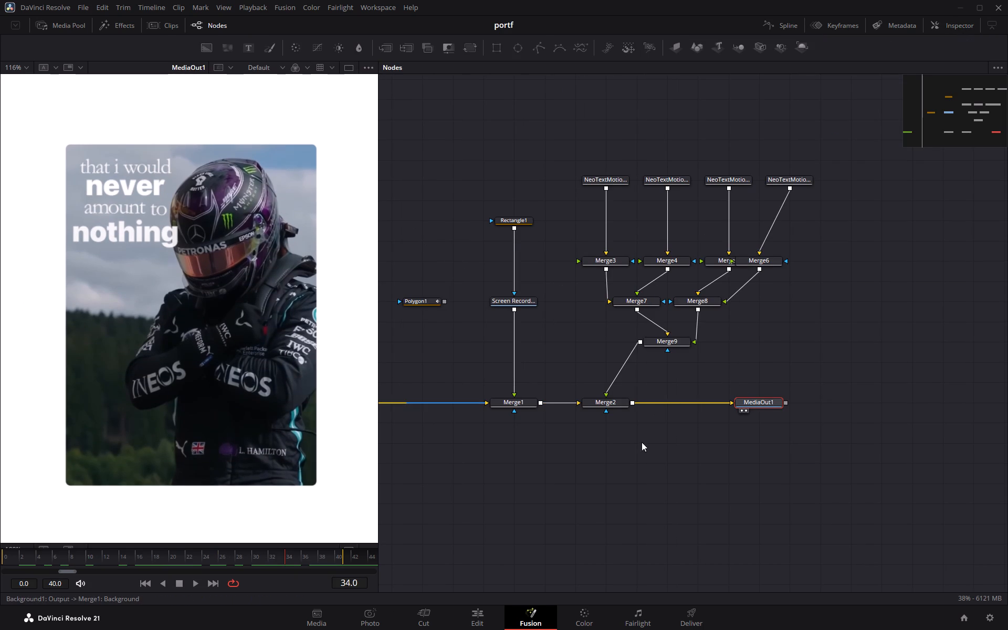
View the Screen Recording node in the first viewer.
left_click(505, 303)
key("1")
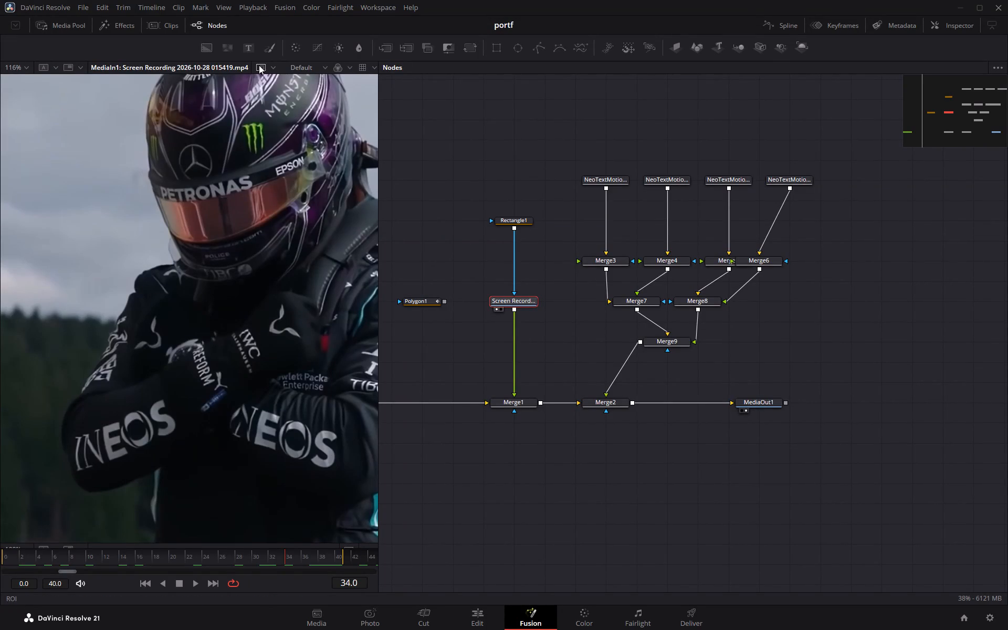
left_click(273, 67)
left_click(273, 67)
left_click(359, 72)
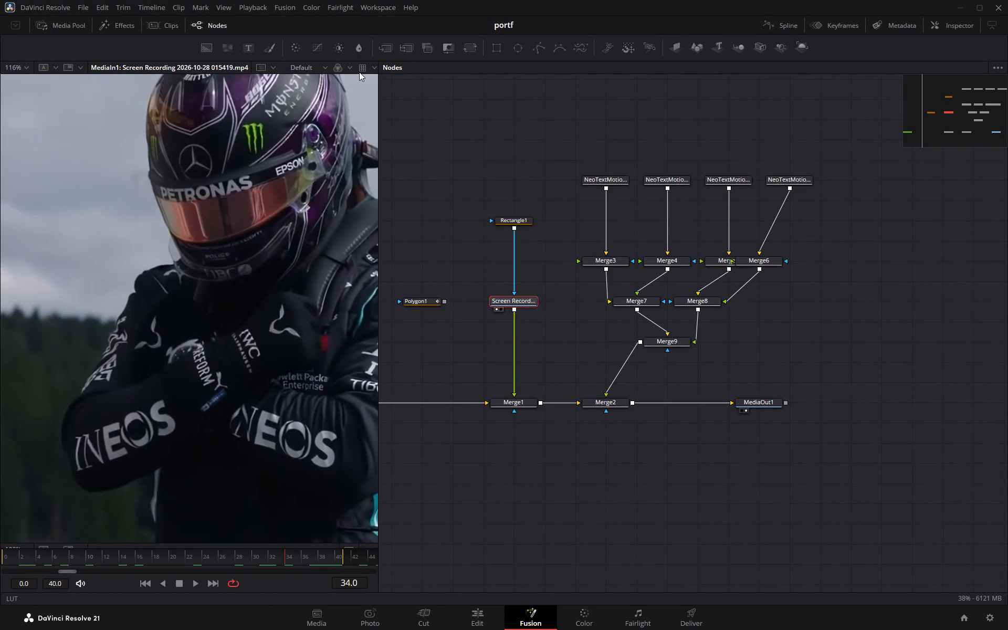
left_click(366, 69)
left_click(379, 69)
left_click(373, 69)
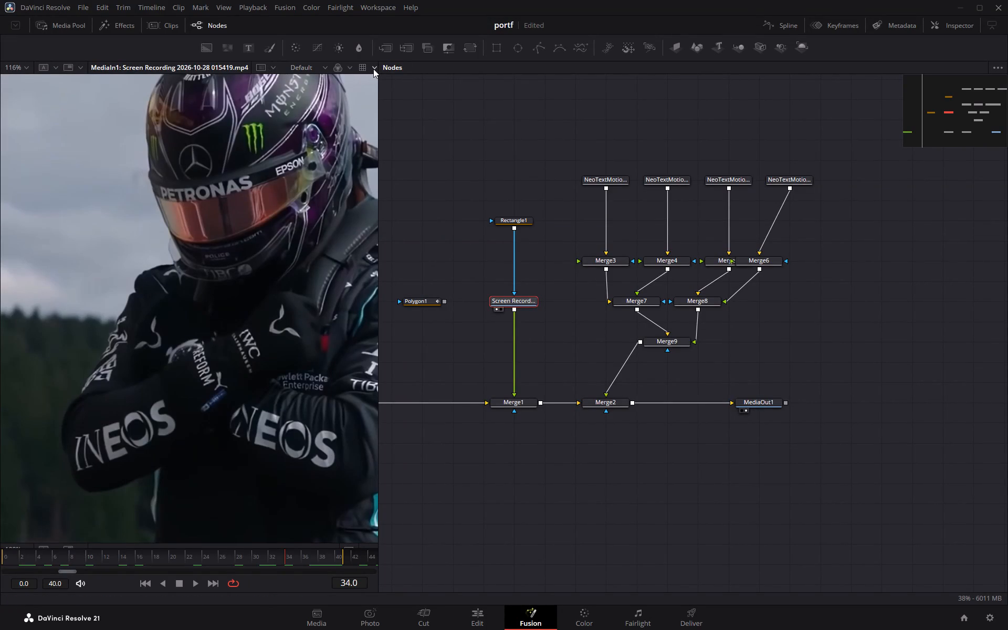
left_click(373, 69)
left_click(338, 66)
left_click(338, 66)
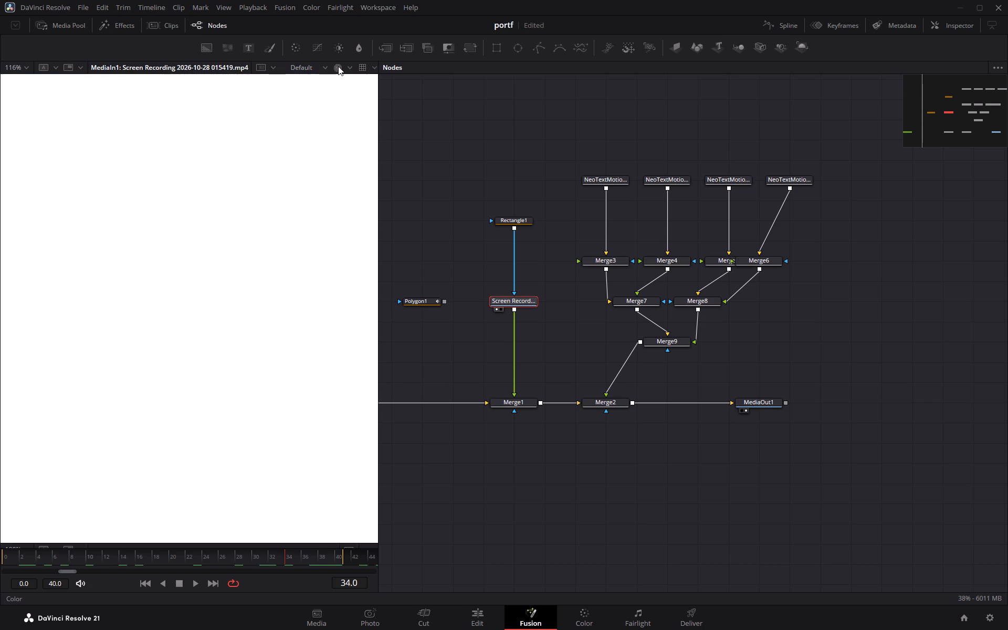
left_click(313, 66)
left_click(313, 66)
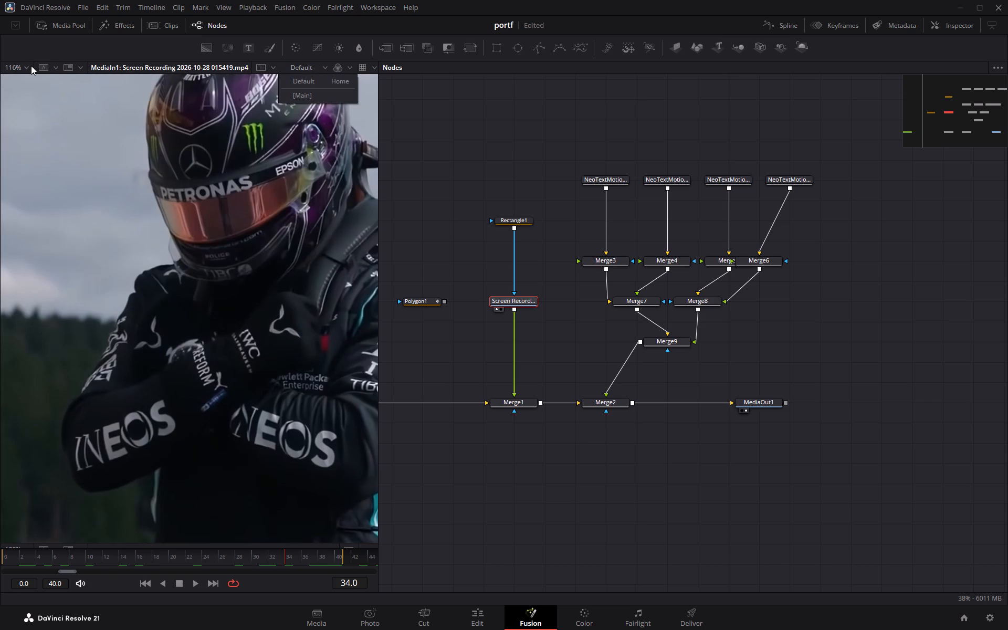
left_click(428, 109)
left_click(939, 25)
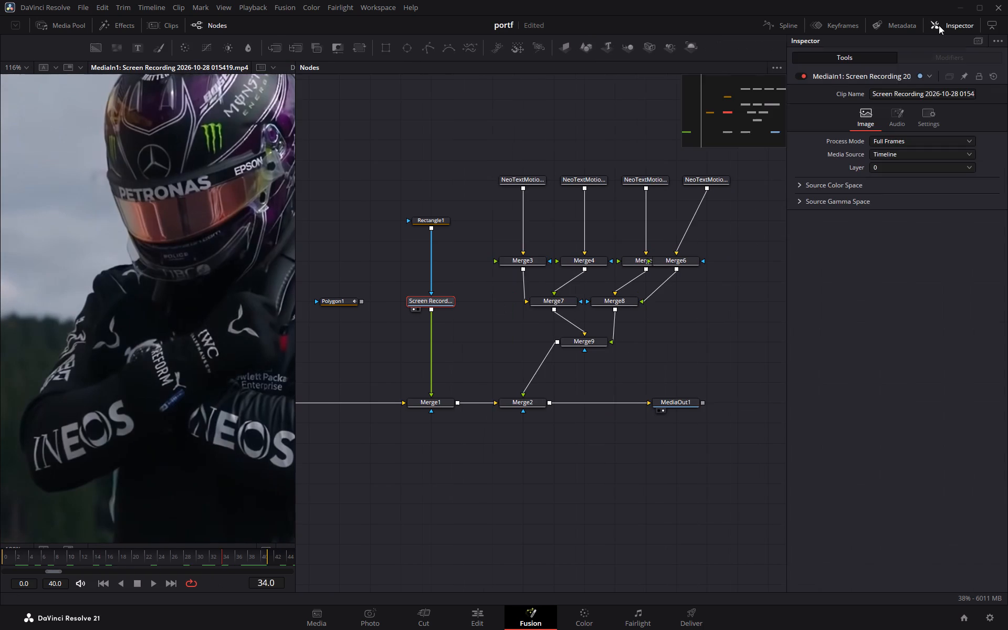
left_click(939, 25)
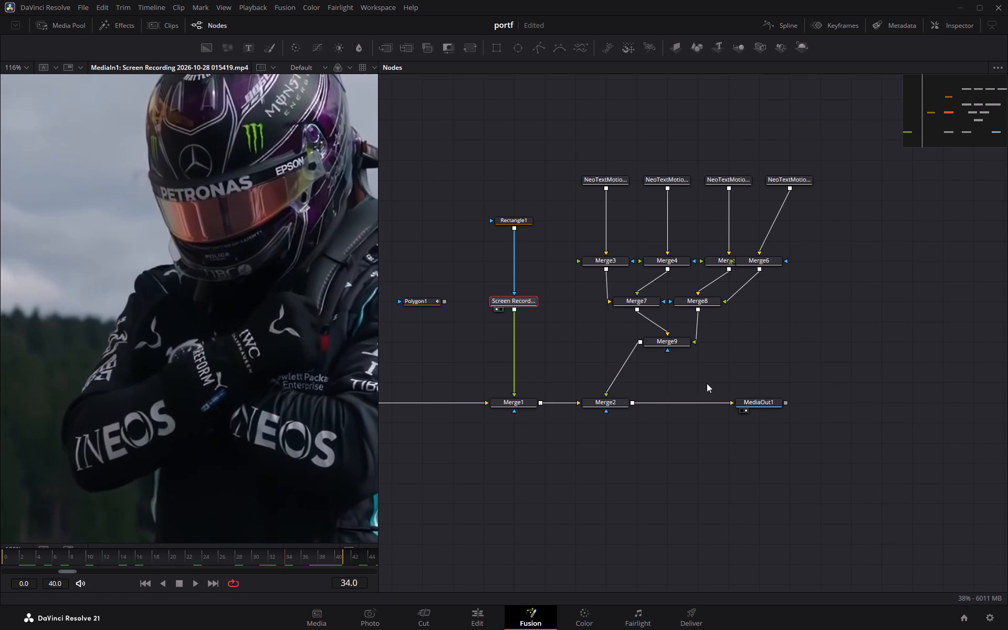
Return the upper viewer to MediaOut1, enlarge the lower viewer to about half the viewer area, and zoom its image to 53%.
left_click_drag(752, 404, 213, 269)
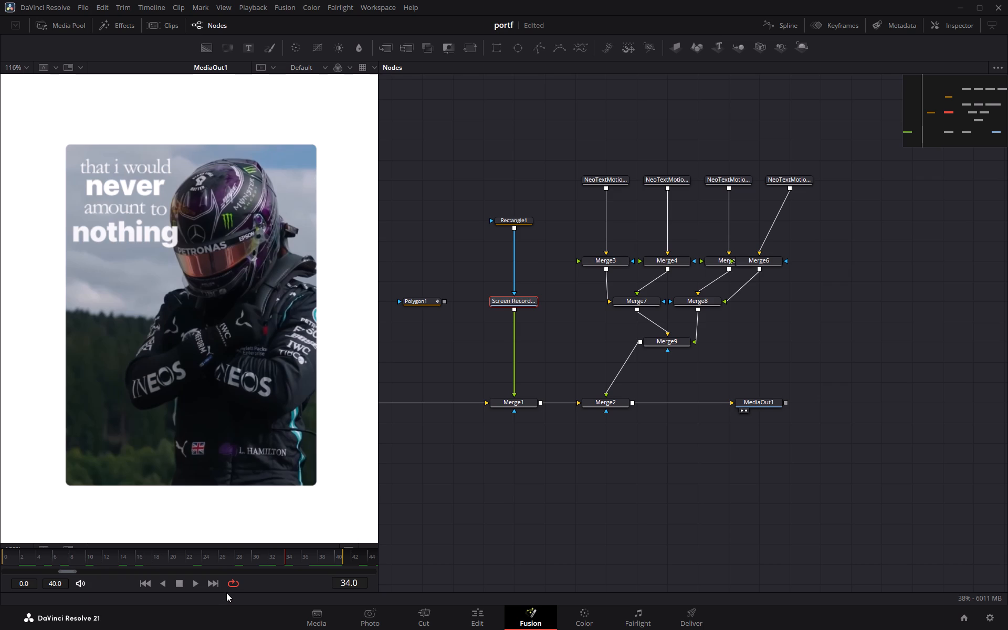
left_click_drag(247, 543, 250, 496)
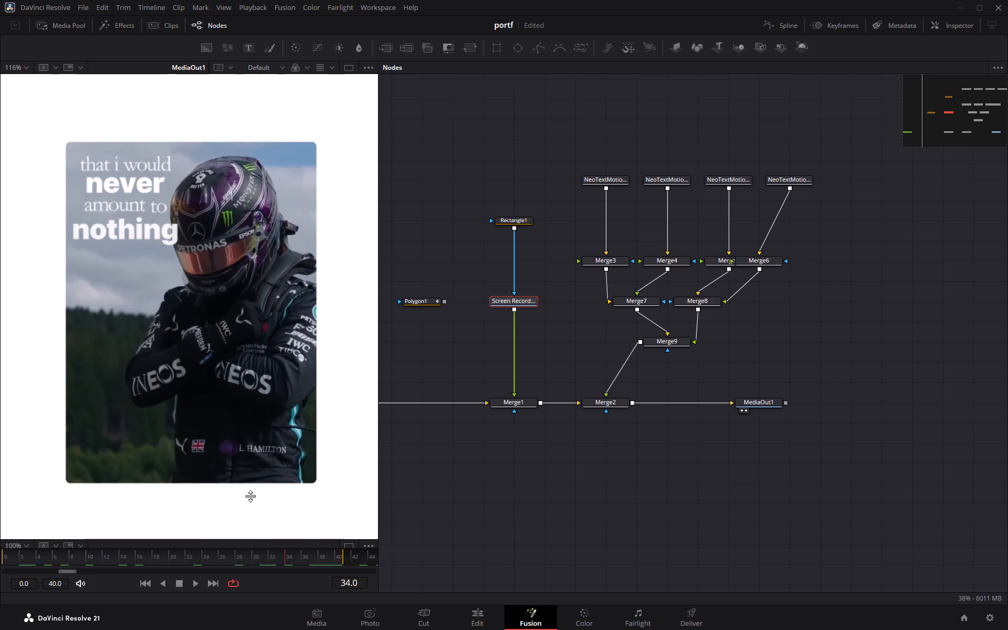
left_click_drag(250, 496, 251, 299)
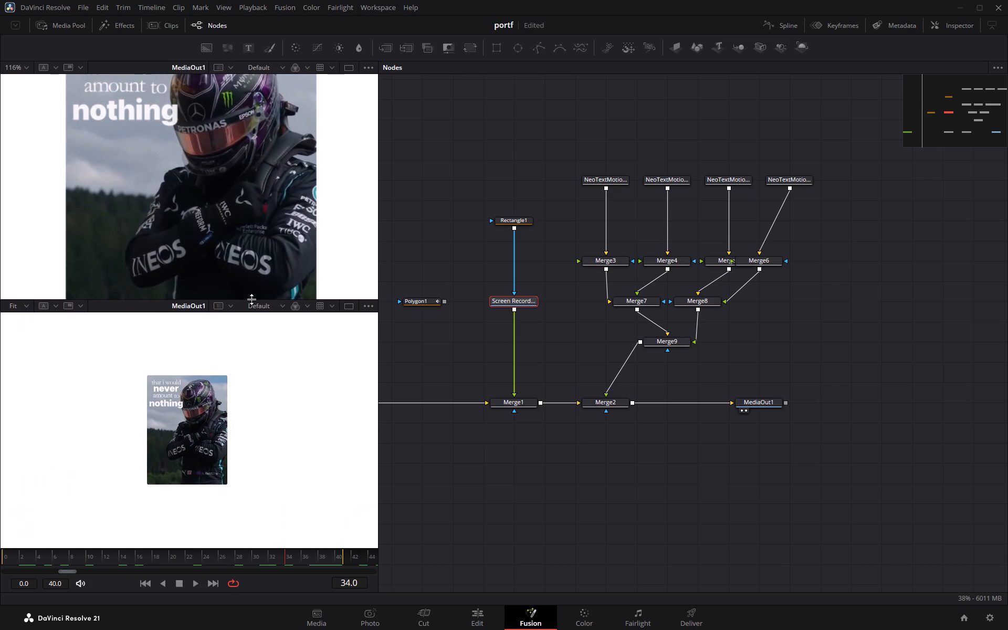
left_click_drag(251, 299, 250, 290)
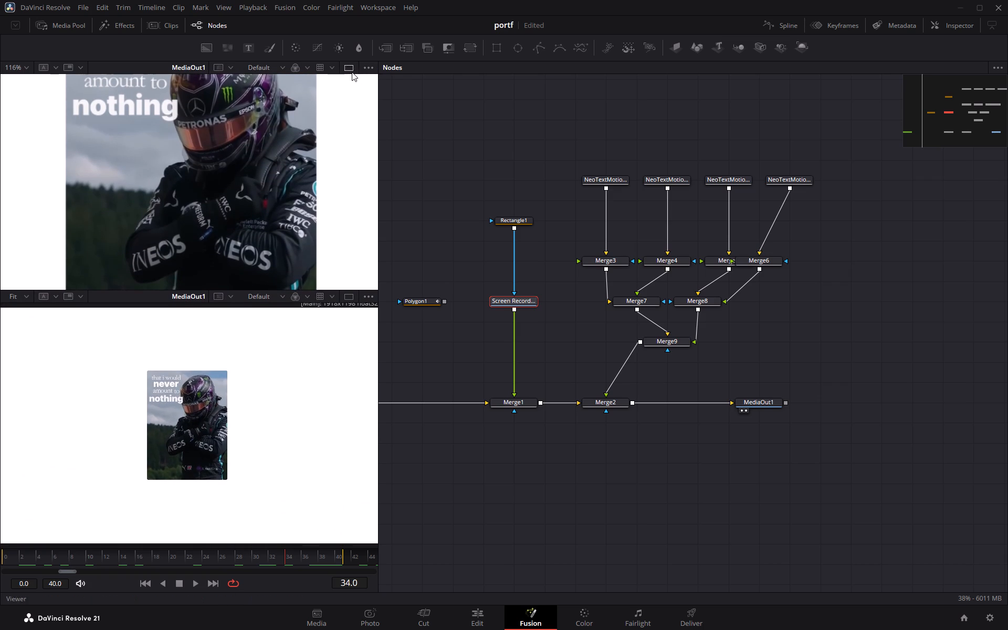
scroll(215, 426, "up", 1)
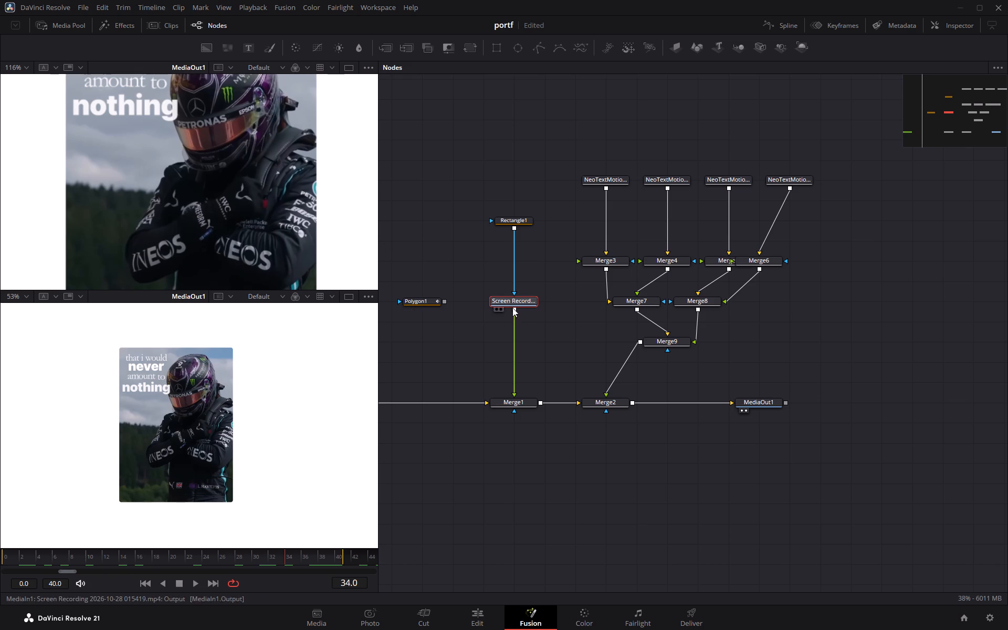
Duplicate the Screen Recording node beside the original and show the copy in the lower viewer.
key("ctrl+c")
key("ctrl+c")
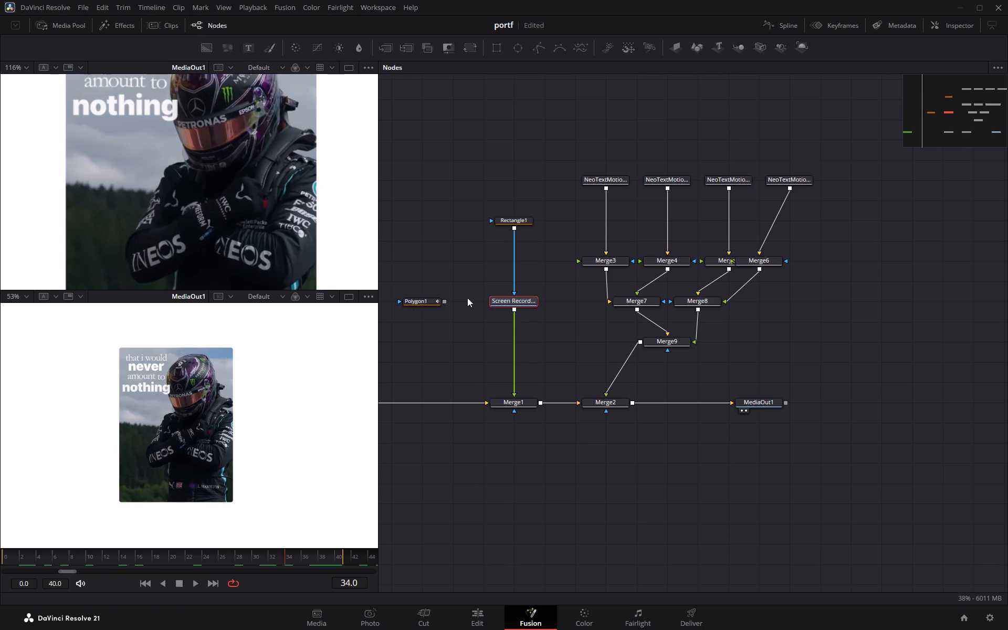
left_click(467, 298)
key("ctrl+v")
left_click_drag(456, 300, 253, 384)
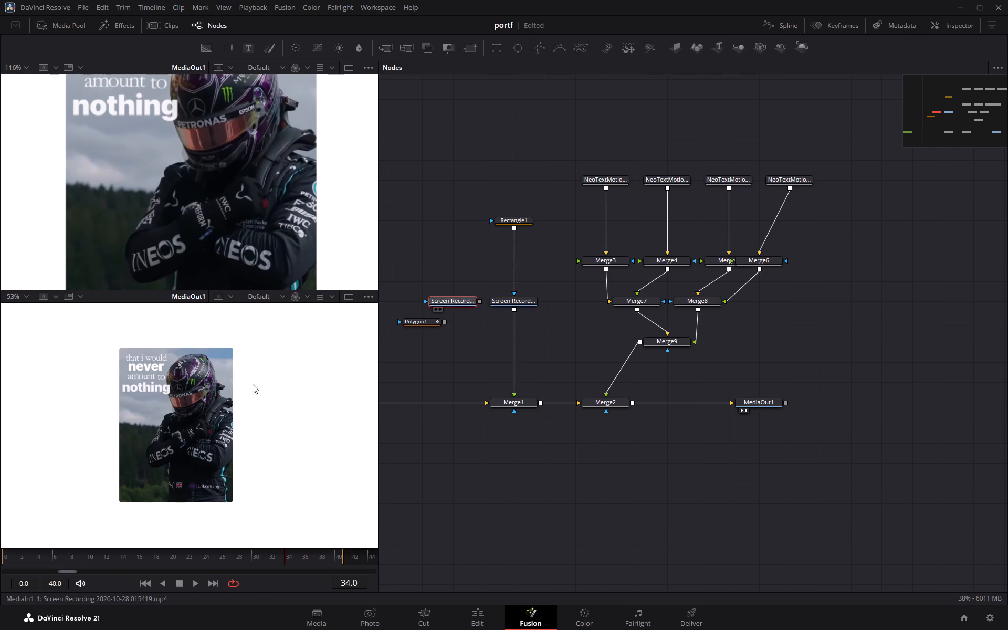
left_click_drag(253, 384, 129, 448)
Move the Polygon1 node in line with the copied Screen Recording node, on its input side.
left_click_drag(427, 322, 385, 296)
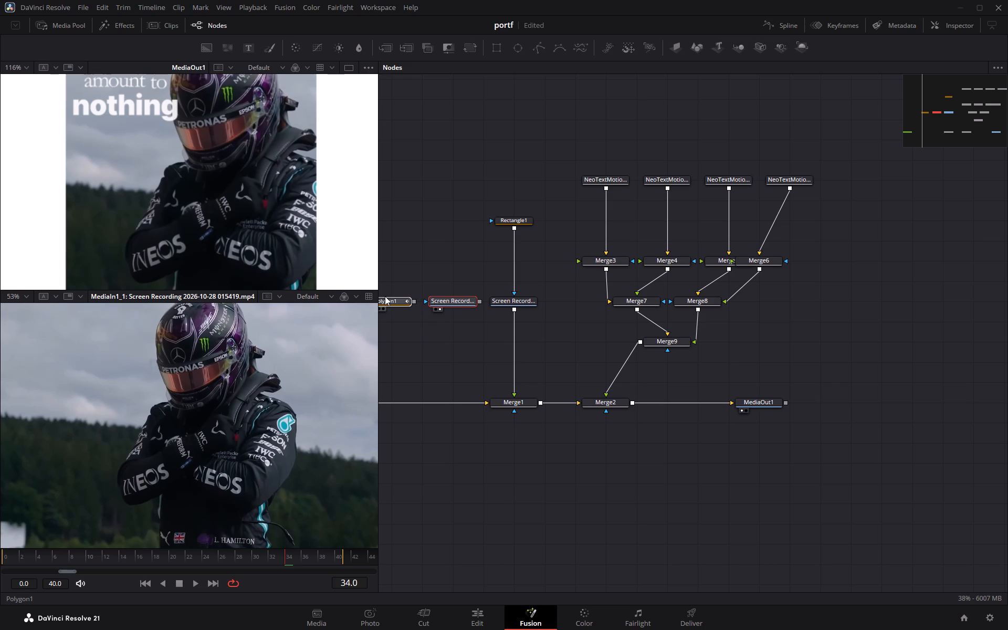
left_click_drag(385, 296, 385, 296)
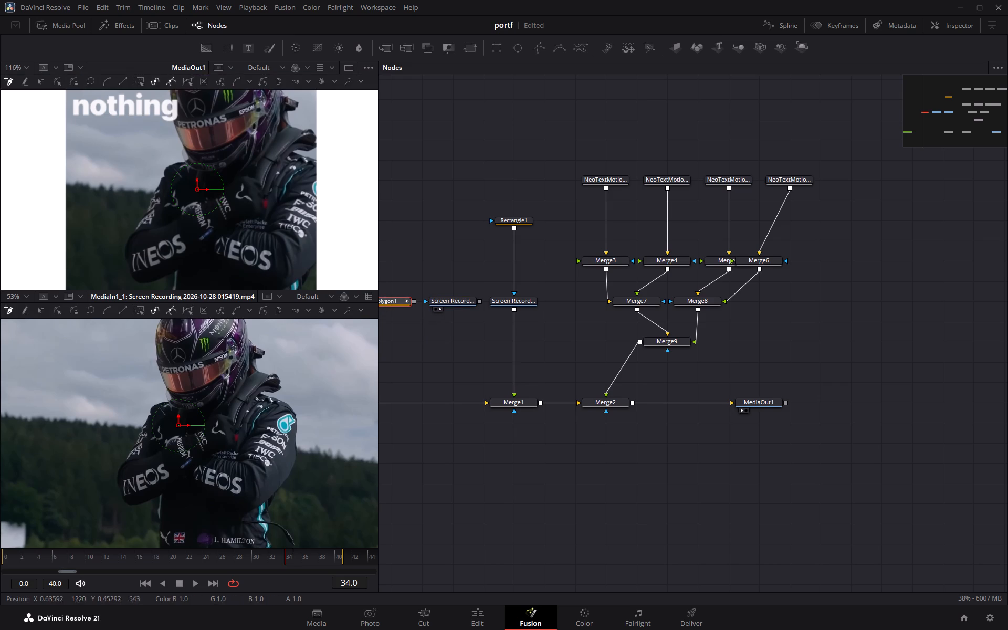
left_click(433, 260)
left_click_drag(268, 180, 266, 187)
middle_click_drag(266, 187, 262, 210)
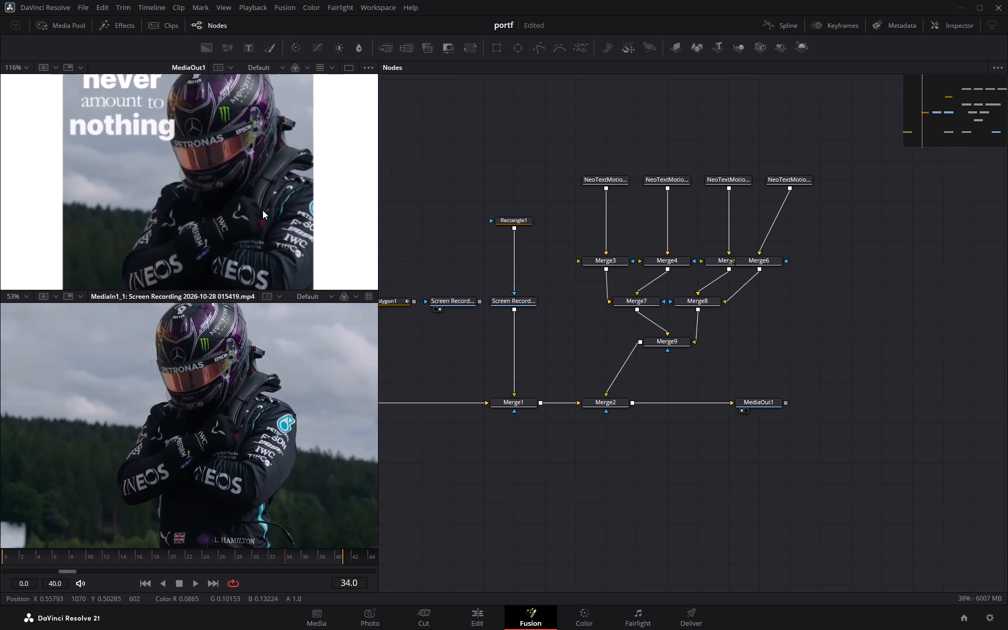
middle_click_drag(262, 210, 277, 238)
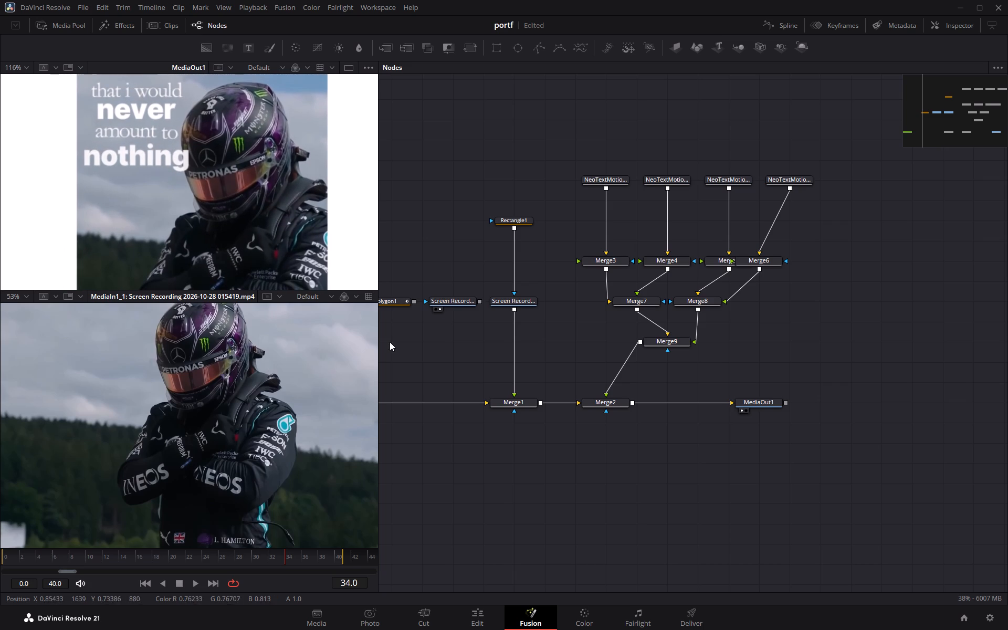
With Polygon1, trace the helmet's outer left edge from beside the forehead down to the start of the visor, adjusting curve handles.
left_click(398, 302)
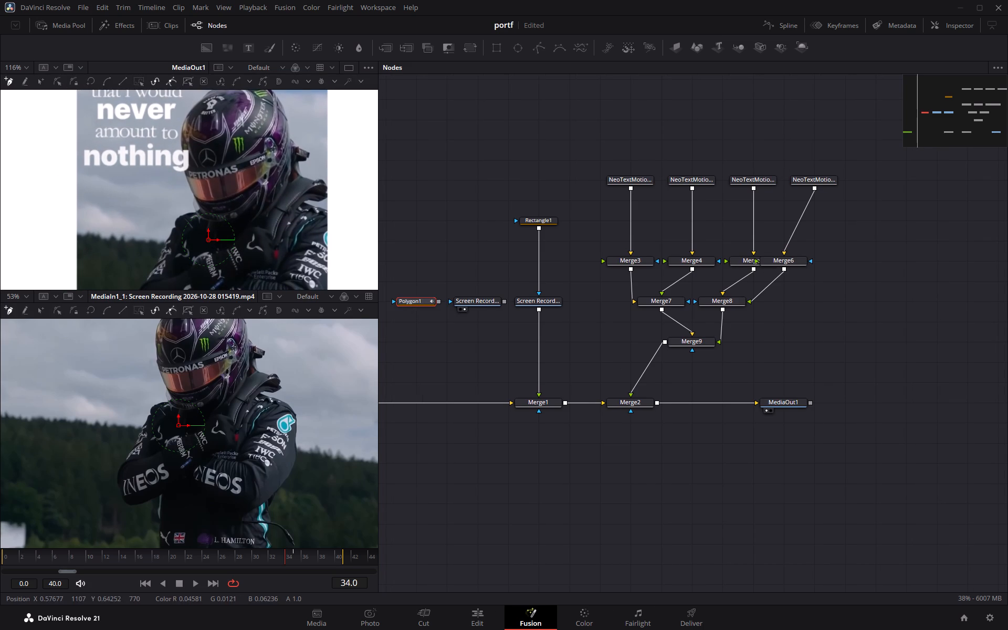
middle_click_drag(173, 339, 171, 380)
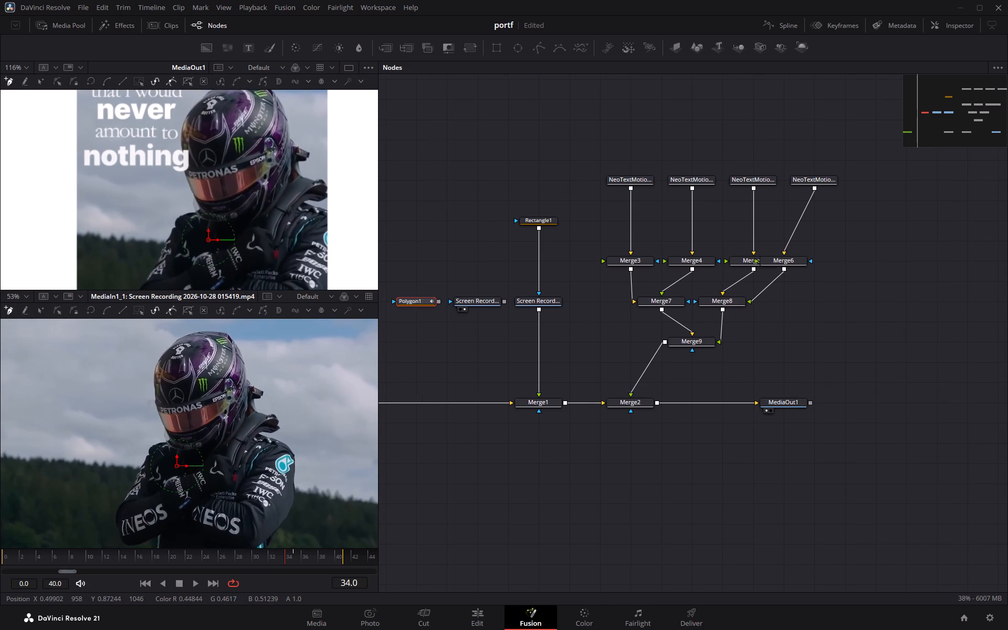
scroll(187, 367, "up", 2)
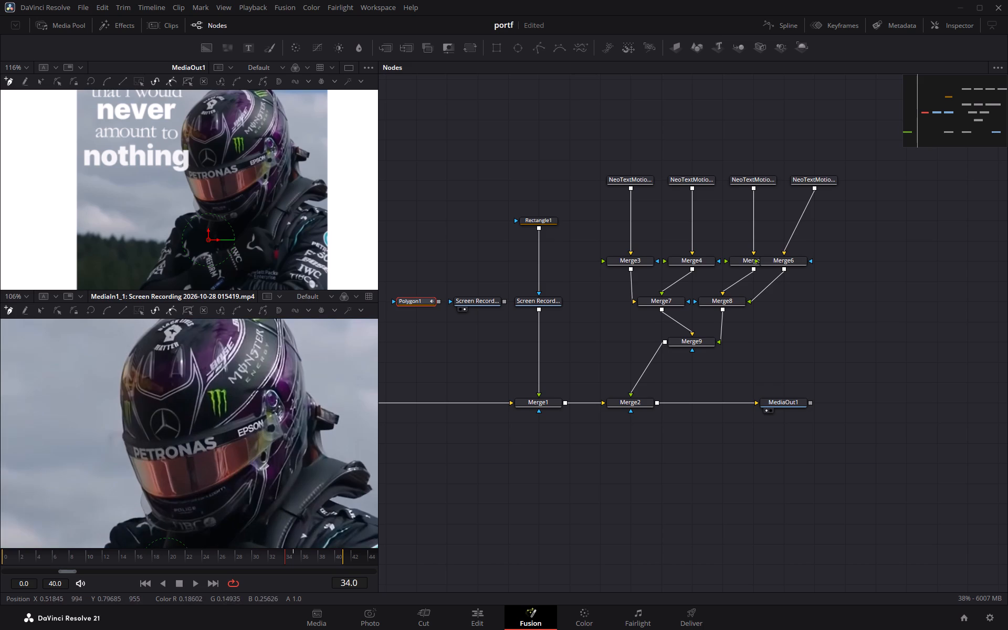
scroll(167, 369, "up", 1)
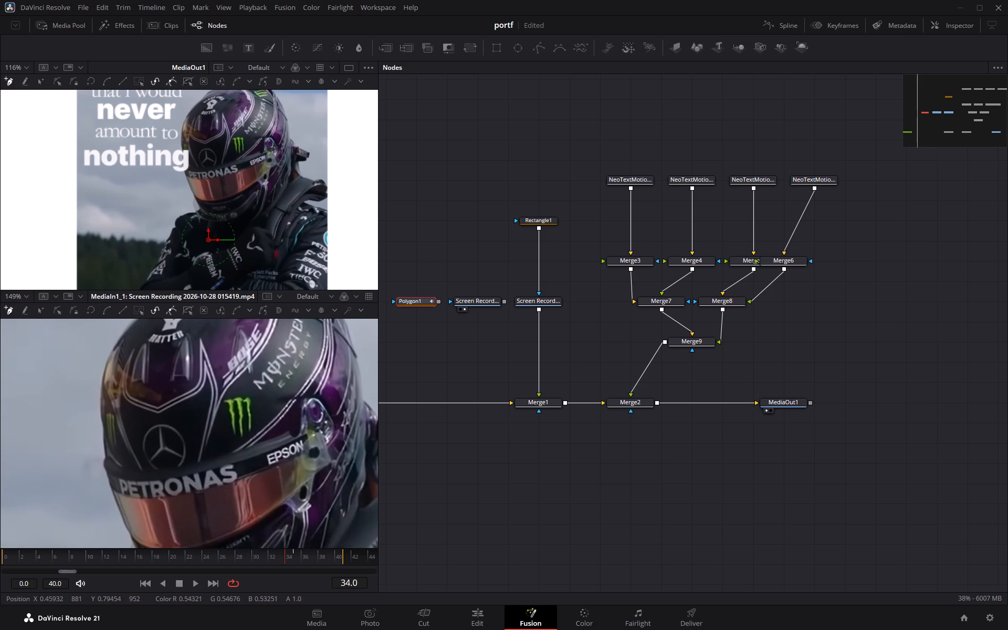
scroll(105, 389, "up", 1)
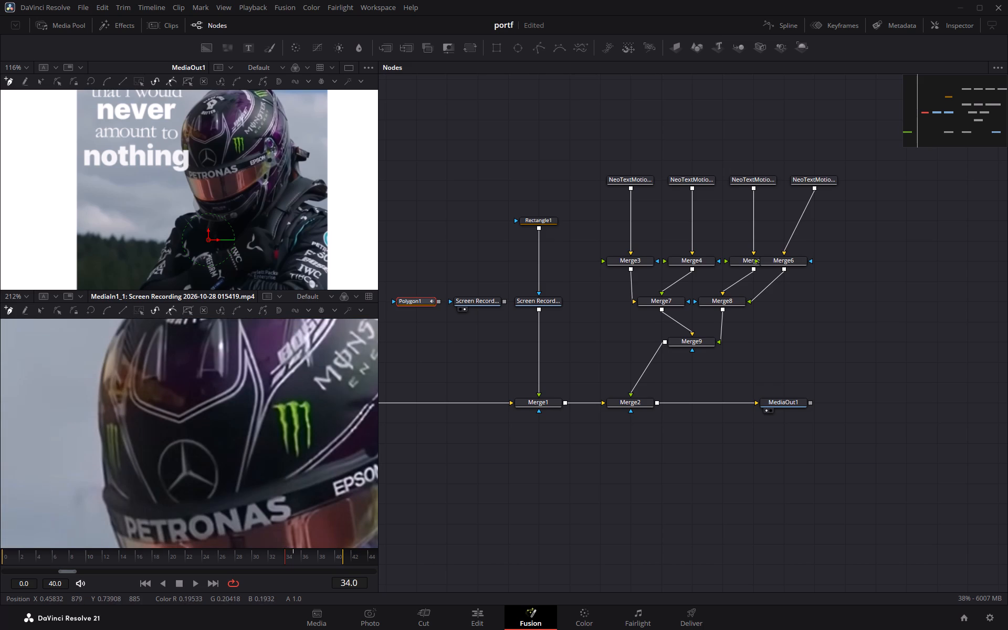
middle_click_drag(103, 432, 106, 397)
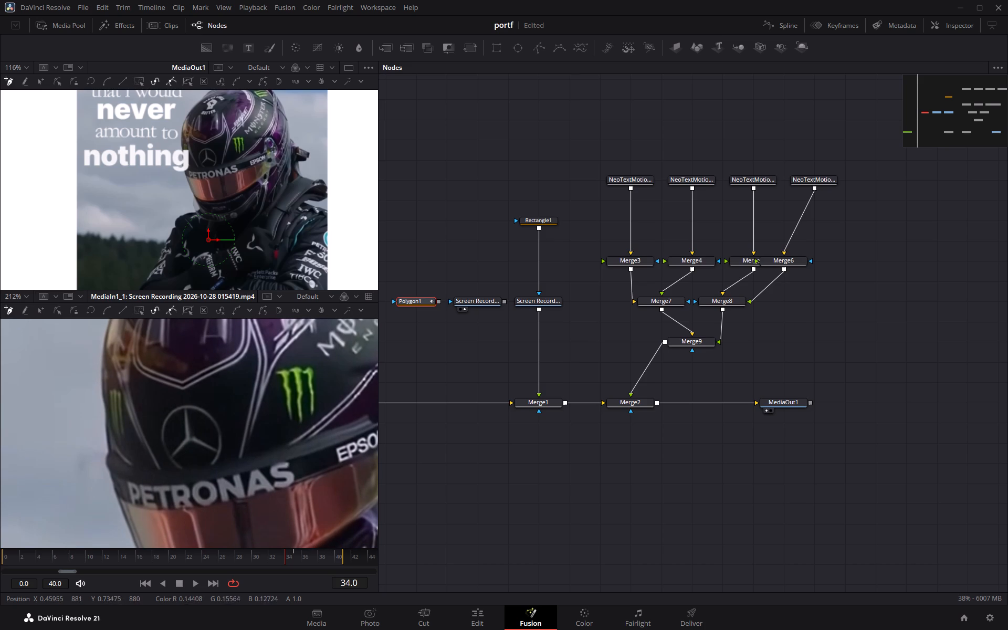
left_click(104, 345)
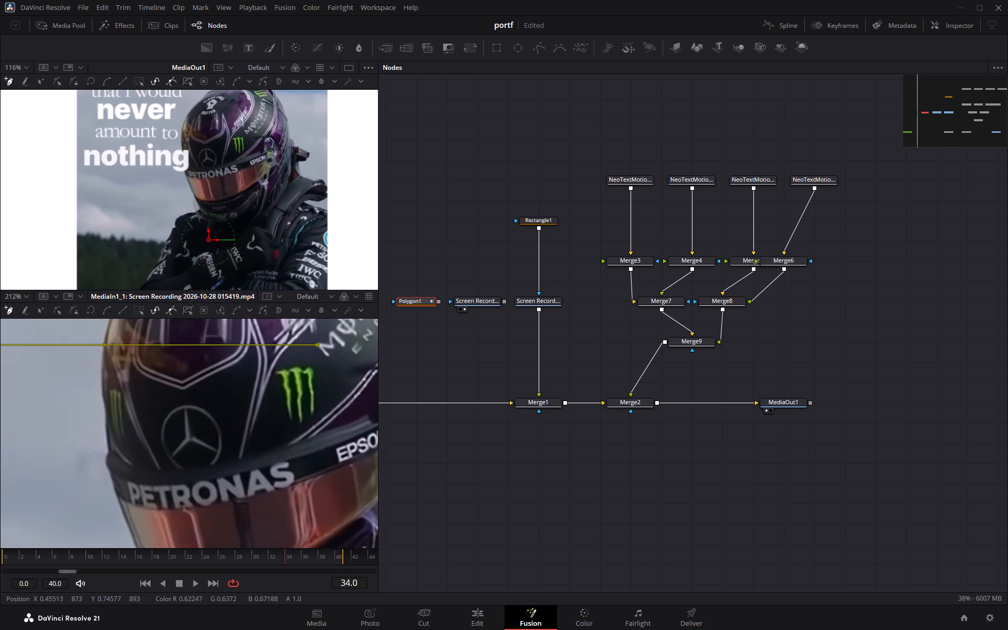
left_click(102, 393)
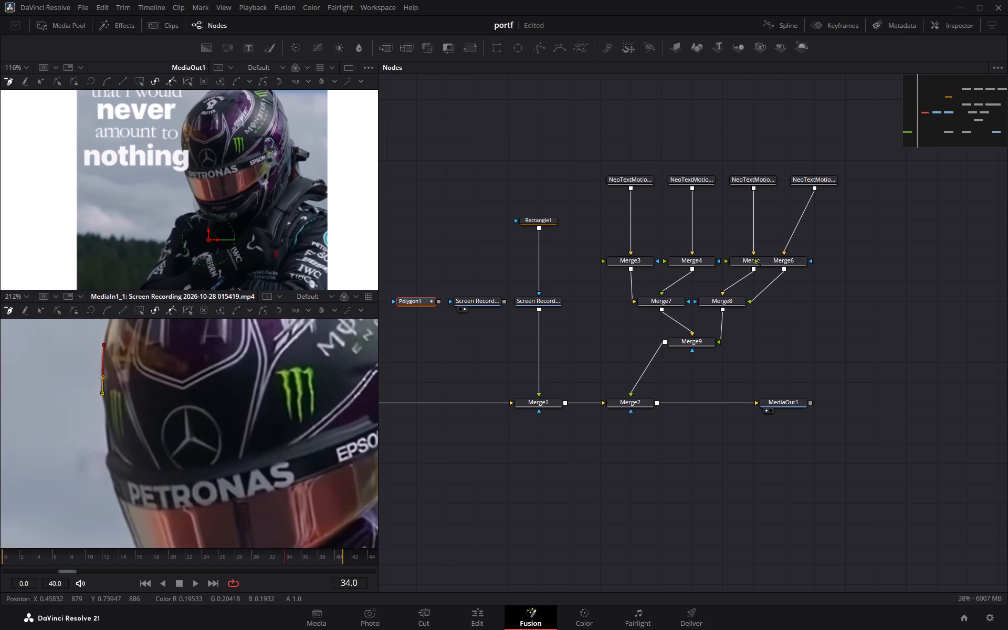
left_click(102, 376)
left_click(102, 378)
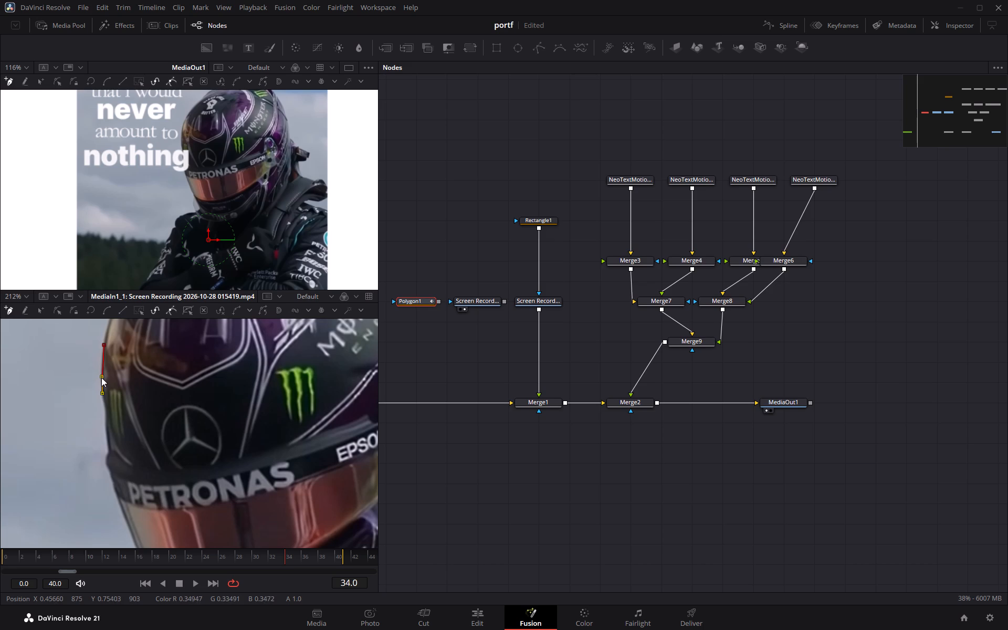
left_click(106, 404)
left_click(110, 453)
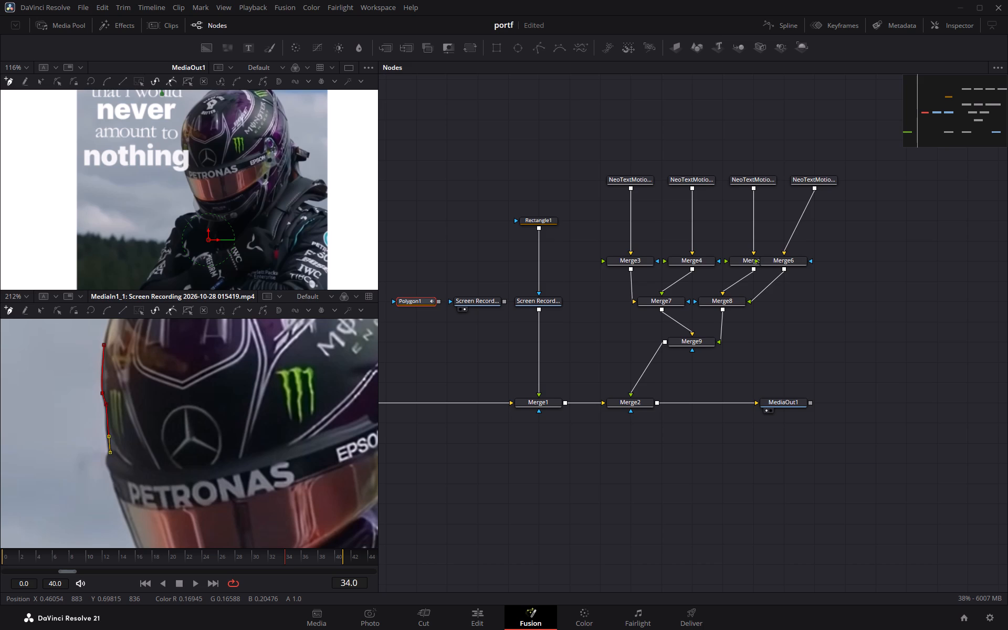
left_click(108, 436)
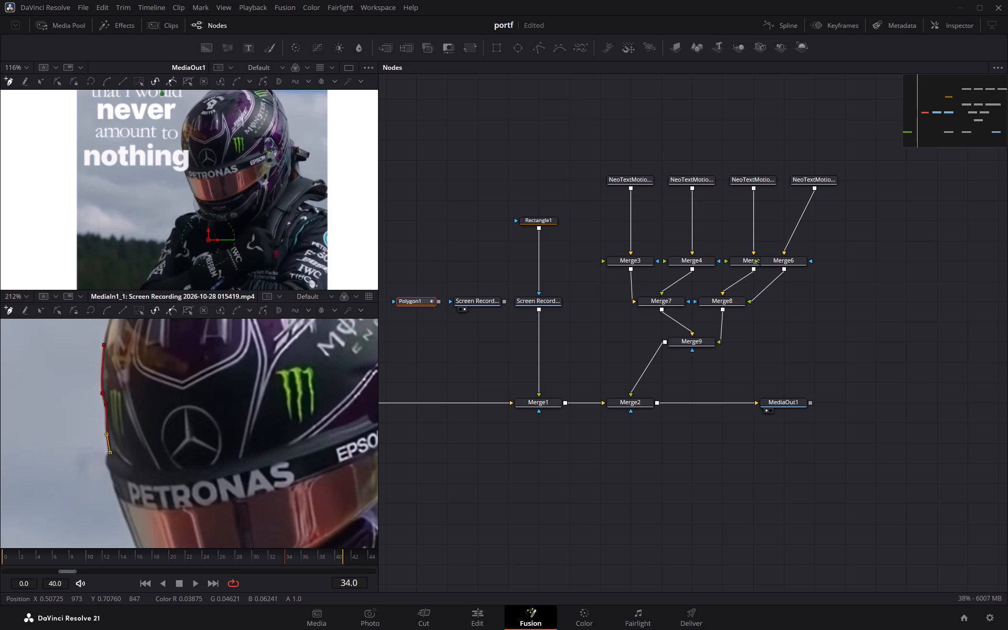
left_click(106, 461)
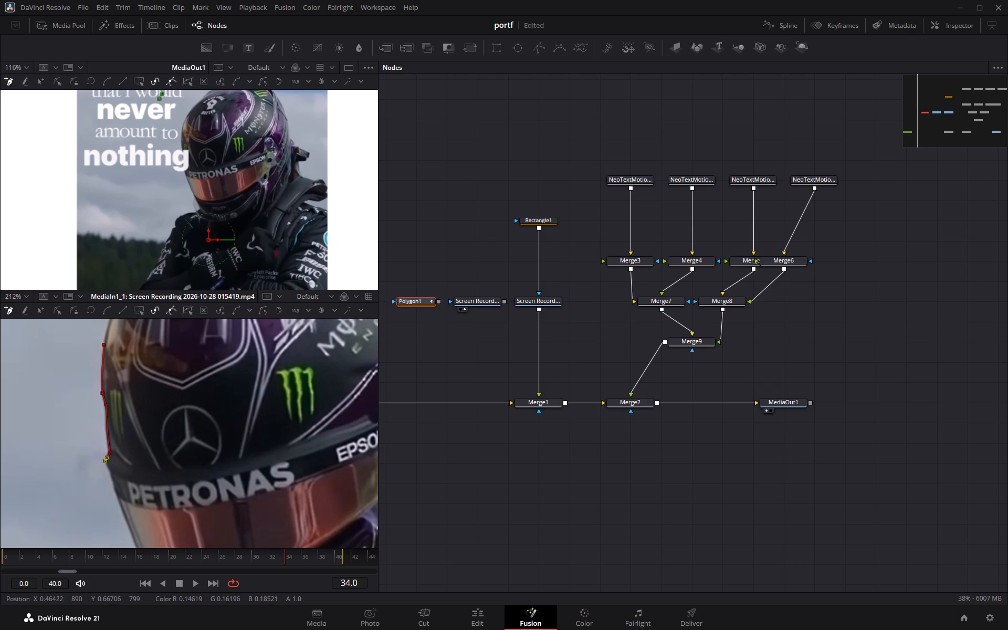
left_click(117, 498)
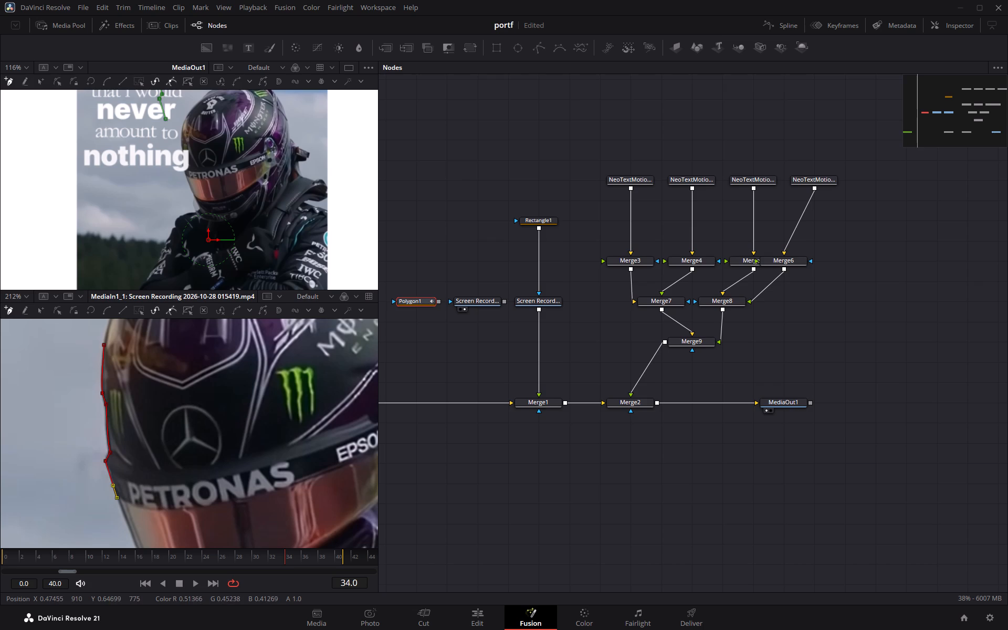
middle_click_drag(144, 493, 145, 437)
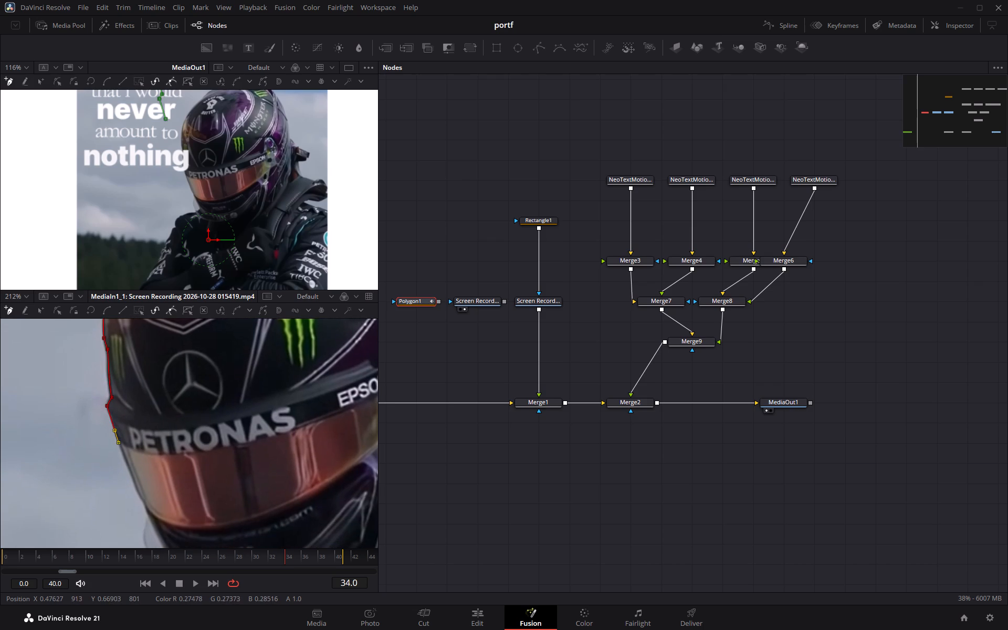
left_click(127, 463)
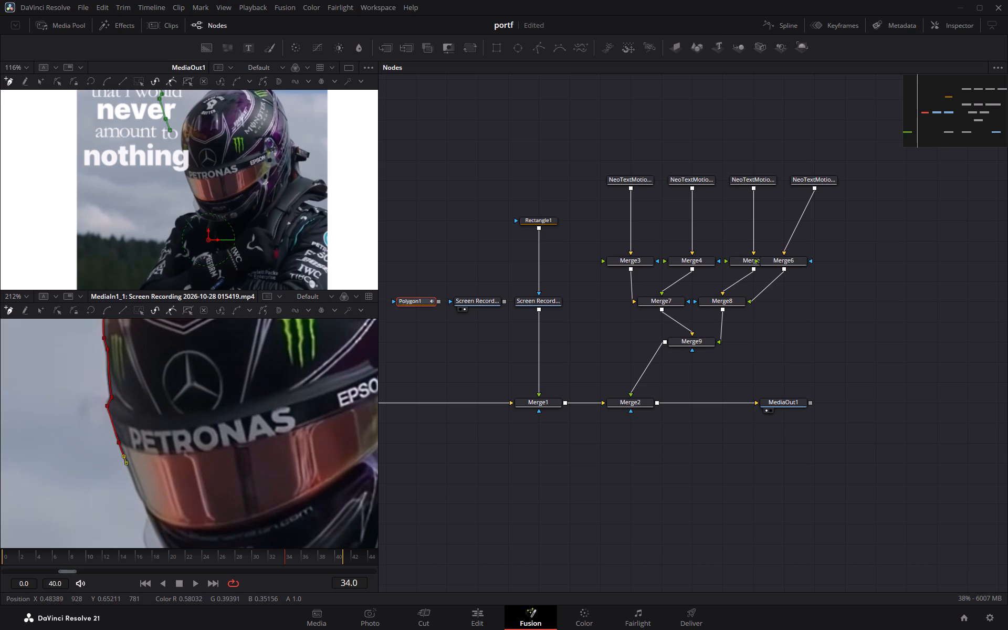
Complete the Polygon1 outline back up inside the helmet, past the PETRONAS lettering and forehead, and close it at its first point.
left_click(162, 459)
left_click(171, 416)
left_click(155, 353)
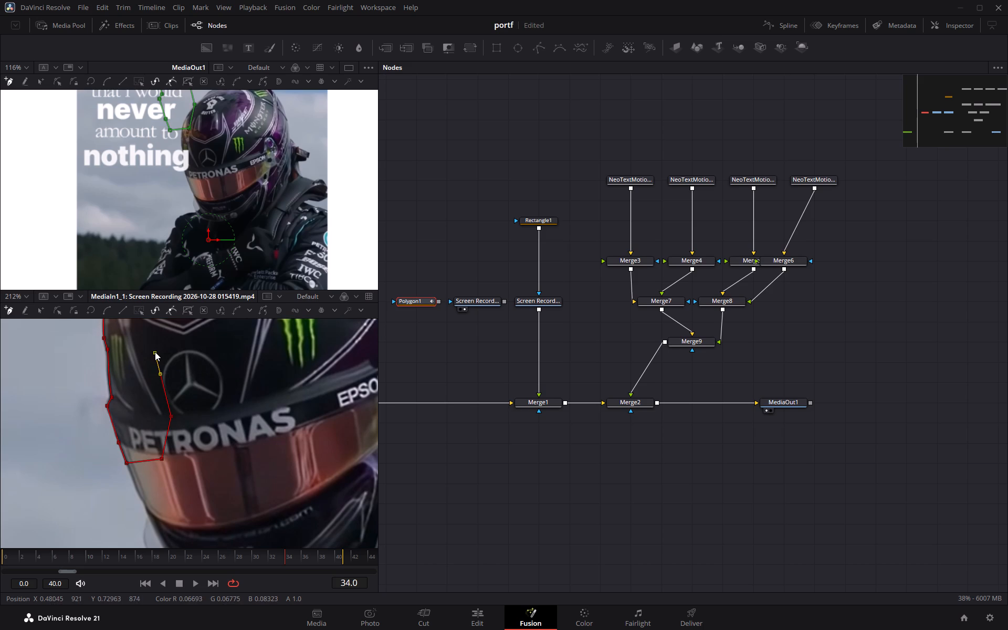
middle_click_drag(155, 352, 162, 429)
left_click(155, 392)
left_click(143, 365)
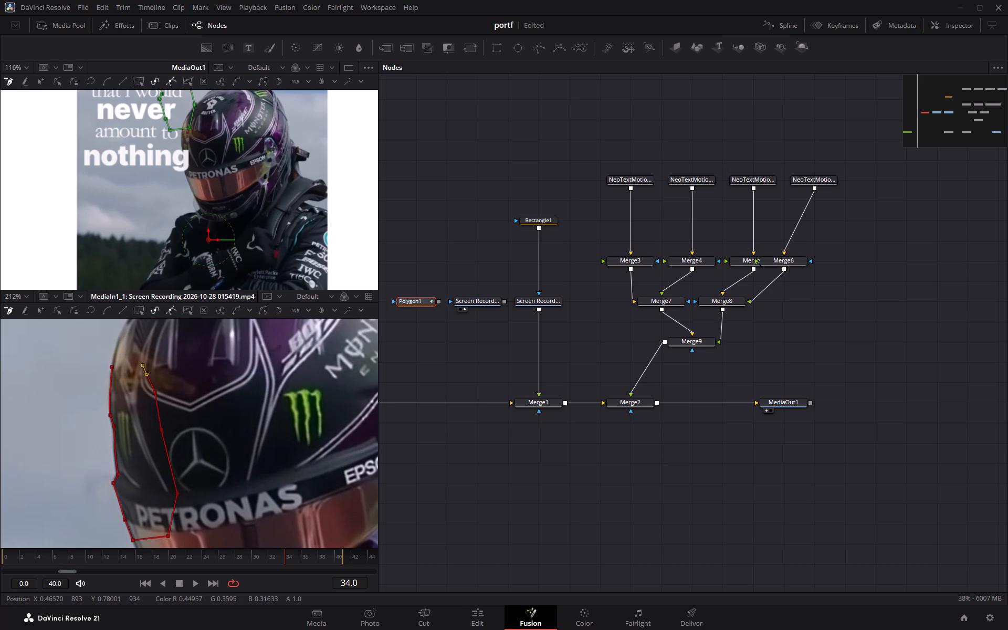
left_click(125, 365)
left_click(112, 368)
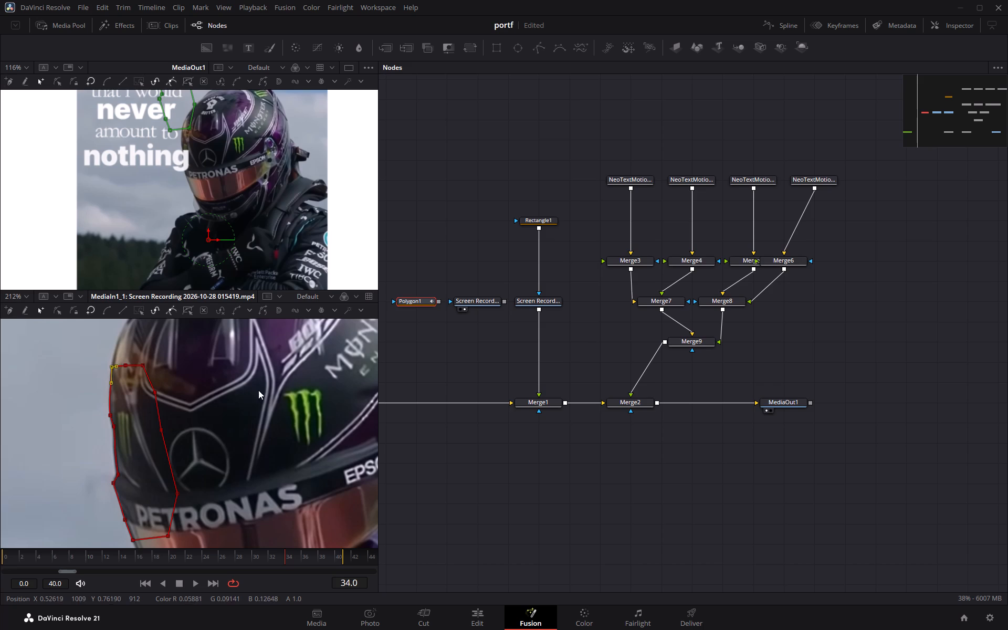
Connect Polygon1 as the mask of the copied Screen Recording node.
left_click_drag(438, 300, 458, 301)
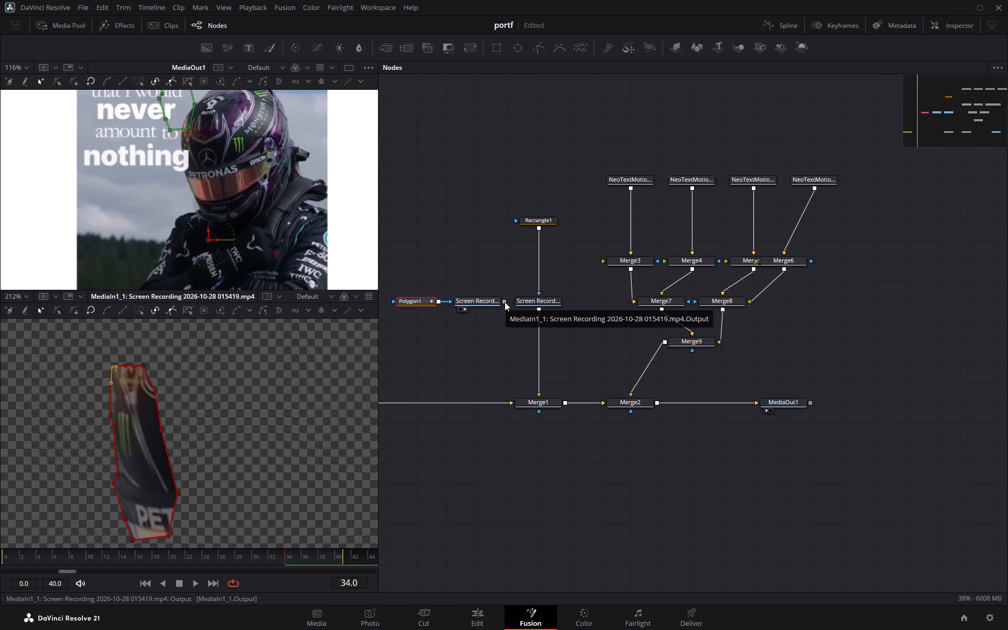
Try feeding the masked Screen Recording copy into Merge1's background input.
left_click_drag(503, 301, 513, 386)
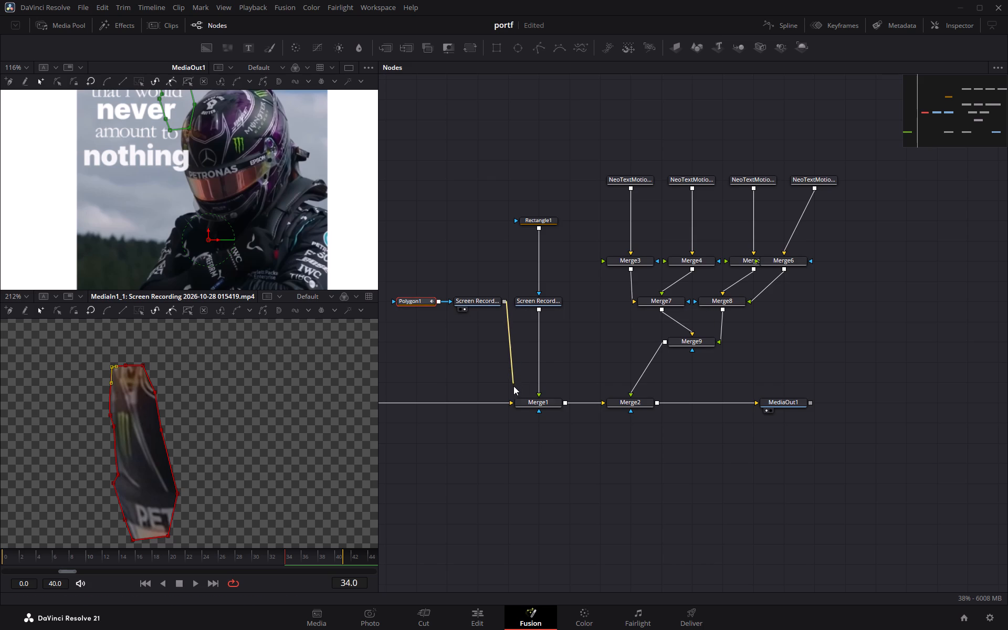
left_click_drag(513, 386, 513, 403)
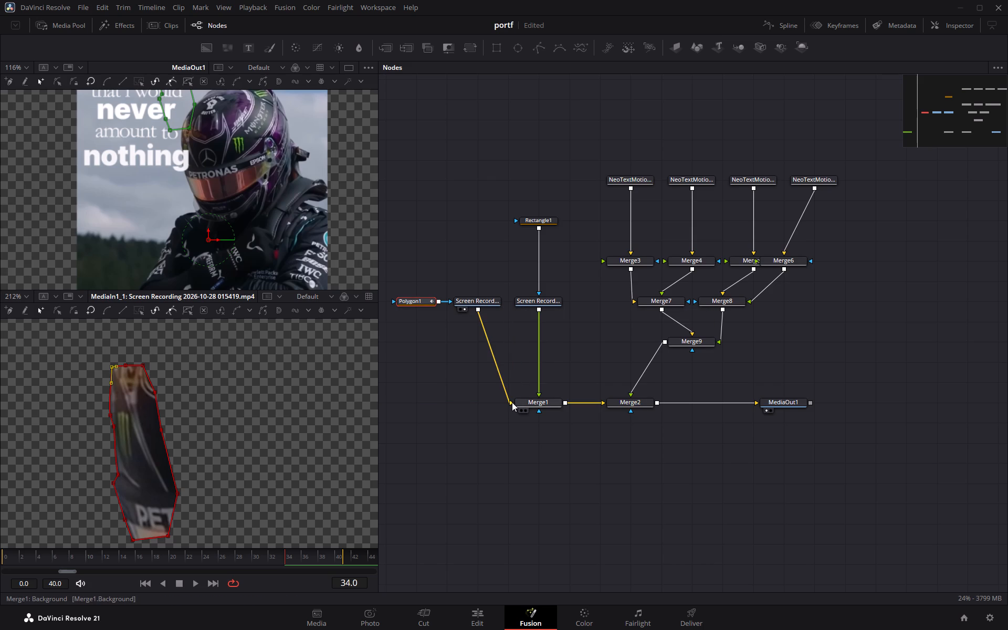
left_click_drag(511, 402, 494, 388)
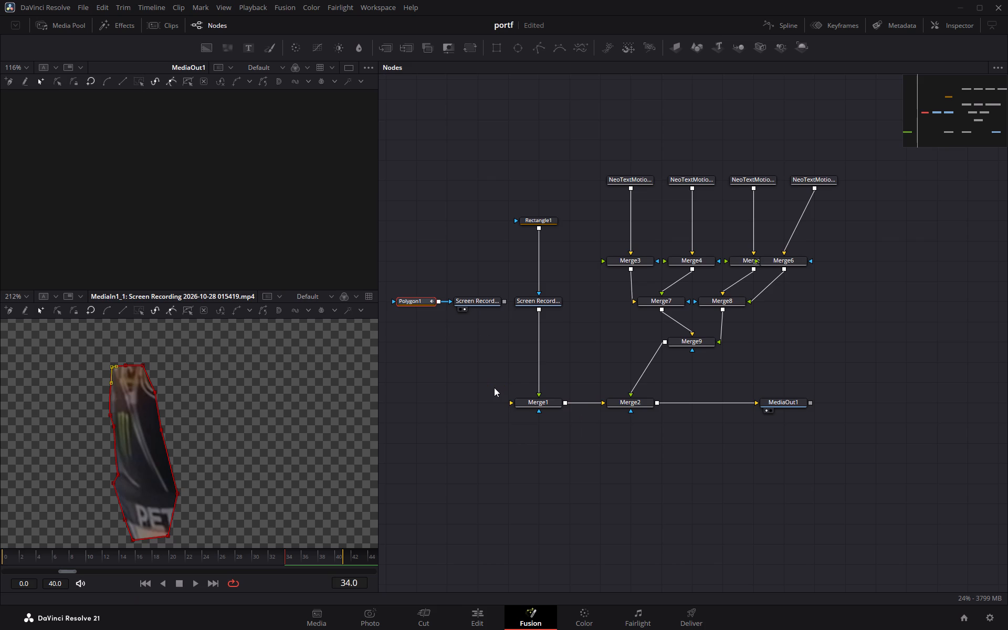
Add a Merge node between Background1 and Merge1, with the masked Screen Recording copy as its foreground.
left_click_drag(389, 48, 443, 404)
middle_click_drag(447, 438, 523, 446)
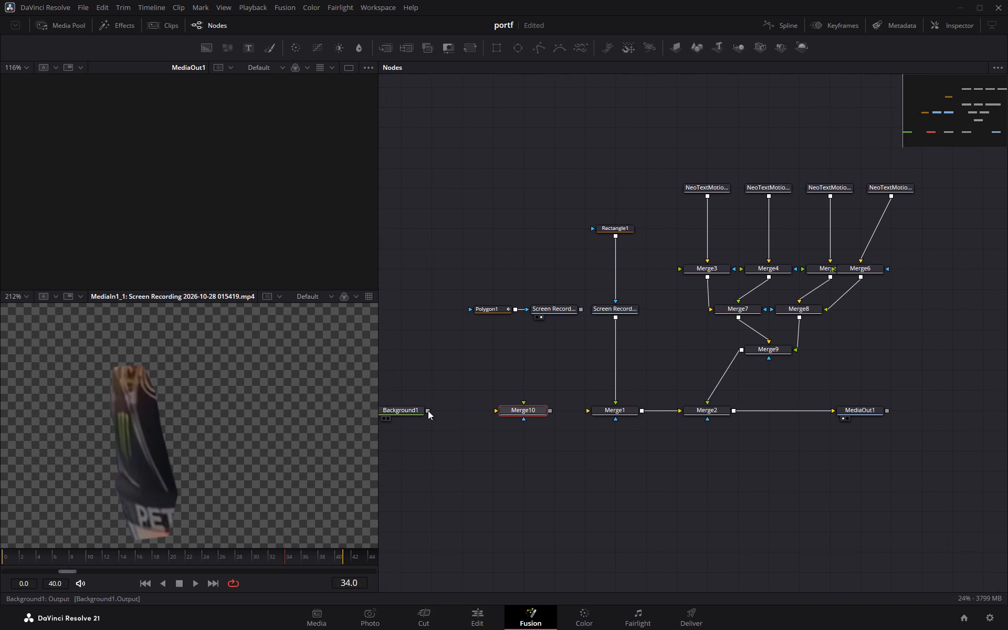
left_click_drag(428, 410, 497, 412)
left_click_drag(551, 411, 589, 411)
left_click_drag(579, 310, 524, 405)
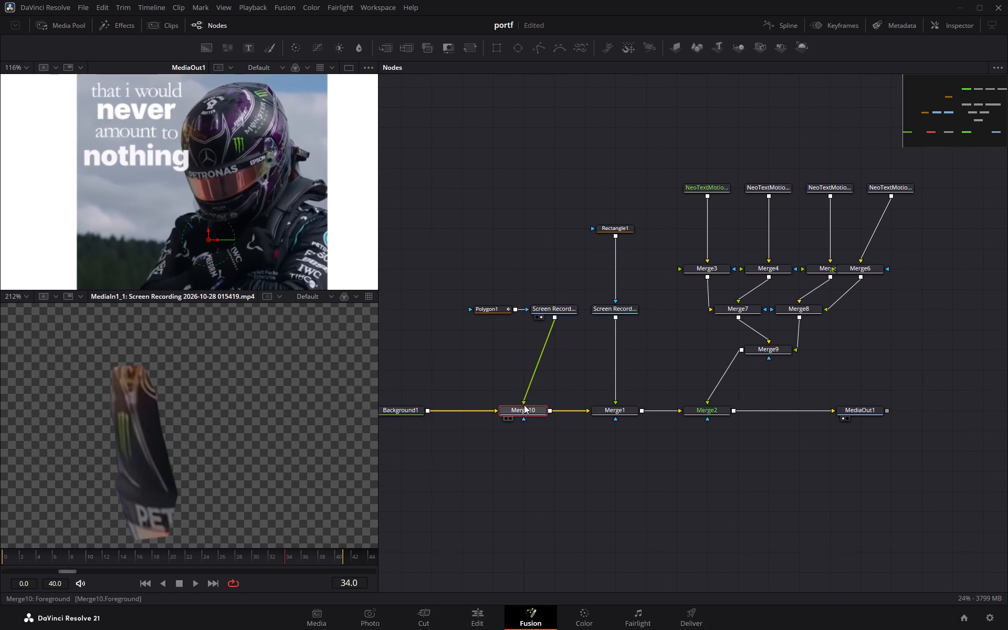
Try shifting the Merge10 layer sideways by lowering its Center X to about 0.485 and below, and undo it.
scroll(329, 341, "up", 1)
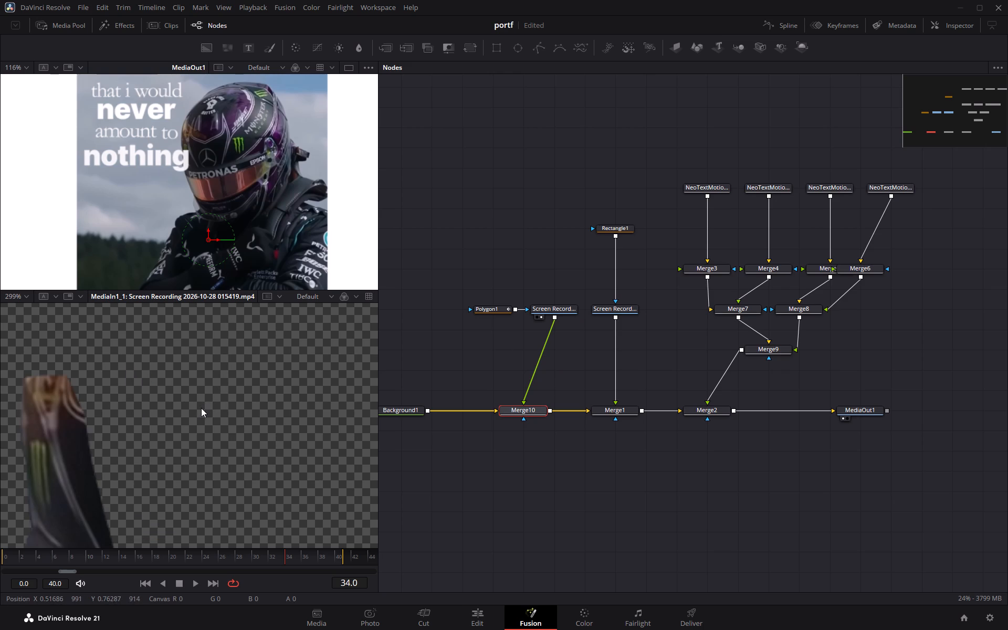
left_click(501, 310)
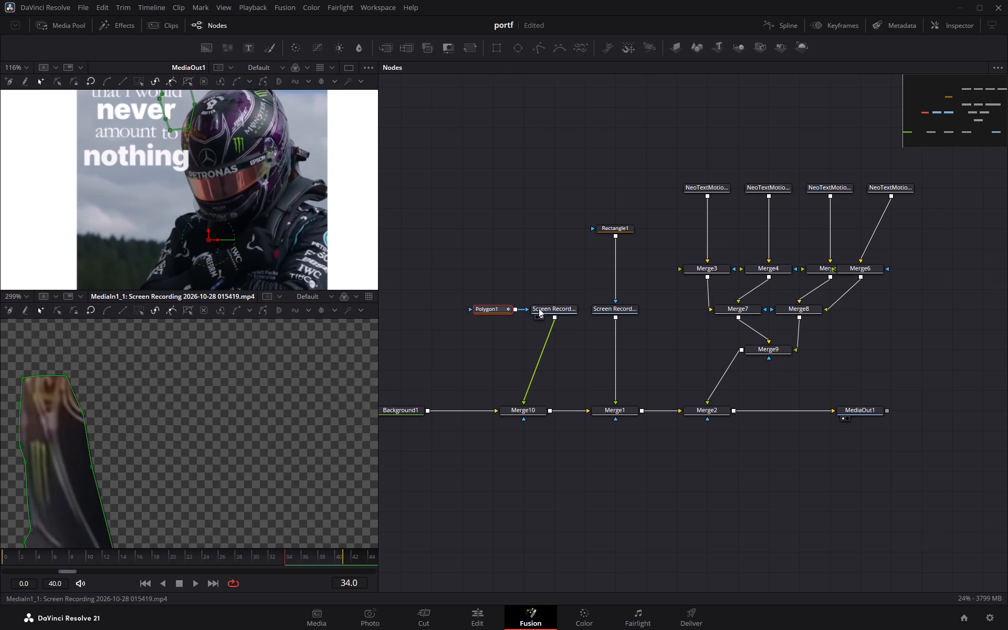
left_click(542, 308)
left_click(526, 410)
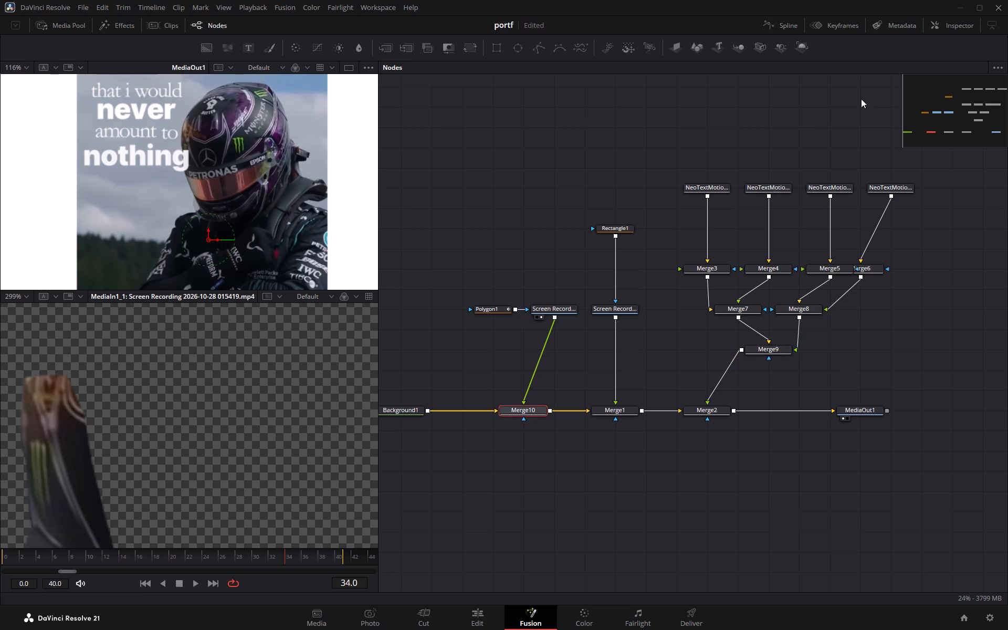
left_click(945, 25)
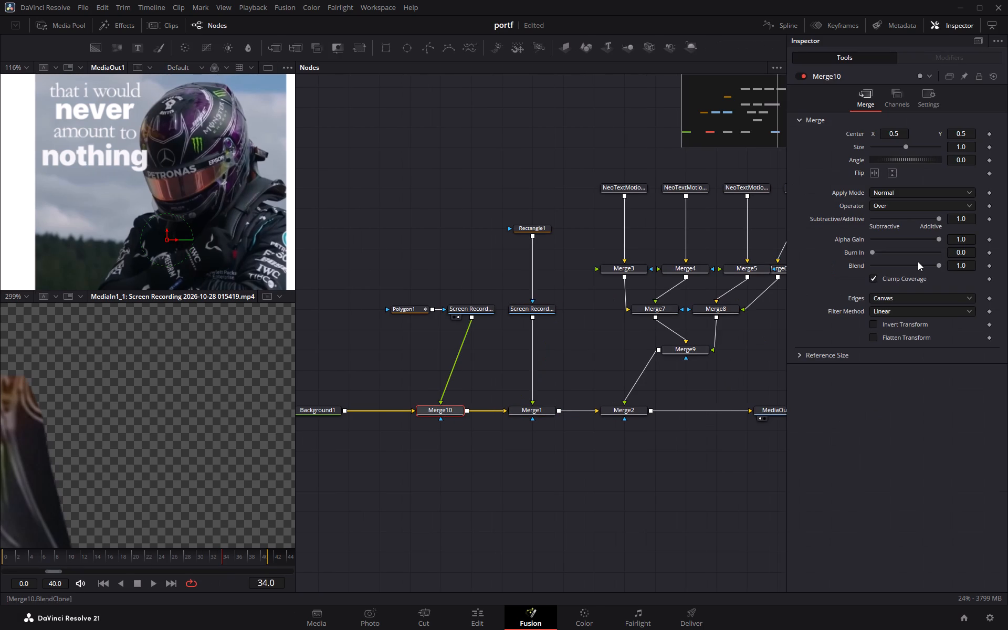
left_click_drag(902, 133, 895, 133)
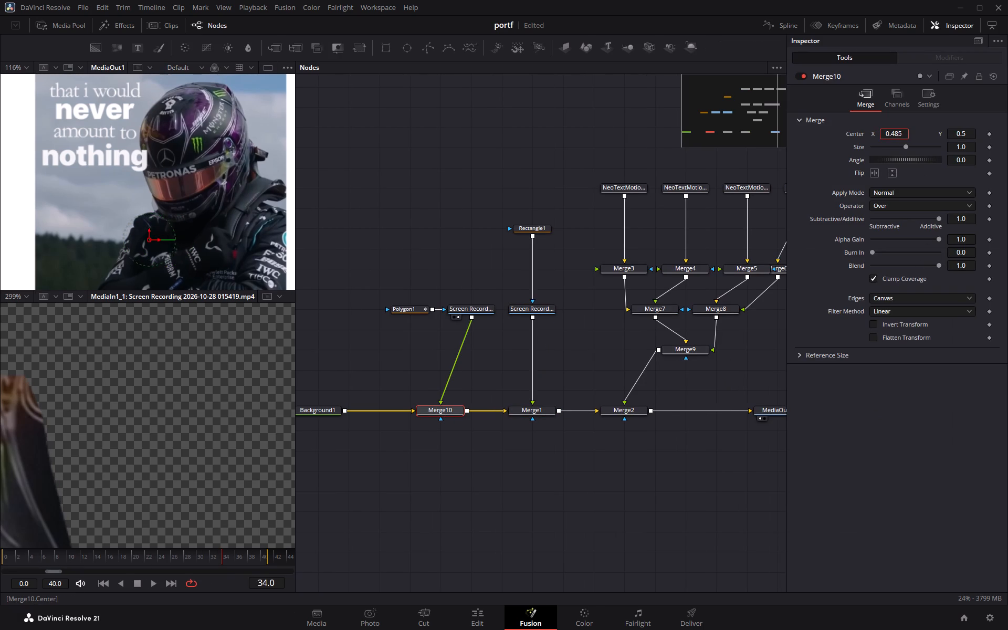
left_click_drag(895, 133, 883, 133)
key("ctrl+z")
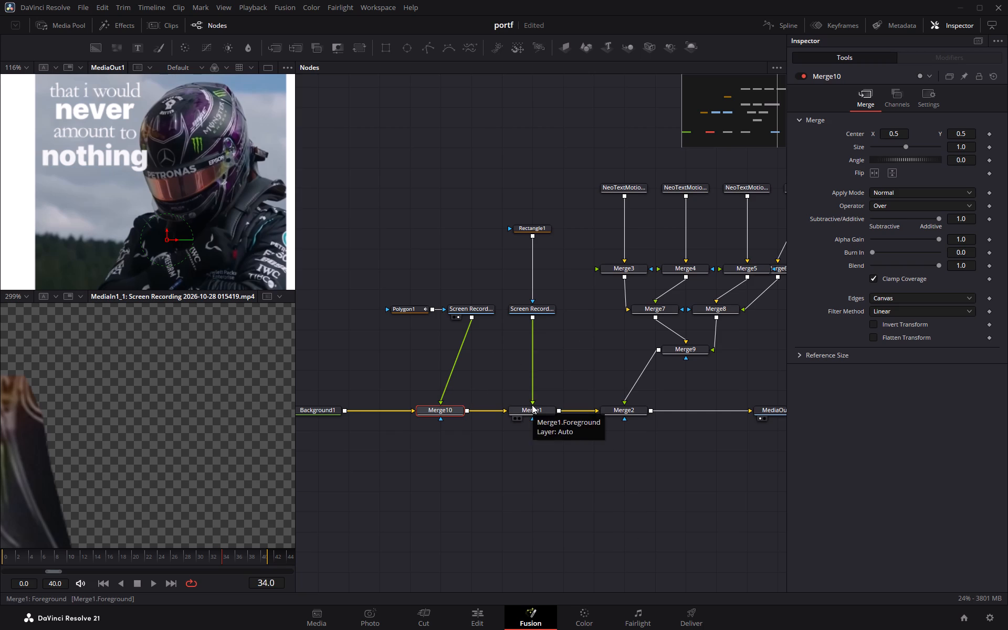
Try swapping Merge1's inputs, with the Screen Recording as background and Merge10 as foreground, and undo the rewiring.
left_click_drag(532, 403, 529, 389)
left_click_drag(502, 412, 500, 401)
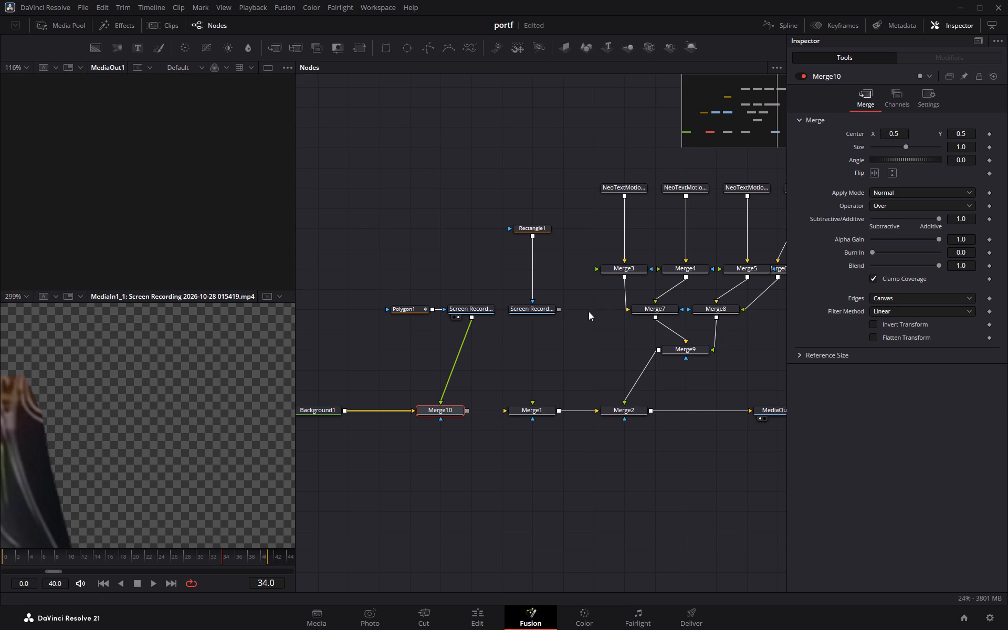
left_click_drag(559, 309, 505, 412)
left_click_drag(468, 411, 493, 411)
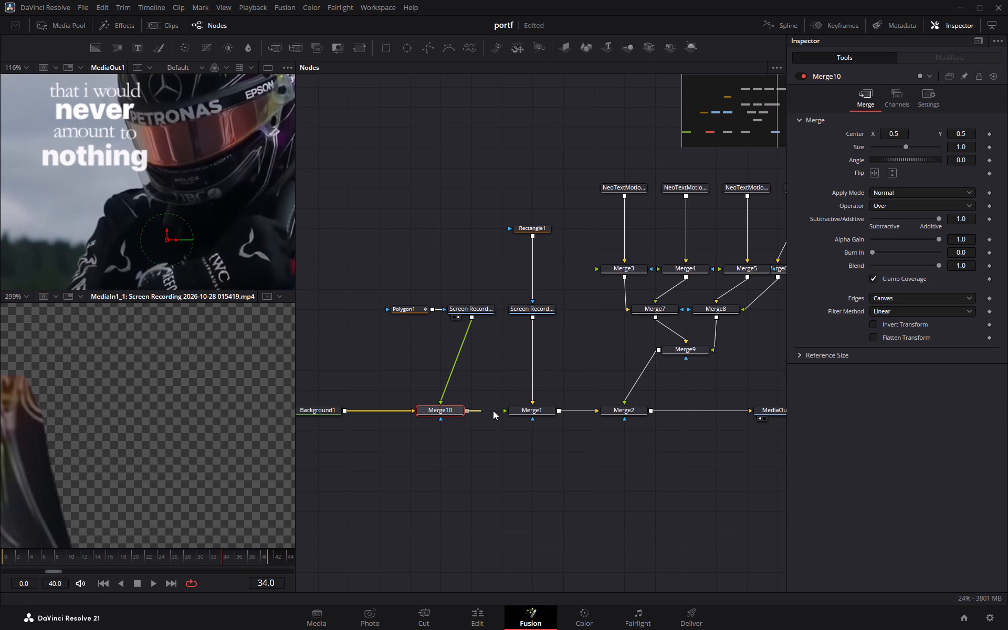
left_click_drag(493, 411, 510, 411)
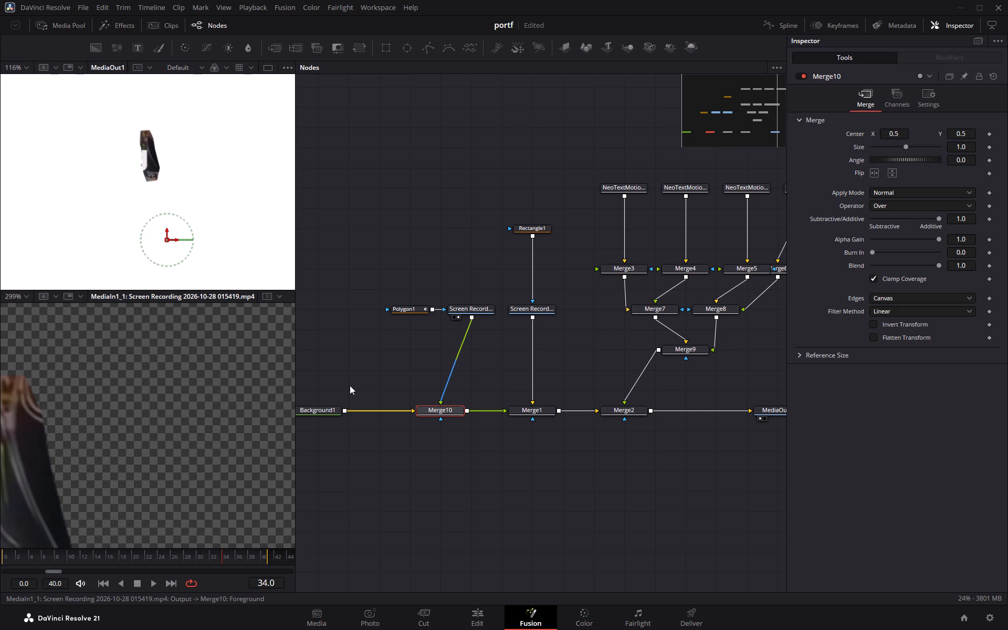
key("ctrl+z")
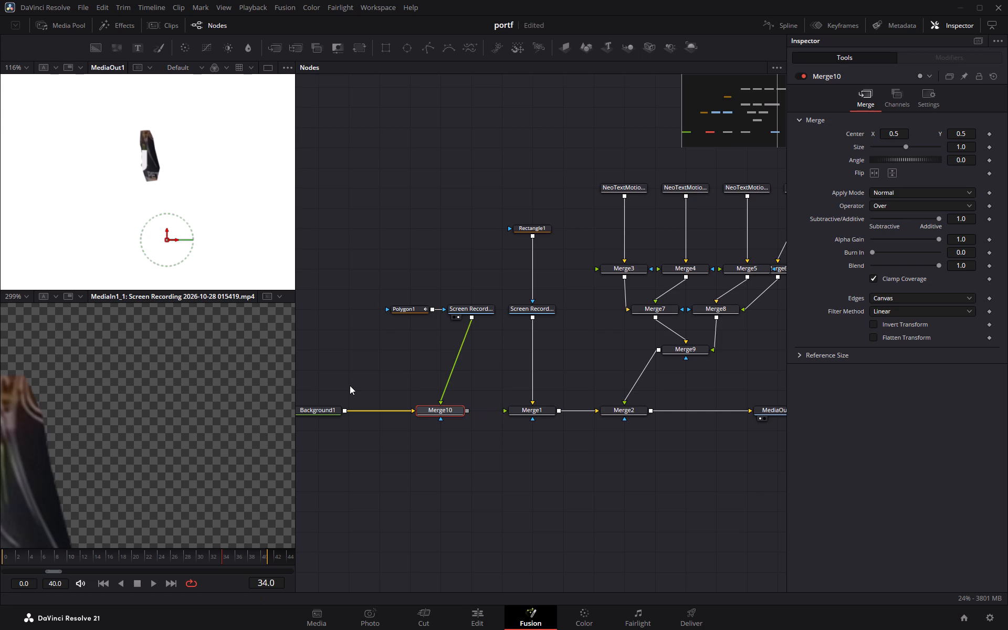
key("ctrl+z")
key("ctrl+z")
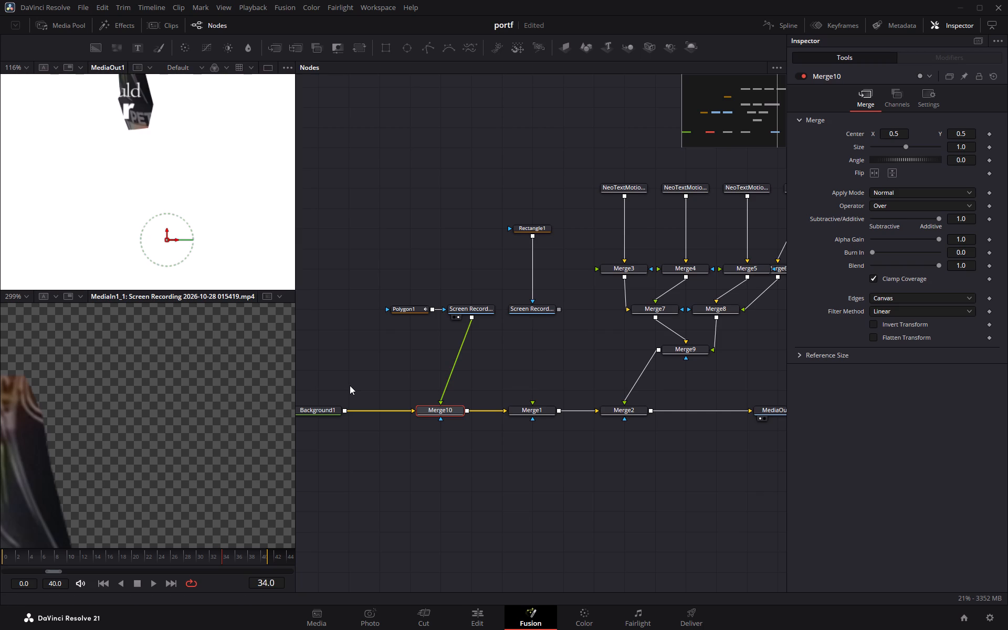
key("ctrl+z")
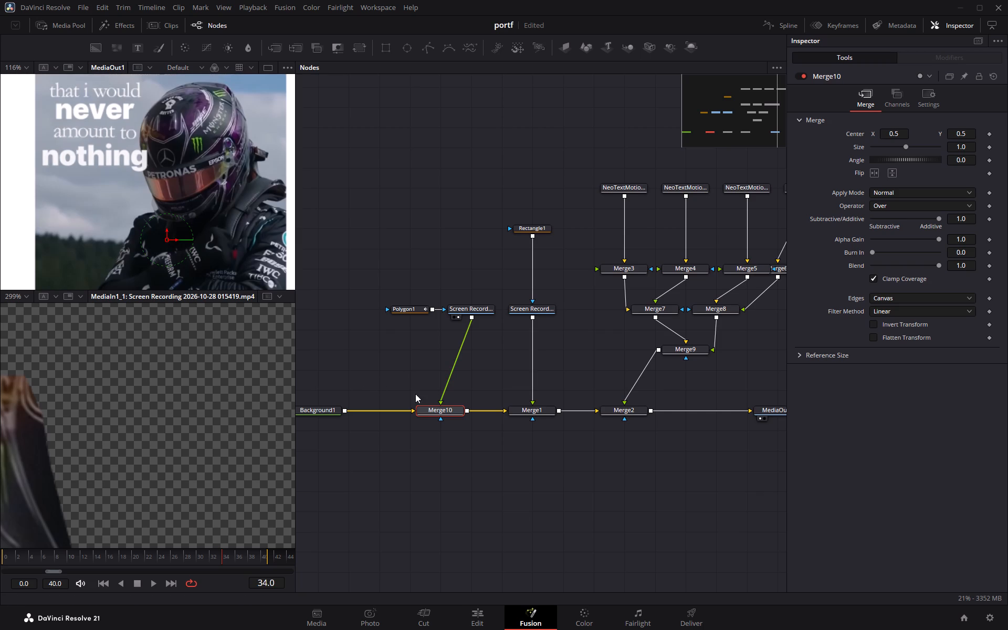
Copy Polygon1, its masked Screen Recording copy and Merge10 together, and remove them from between Background1 and Merge1.
left_click_drag(372, 264, 474, 416)
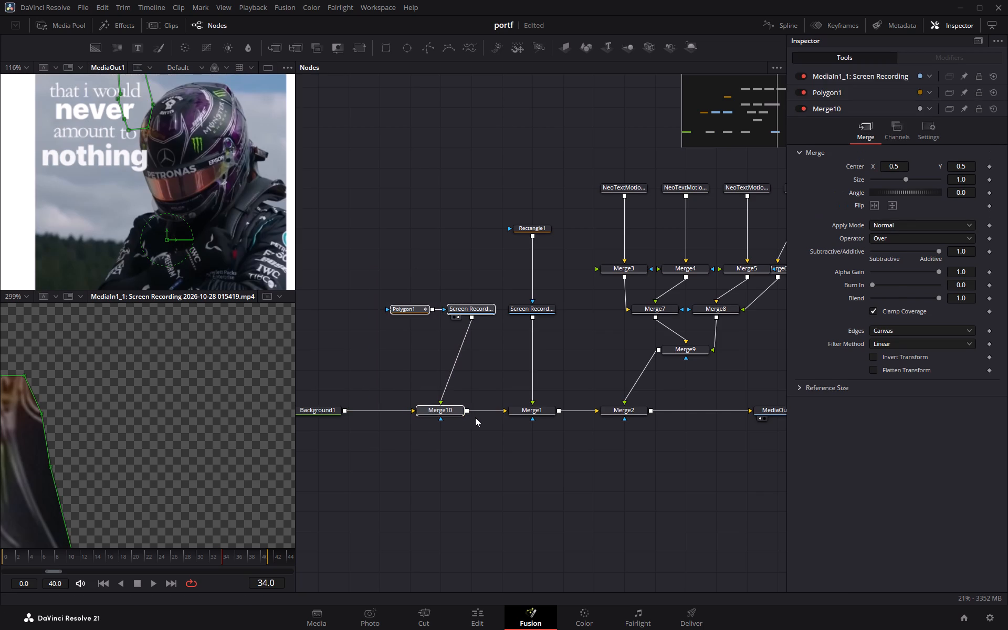
key("ctrl+c")
key("ctrl+c")
key("BackSpace")
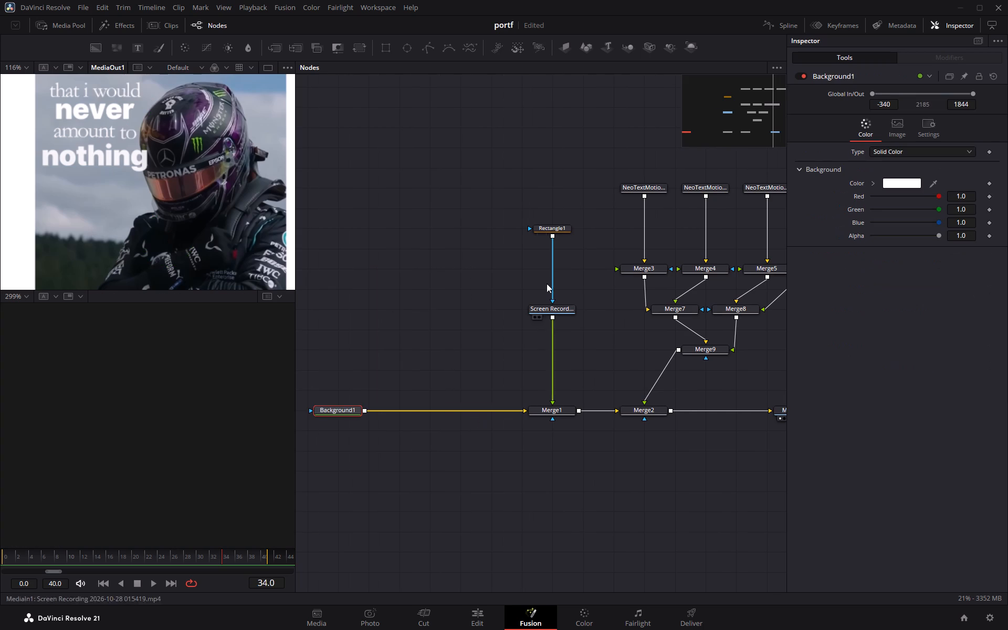
Move Rectangle1, the original Screen Recording and Merge1 together so they sit close to Background1.
left_click_drag(523, 182, 579, 427)
left_click_drag(555, 414, 417, 417)
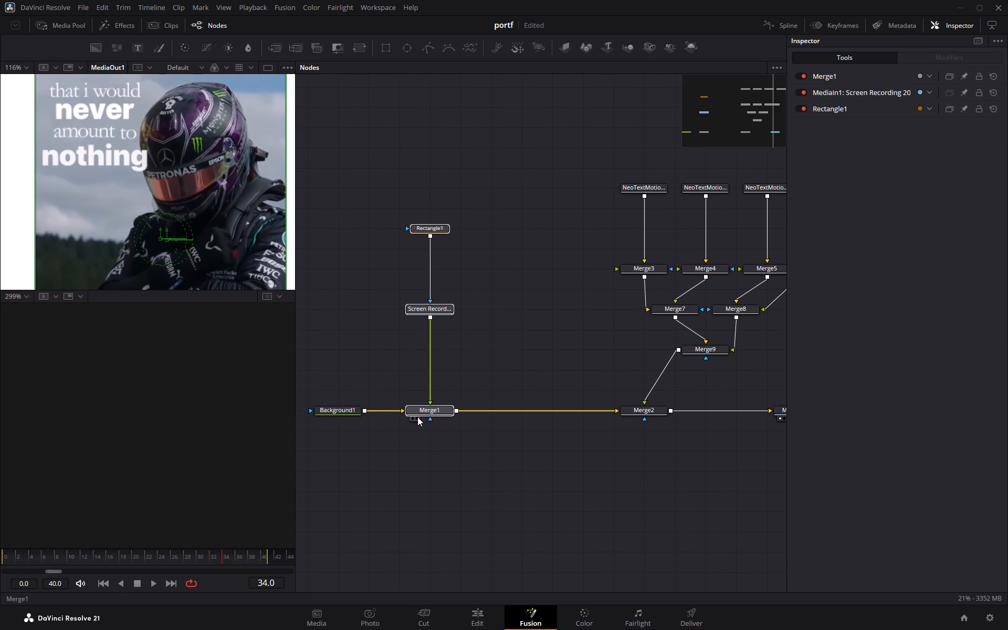
left_click_drag(417, 417, 411, 417)
Paste the Polygon1, Screen Recording and Merge10 group and wire Merge10 between Merge1 and Merge2.
left_click(519, 337)
key("ctrl+v")
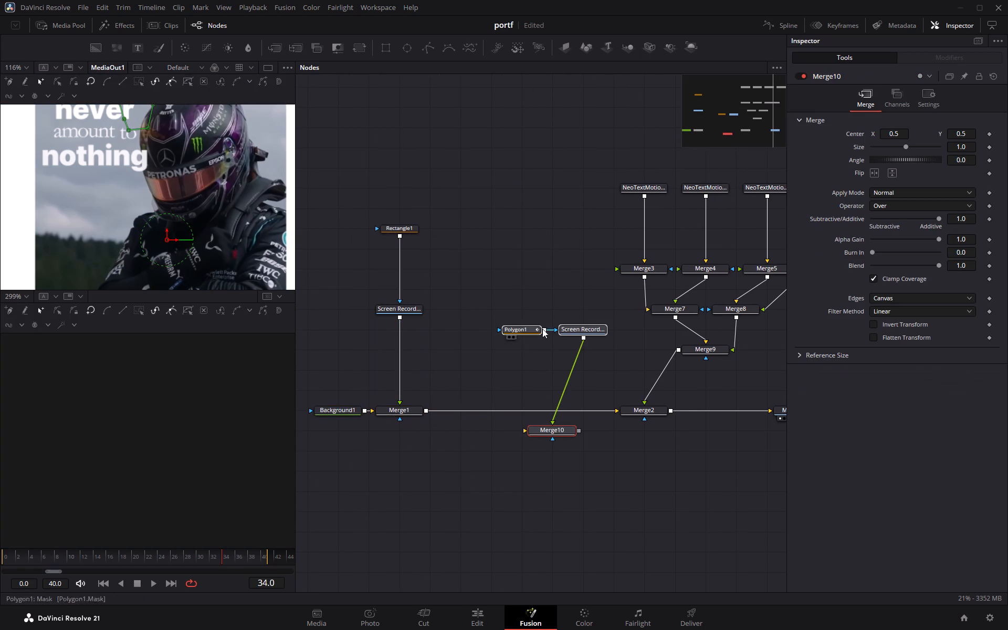
left_click_drag(553, 431, 528, 406)
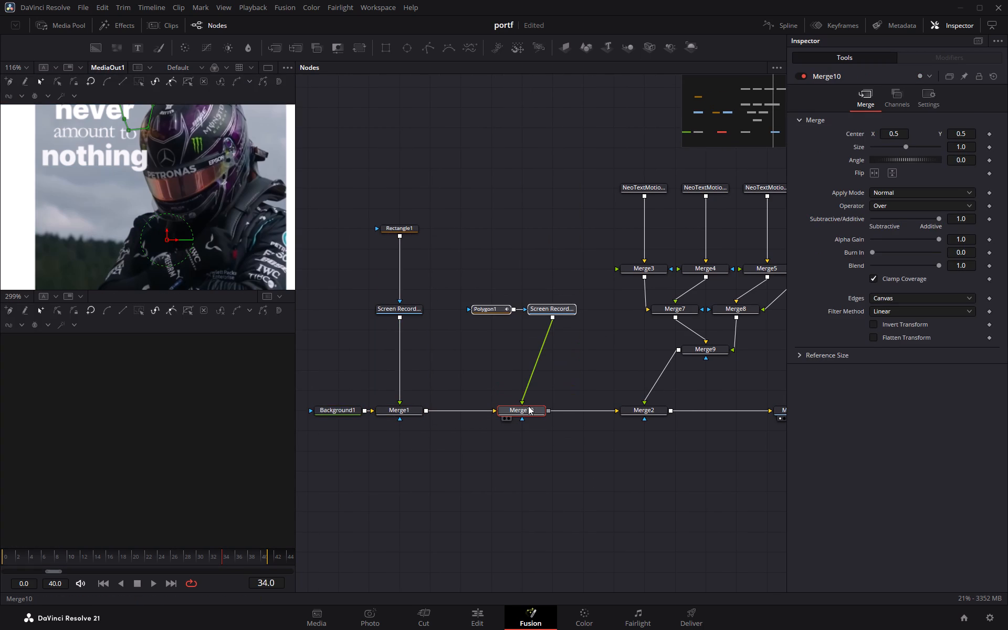
left_click_drag(528, 406, 528, 406)
left_click_drag(614, 412, 502, 411)
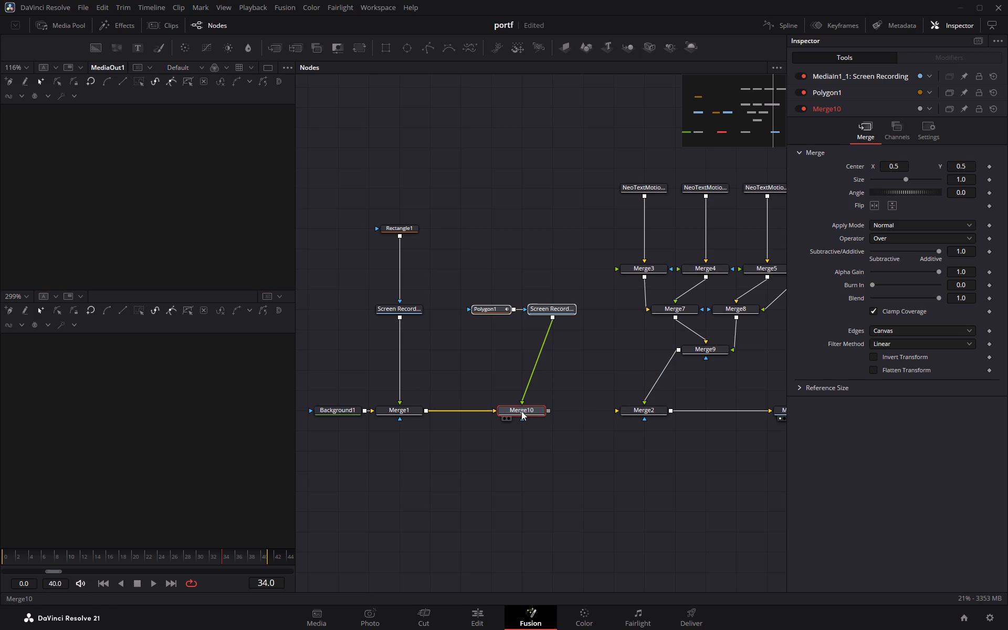
left_click_drag(545, 411, 563, 409)
left_click_drag(577, 409, 608, 410)
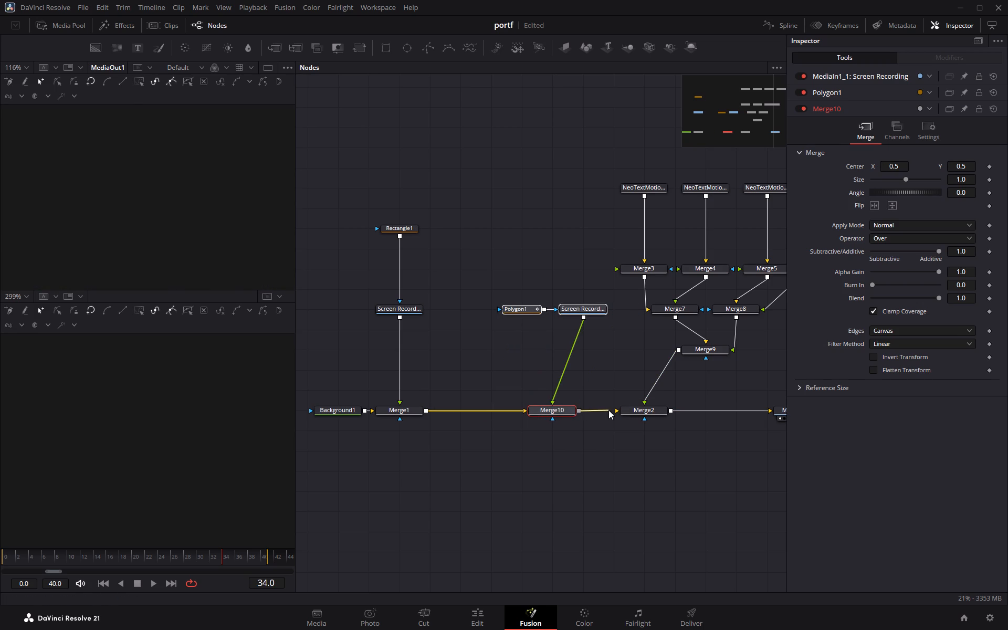
left_click_drag(608, 410, 617, 410)
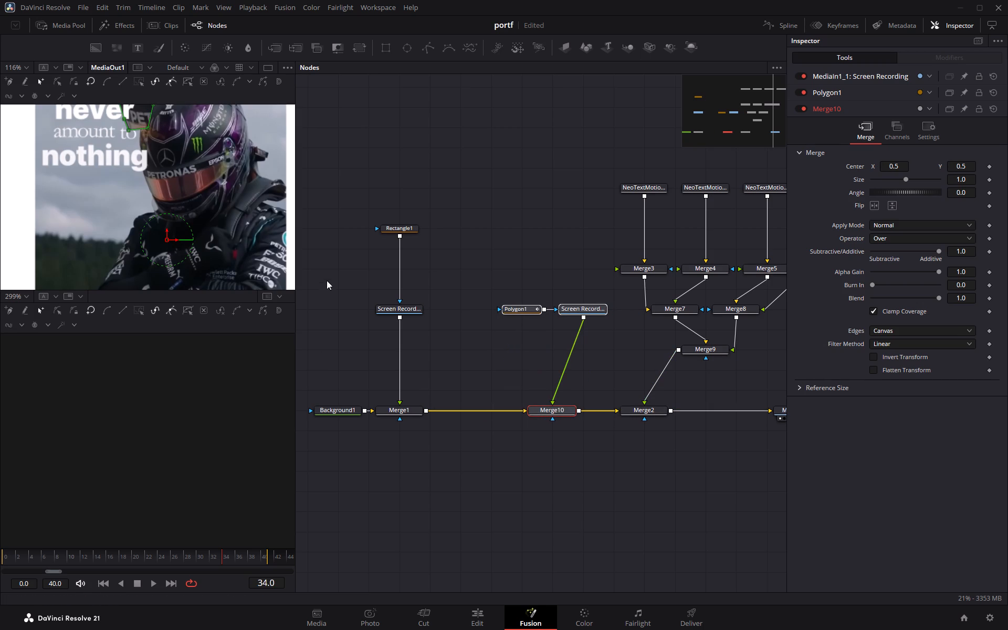
Switch to a single MediaOut1 viewer and frame the whole vertical composition in it.
middle_click_drag(328, 278, 325, 303)
left_click(265, 67)
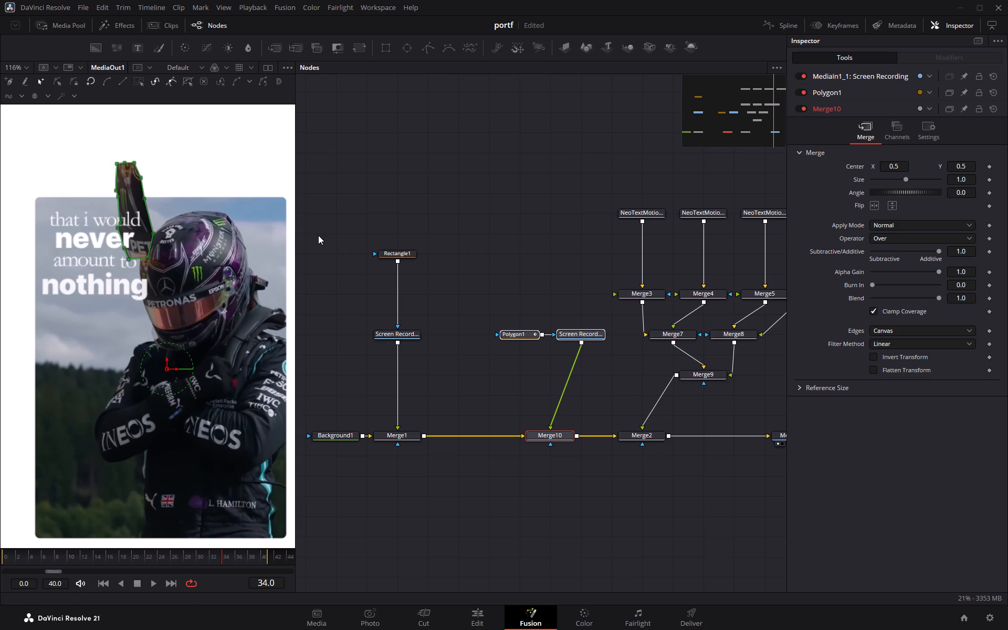
middle_click_drag(197, 293, 186, 266)
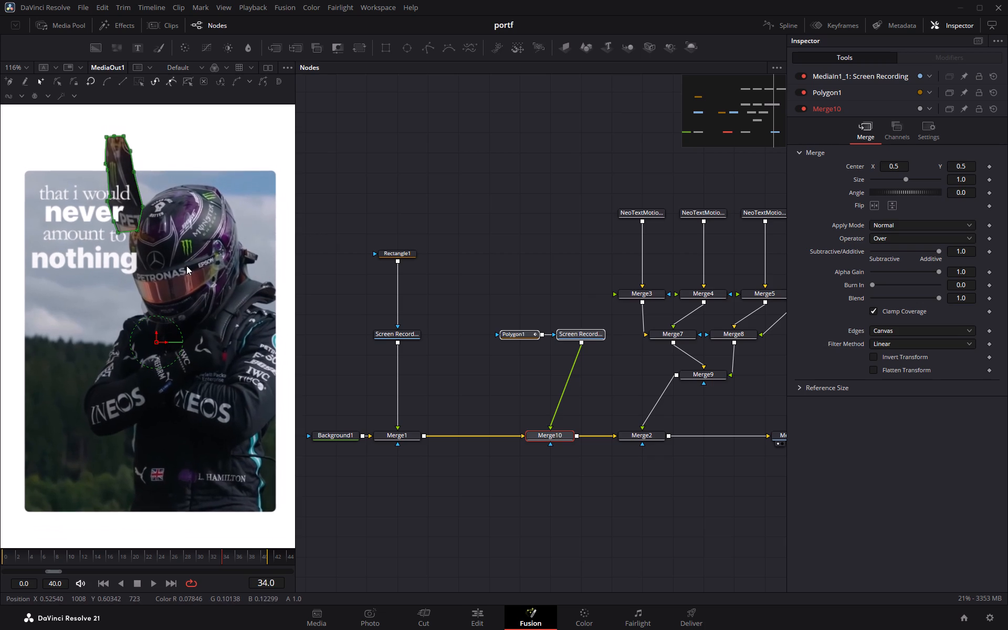
middle_click_drag(186, 266, 189, 264)
middle_click(188, 264)
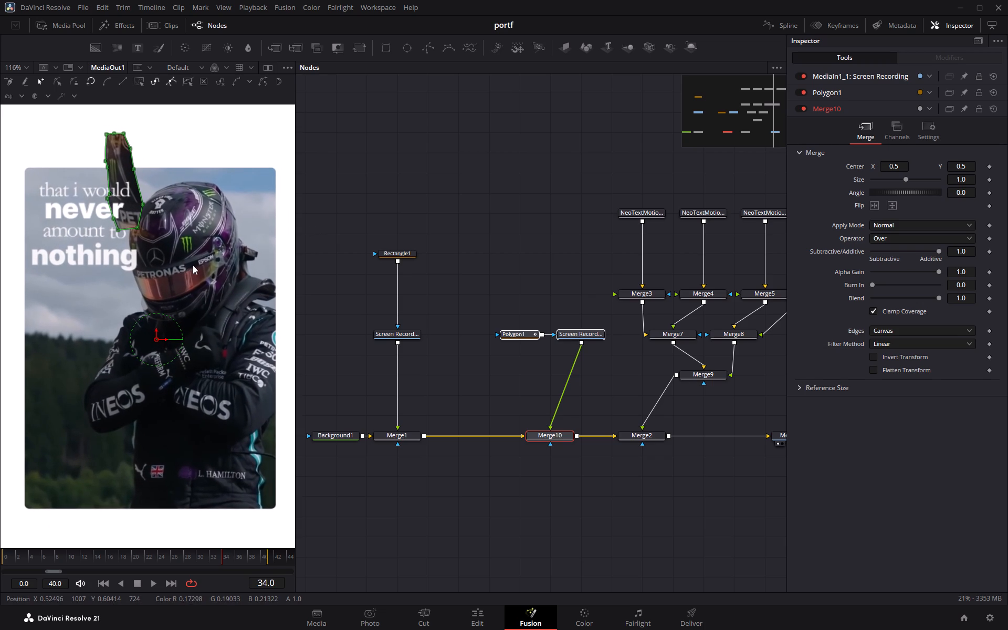
triple_click(524, 287)
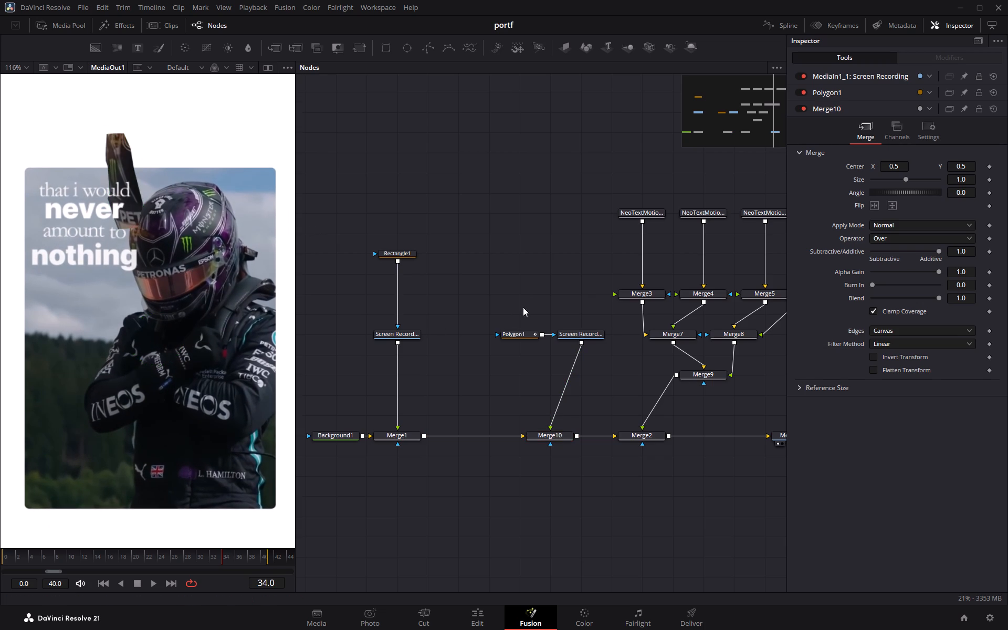
Replace Merge10 with a copy of Merge1 between Merge1 and Merge2, with the masked Screen Recording copy as its foreground.
left_click(407, 430)
left_click(407, 434)
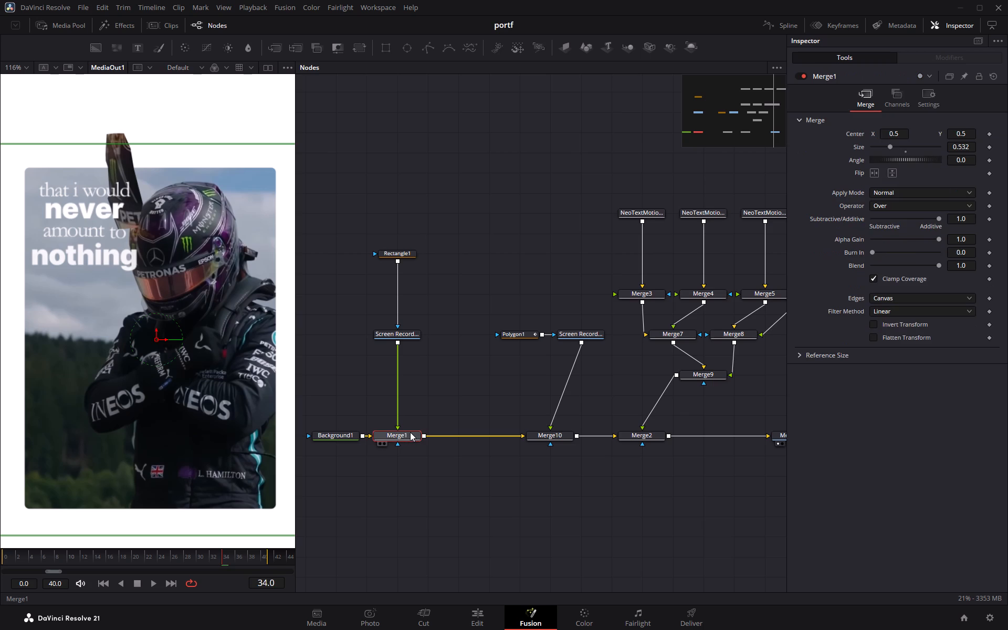
key("ctrl+c")
key("ctrl+c")
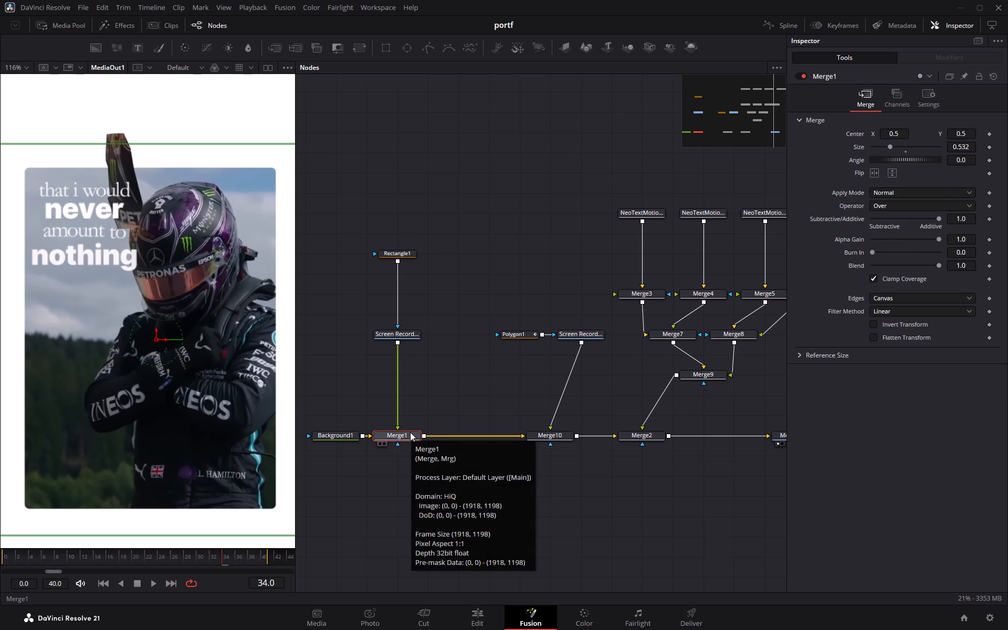
left_click(539, 484)
left_click(548, 432)
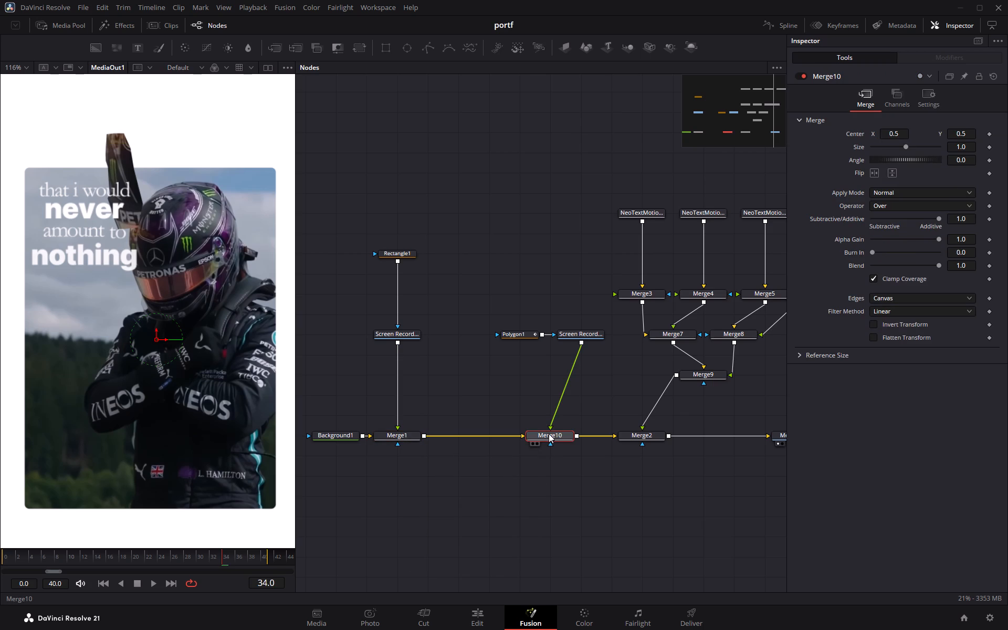
key("BackSpace")
key("ctrl+v")
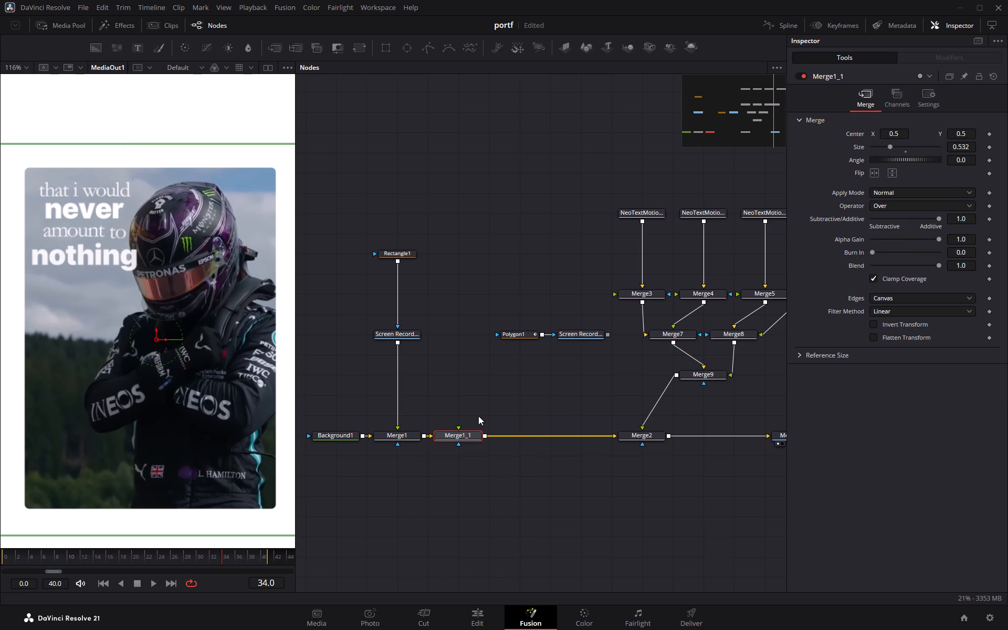
left_click_drag(460, 438, 538, 439)
left_click_drag(608, 333, 574, 422)
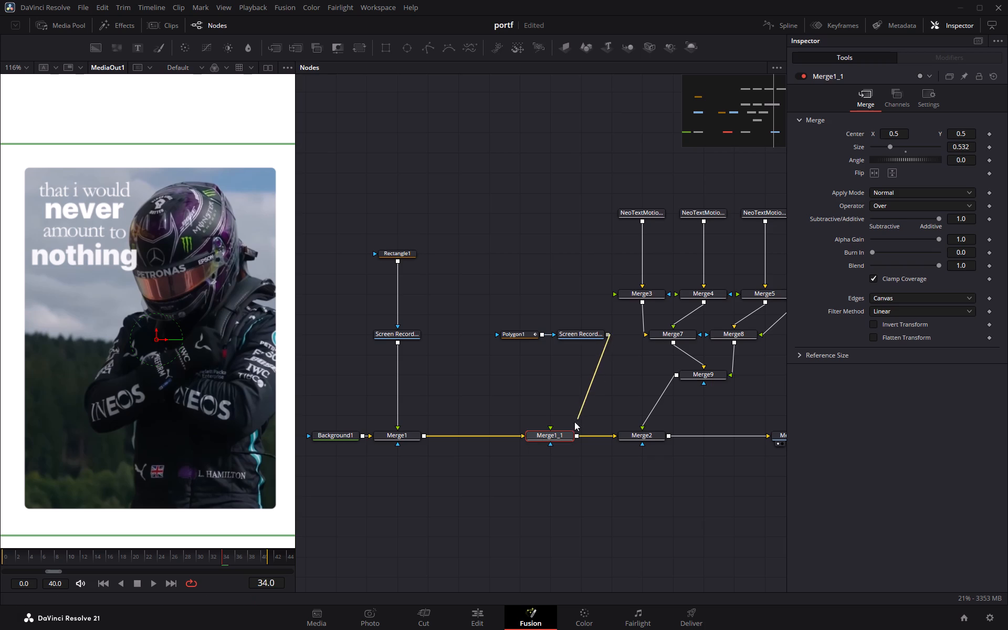
left_click_drag(574, 422, 557, 432)
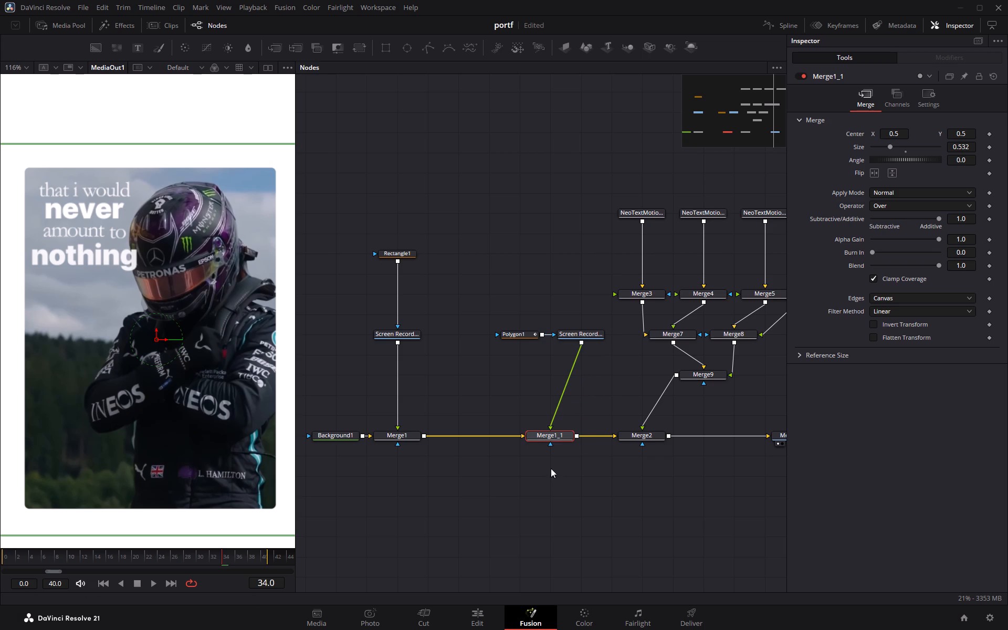
Scrub between frames 34 and 23 and back to frame 30 to check the masked helmet layer against the title.
left_click_drag(216, 563, 191, 564)
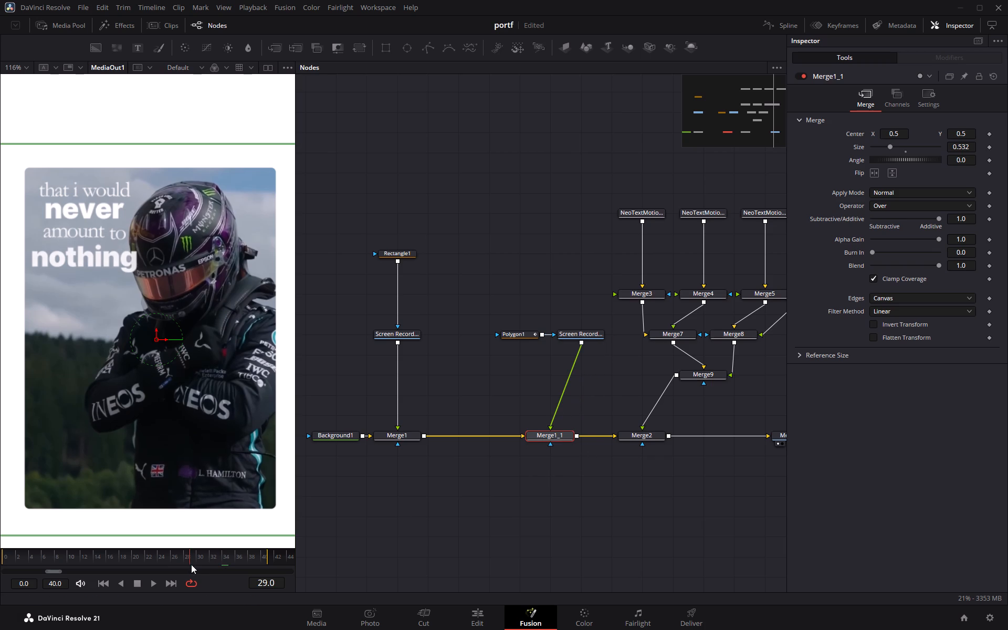
left_click_drag(191, 564, 151, 569)
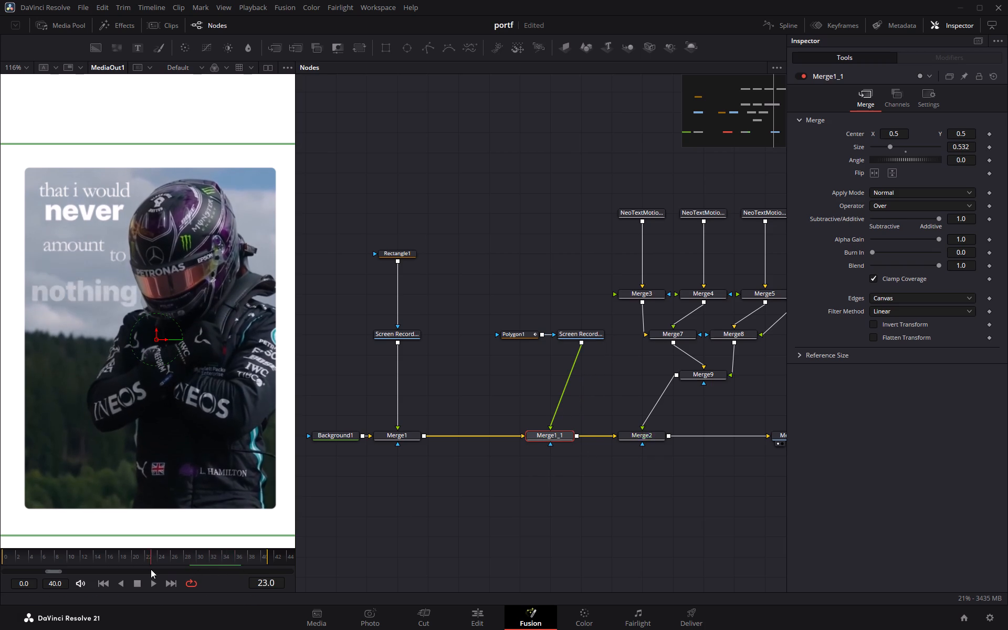
left_click_drag(151, 569, 180, 581)
left_click_drag(180, 581, 197, 581)
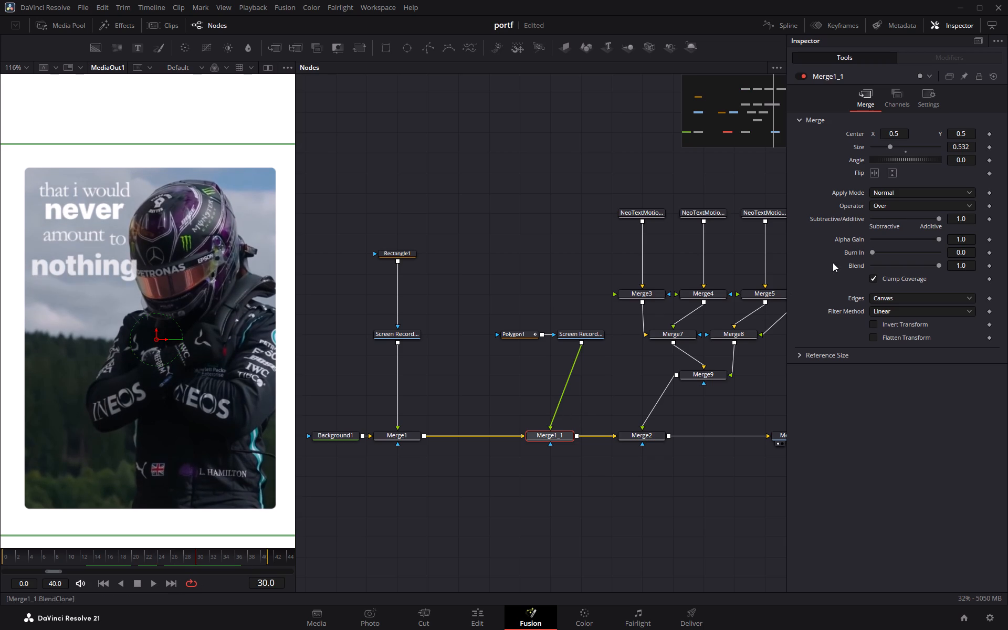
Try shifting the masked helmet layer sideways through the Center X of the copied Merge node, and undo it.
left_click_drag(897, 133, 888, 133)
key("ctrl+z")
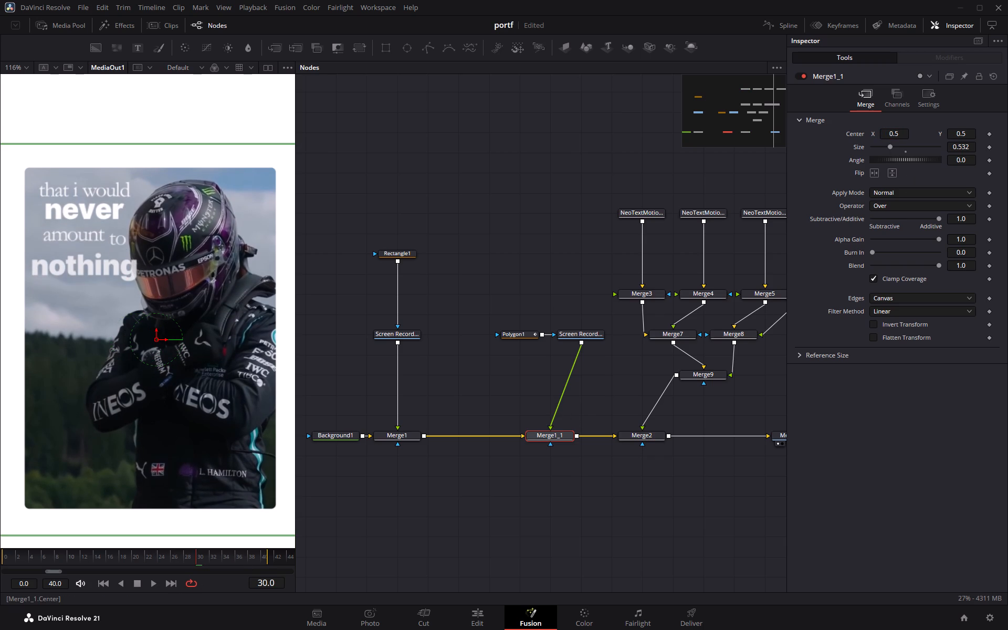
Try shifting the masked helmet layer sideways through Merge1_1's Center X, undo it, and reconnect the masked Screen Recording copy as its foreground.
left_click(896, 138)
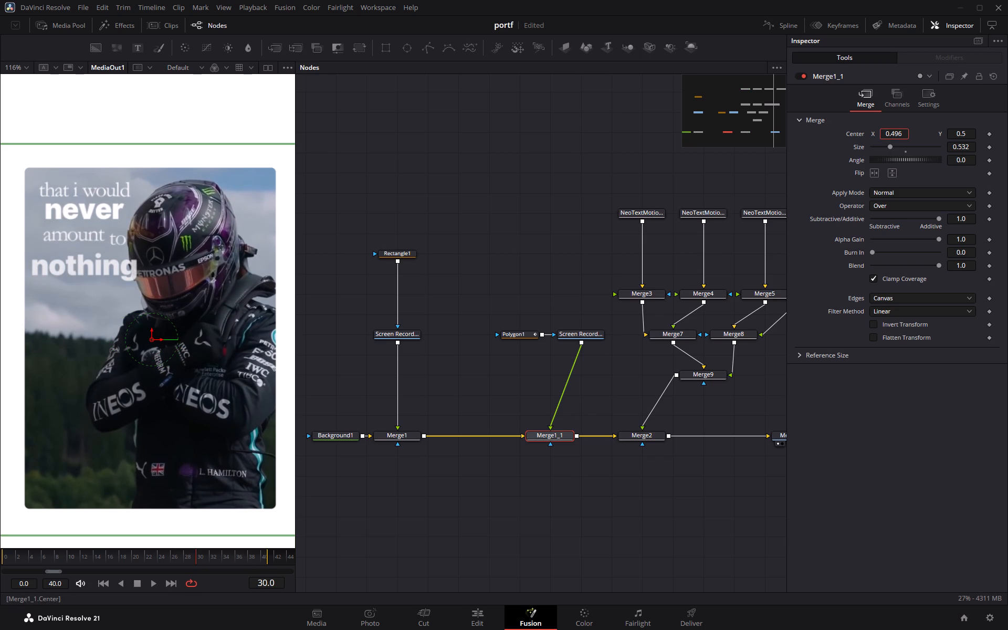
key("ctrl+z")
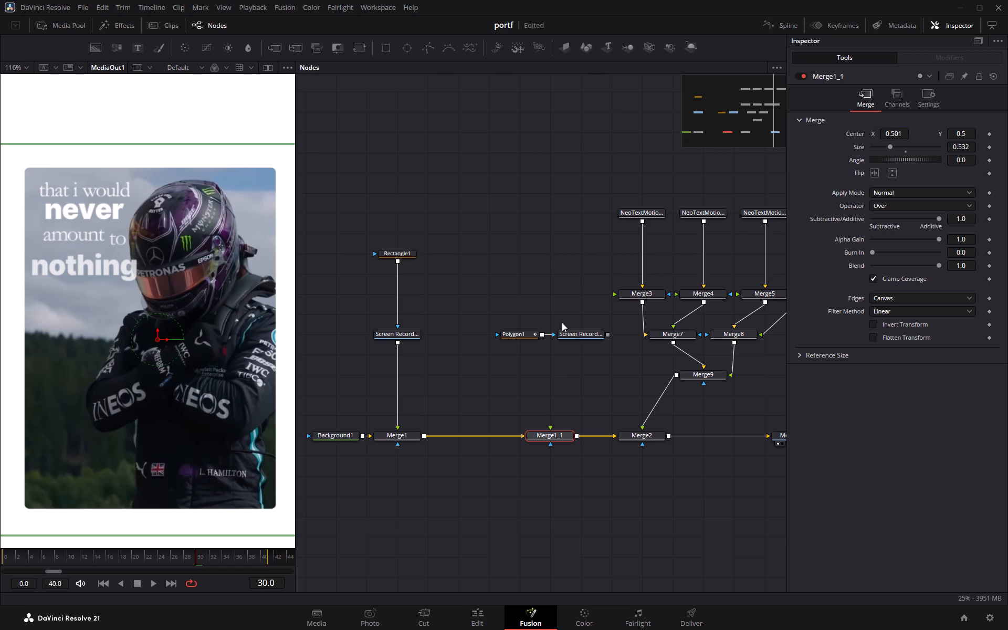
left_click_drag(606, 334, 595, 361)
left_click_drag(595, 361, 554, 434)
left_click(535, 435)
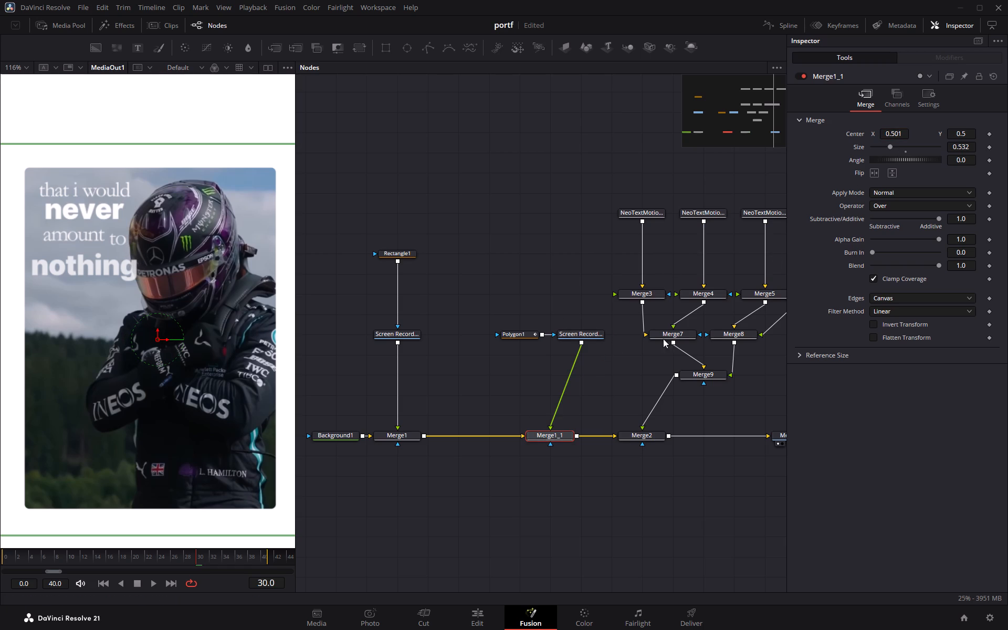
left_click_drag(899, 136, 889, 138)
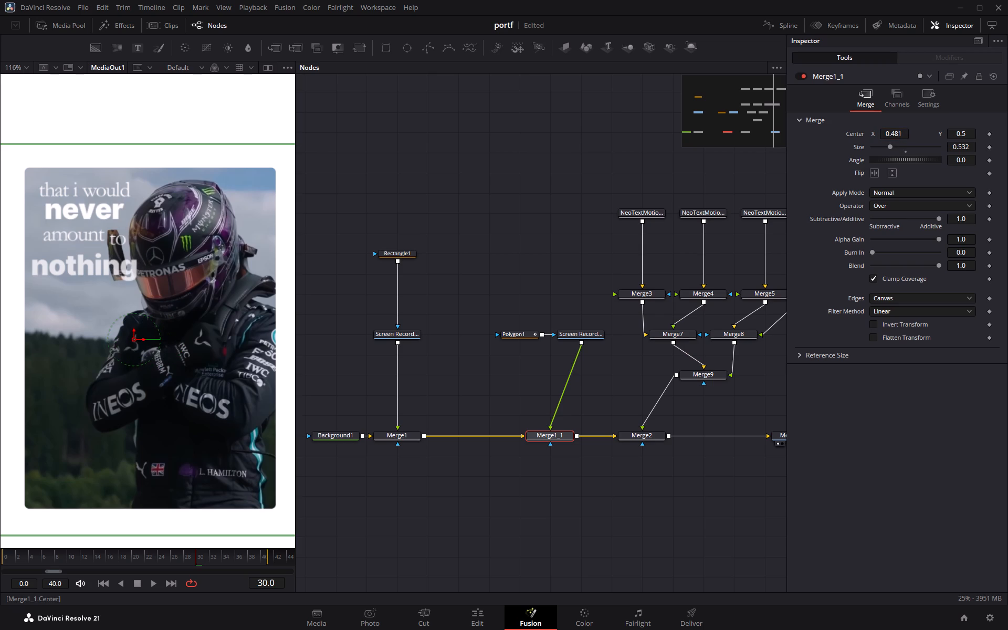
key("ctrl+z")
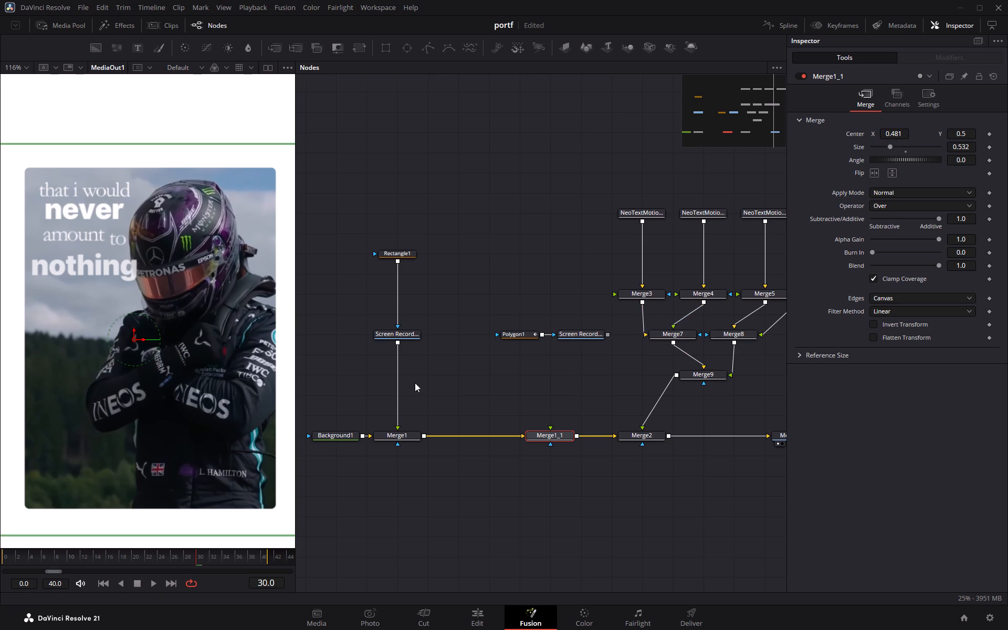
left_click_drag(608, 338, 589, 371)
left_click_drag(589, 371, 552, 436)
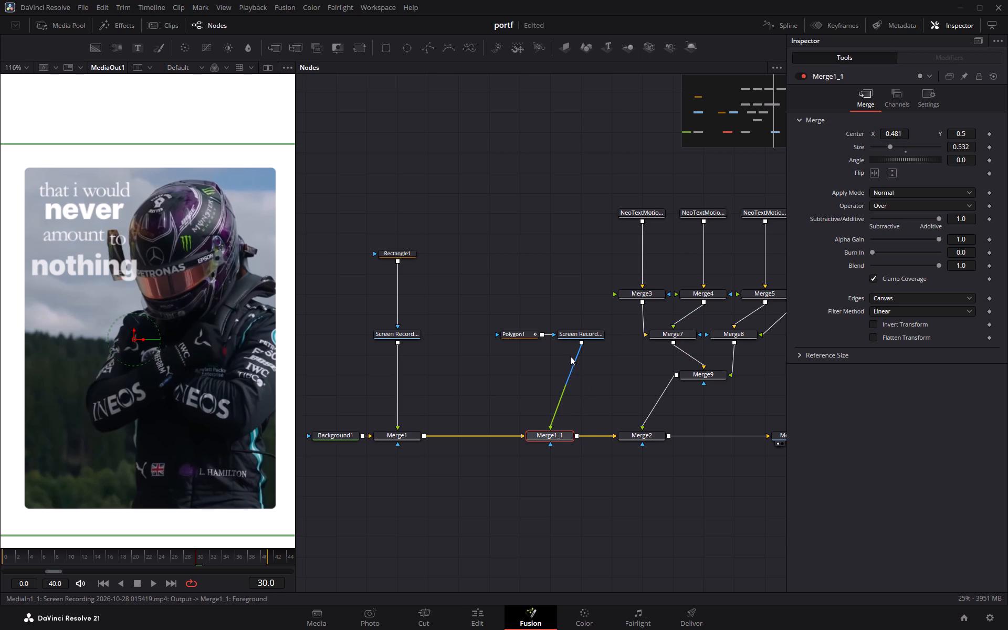
Set the Center X of Merge1_1 to 0.5.
double_click(898, 130)
key("0")
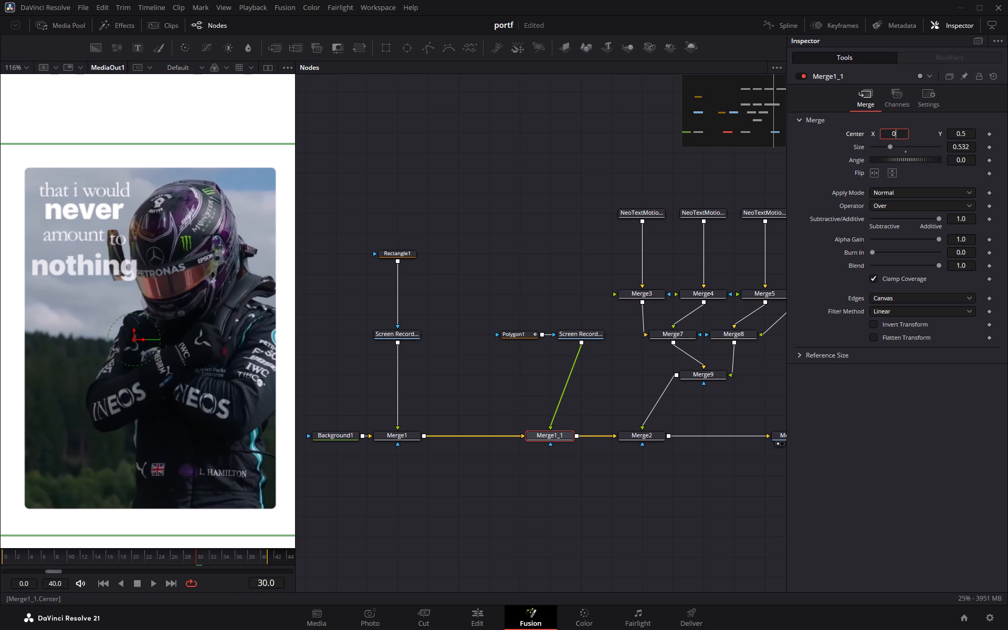
key("period")
key("5")
left_click(878, 428)
Copy the Polygon1, masked Screen Recording copy and Merge1_1 nodes, and delete the originals from between Merge1 and Merge2.
left_click_drag(511, 280, 554, 373)
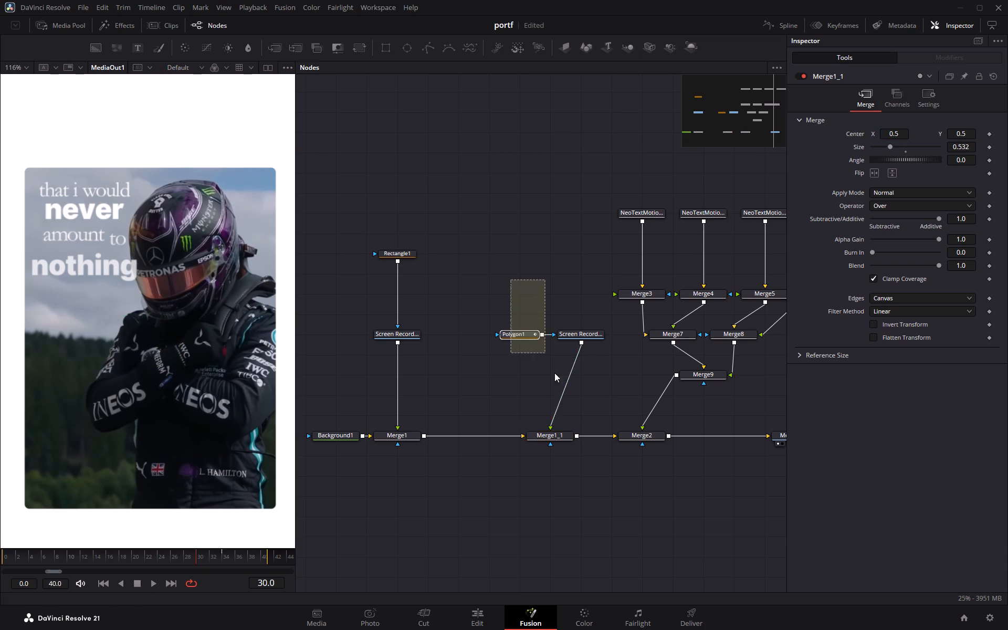
left_click_drag(554, 373, 577, 456)
key("ctrl+c")
key("ctrl+c")
key("ctrl+c")
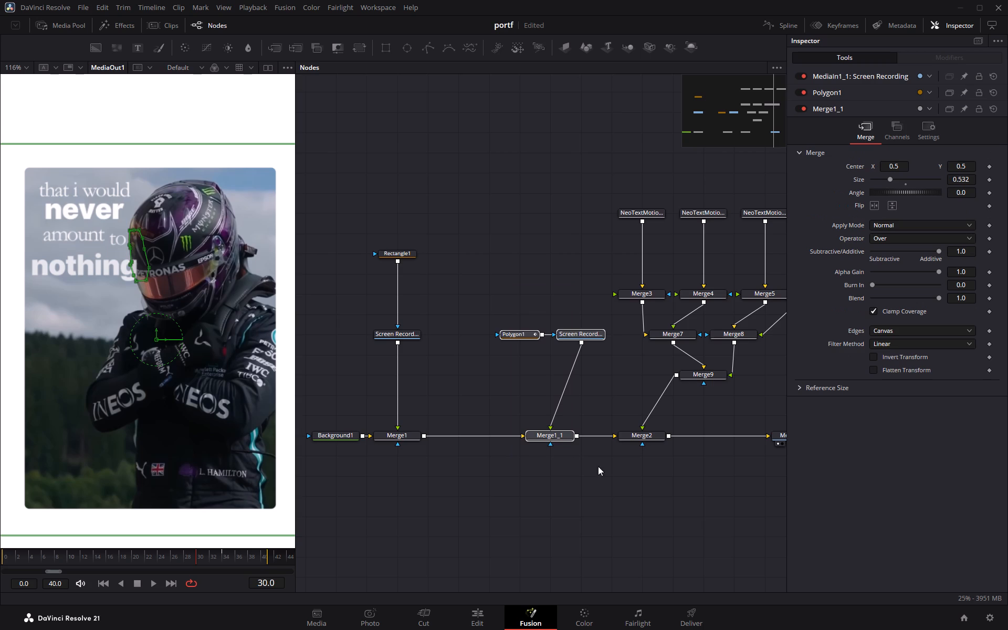
double_click(755, 501)
middle_click_drag(747, 494, 598, 497)
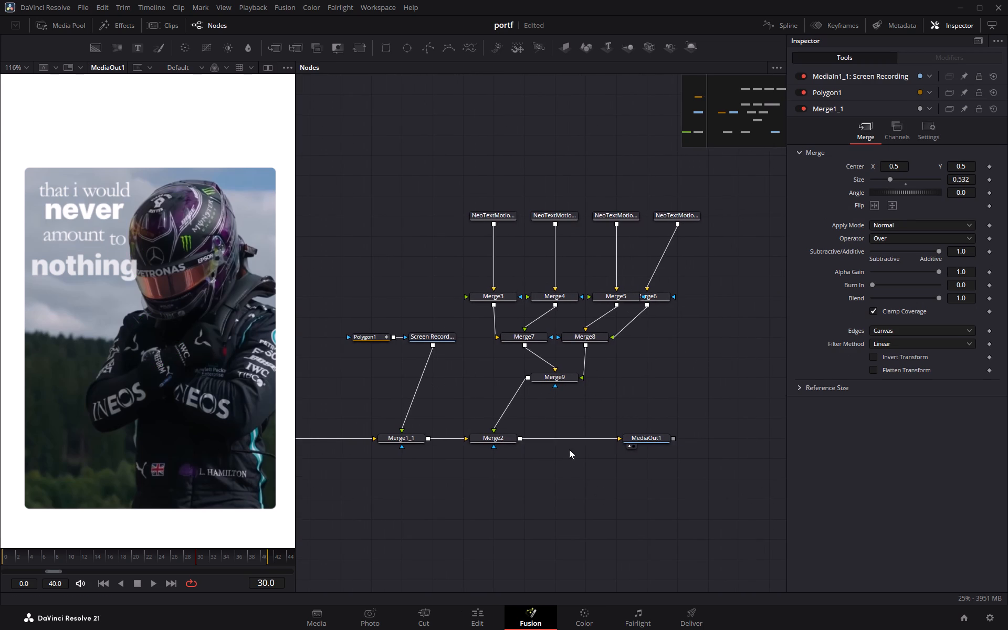
left_click_drag(340, 294, 443, 447)
key("BackSpace")
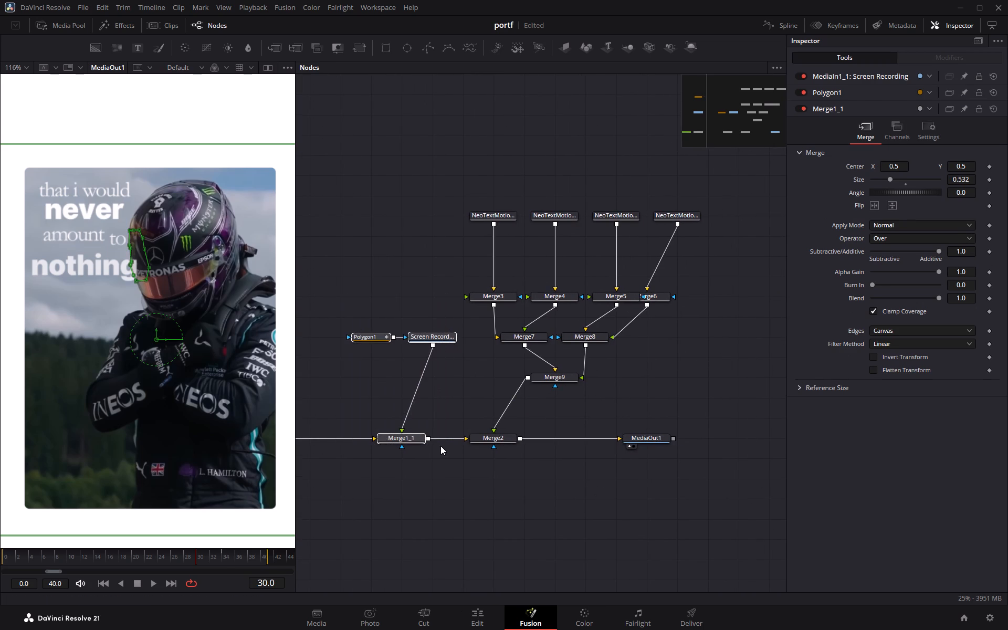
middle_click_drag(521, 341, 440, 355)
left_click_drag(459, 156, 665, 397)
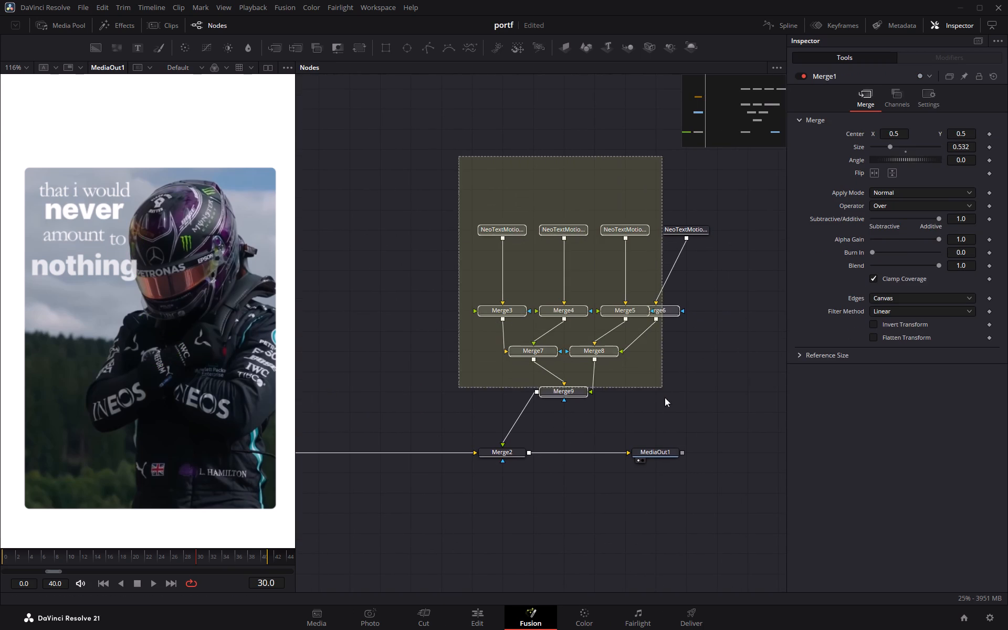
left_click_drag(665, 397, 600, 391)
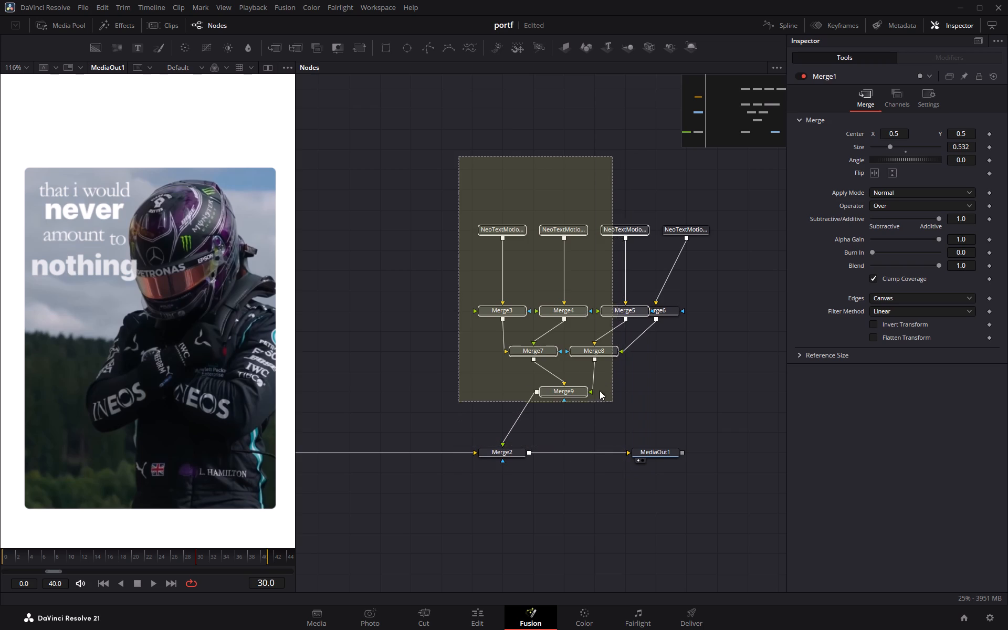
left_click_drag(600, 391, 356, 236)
Move the MediaOut1 node farther away from Merge2 to make room between them.
left_click_drag(661, 452, 801, 450)
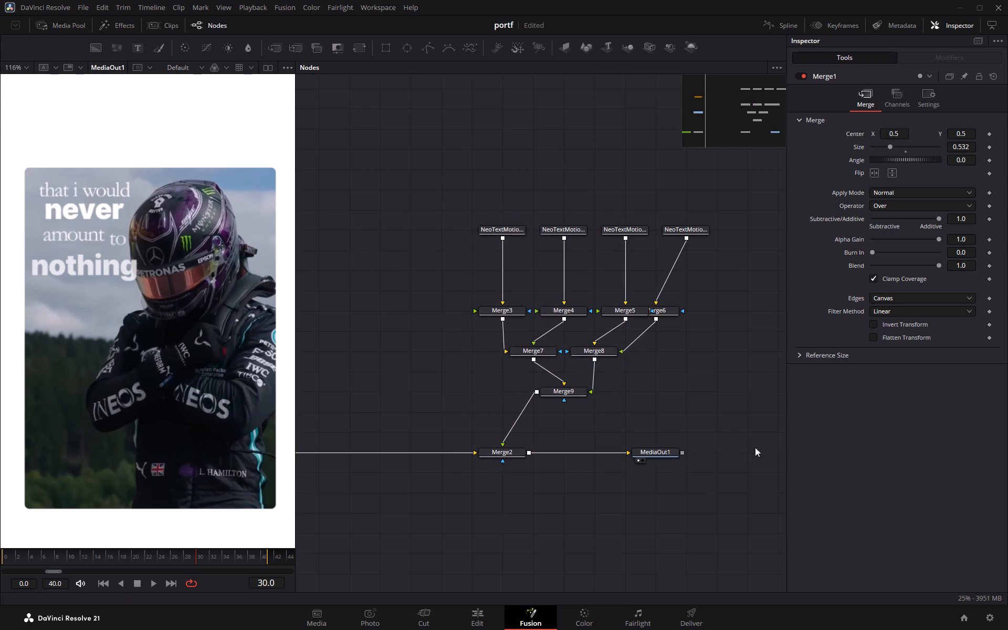
middle_click_drag(729, 408, 530, 392)
left_click_drag(463, 436, 715, 427)
Paste the masked helmet nodes and wire Merge1_1 between Merge2 and MediaOut1, with Merge2 feeding its background.
left_click(580, 327)
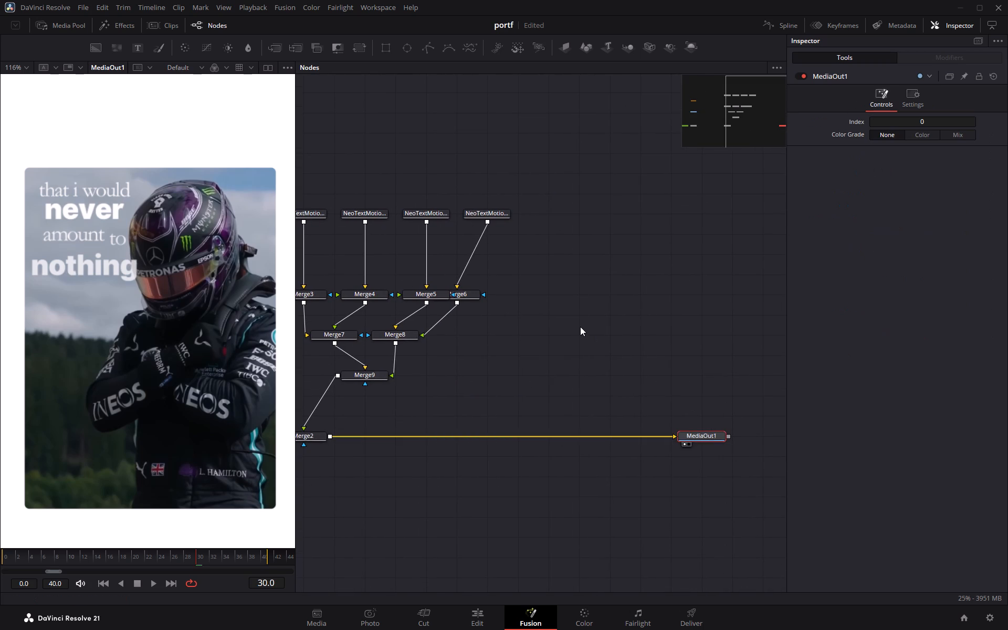
key("ctrl+v")
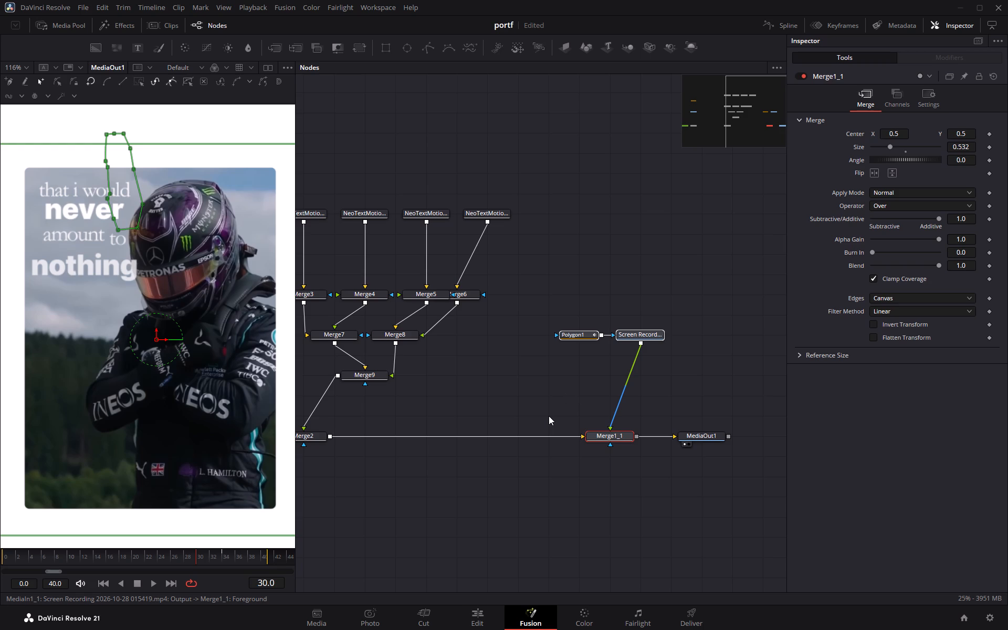
left_click_drag(606, 442, 568, 441)
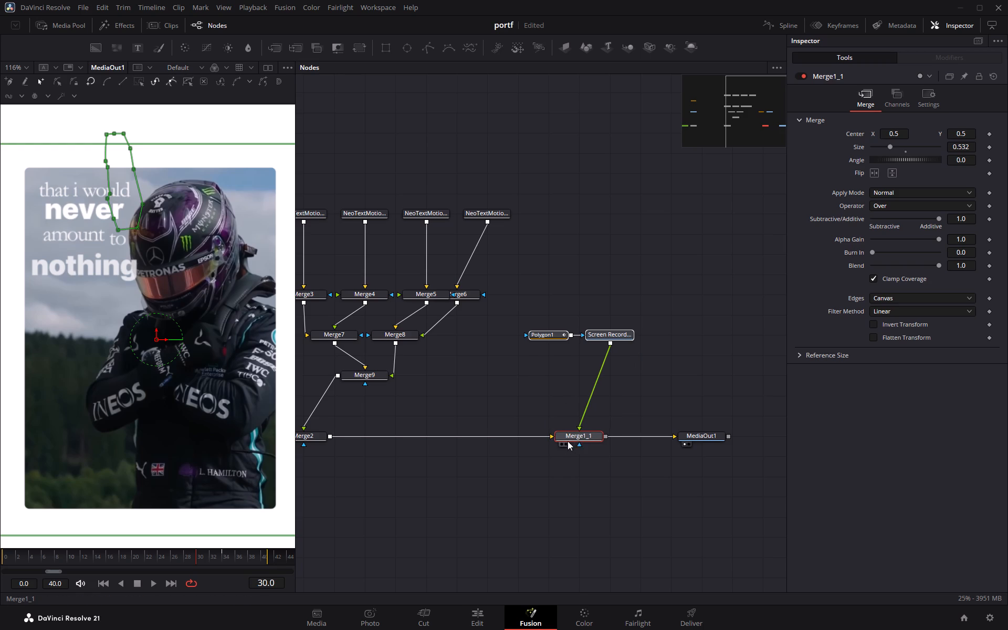
left_click_drag(568, 441, 579, 419)
left_click_drag(673, 435, 560, 424)
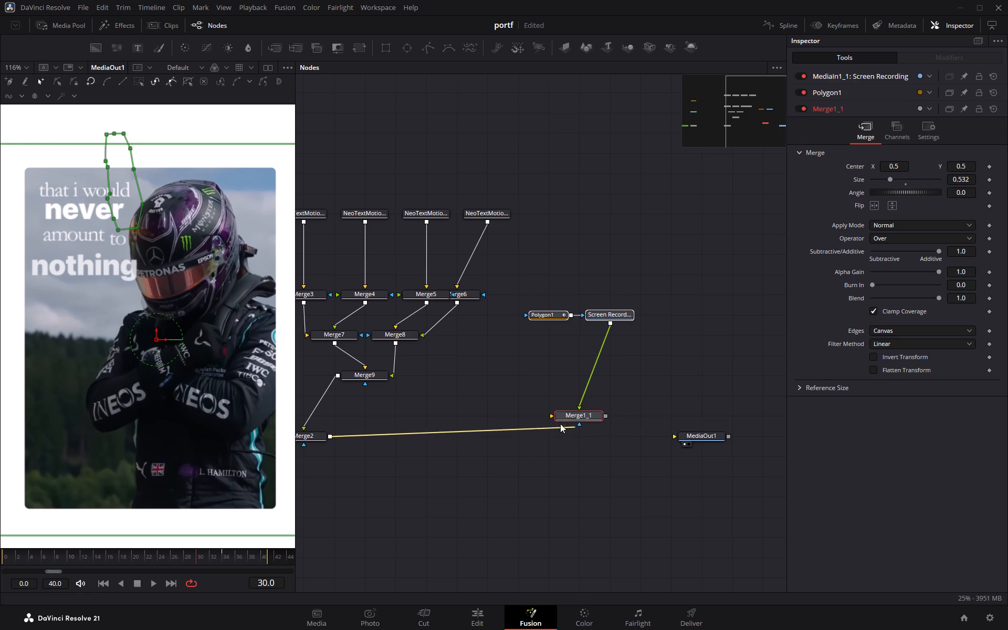
left_click_drag(560, 424, 558, 417)
left_click_drag(604, 415, 679, 437)
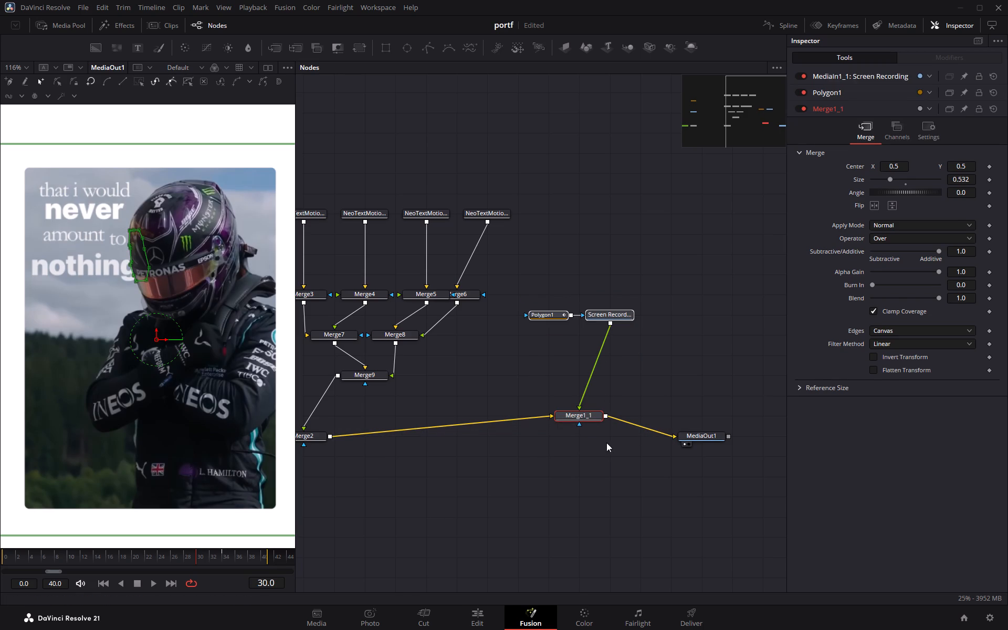
left_click_drag(583, 420, 594, 432)
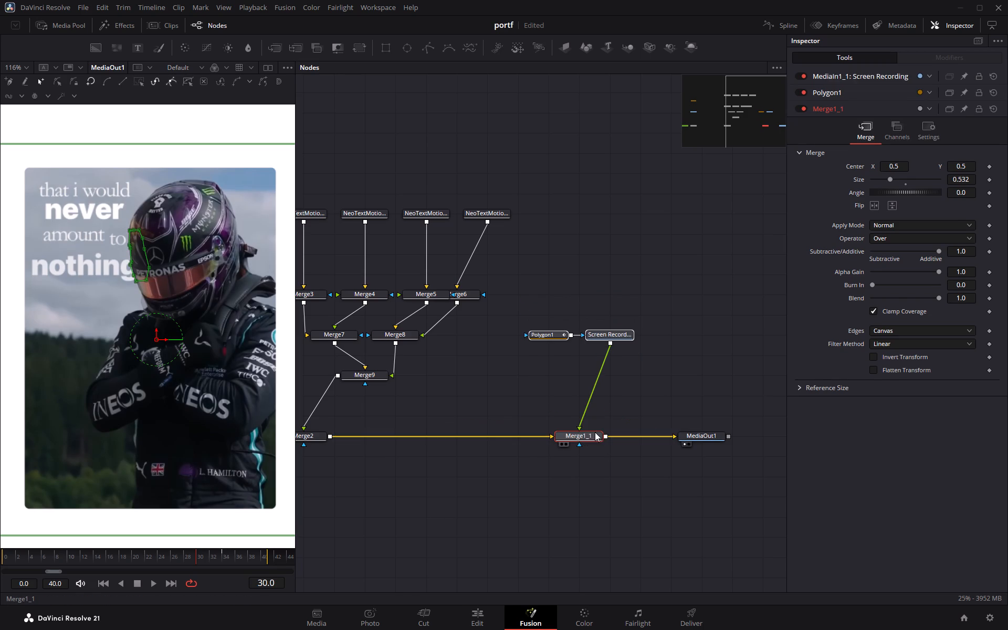
double_click(547, 478)
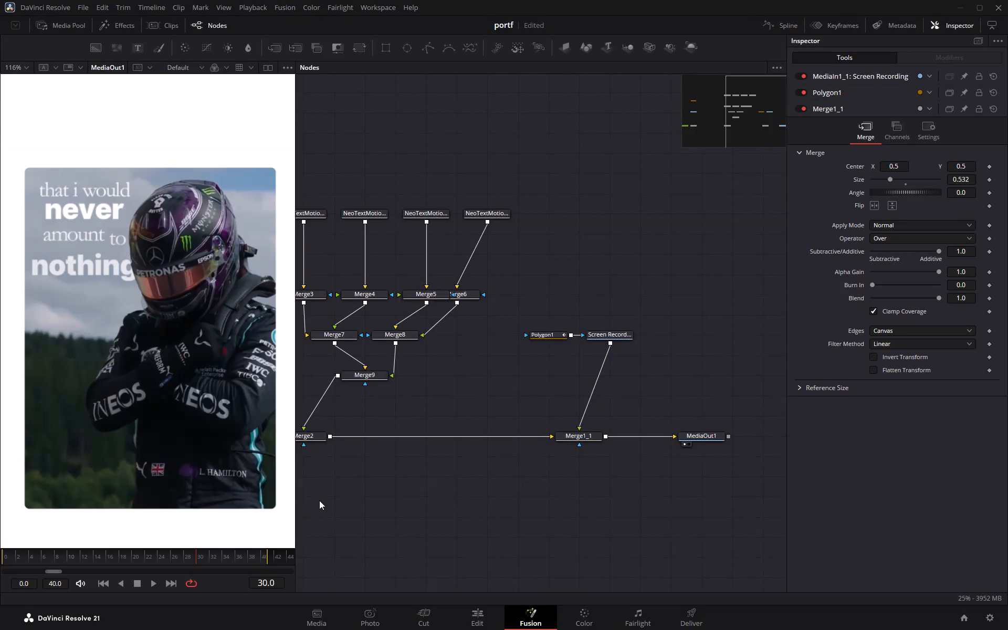
Scrub from frame 30 back to 27 and on to 41 to check the helmet layer's overlap with the title.
left_click_drag(199, 555, 182, 557)
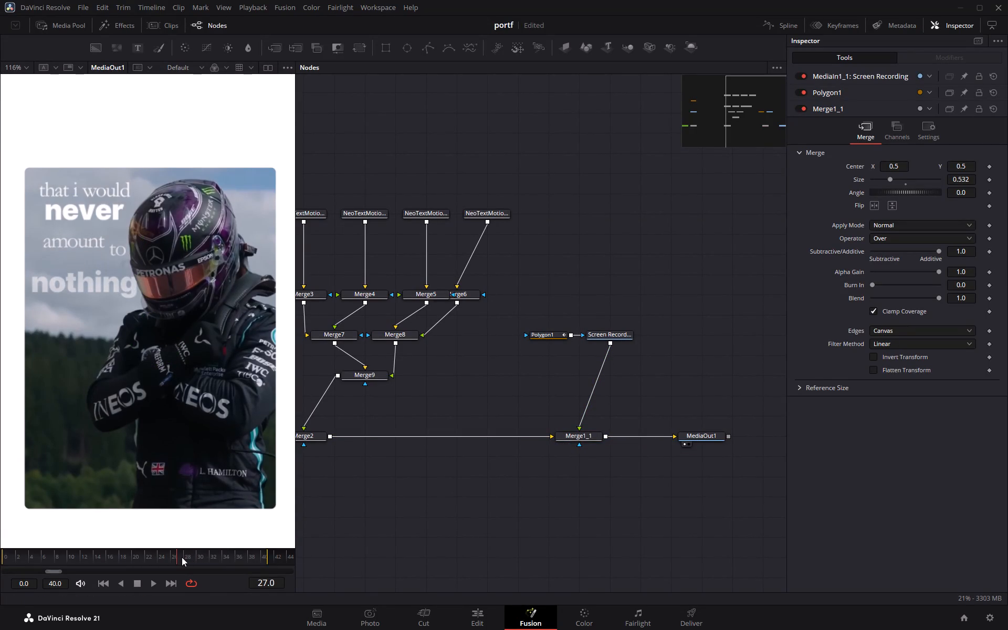
left_click_drag(182, 557, 188, 558)
left_click_drag(188, 558, 266, 557)
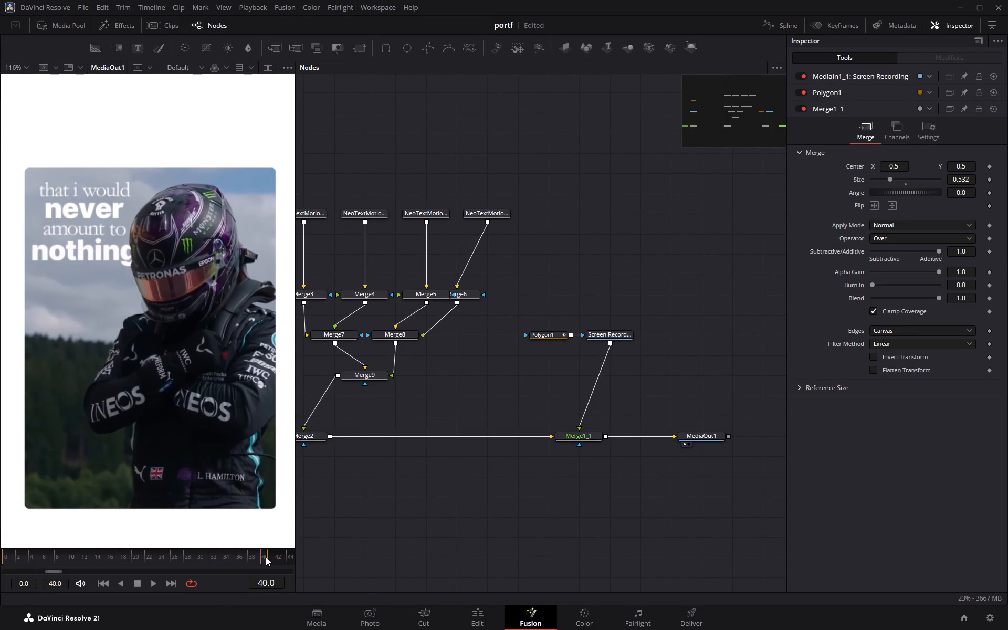
left_click_drag(266, 557, 270, 556)
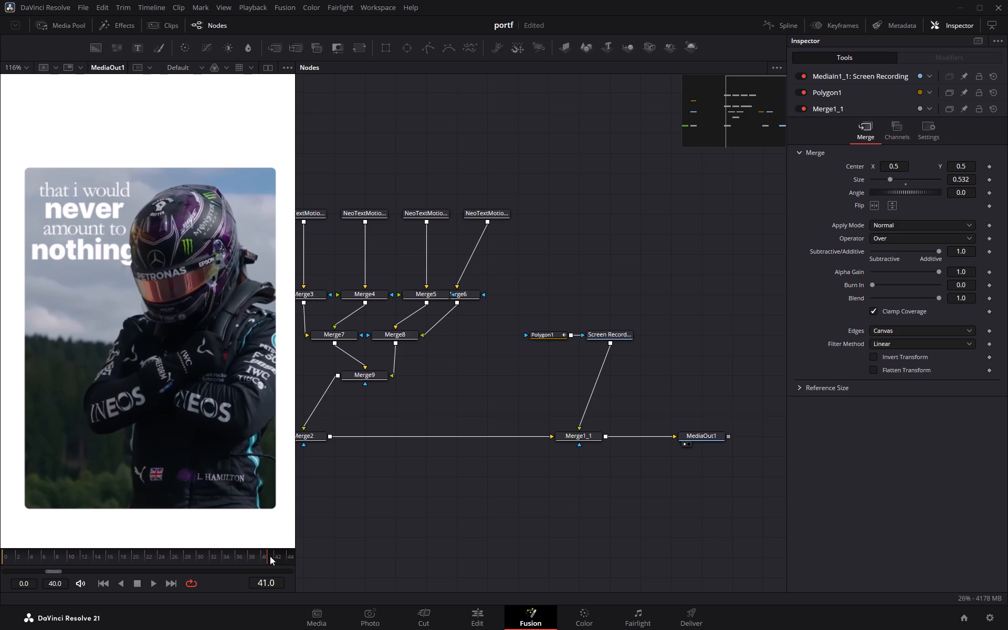
left_click_drag(270, 556, 271, 555)
Switch to the Edit page and scrub through Timeline 1 to review the edited clips.
left_click(487, 622)
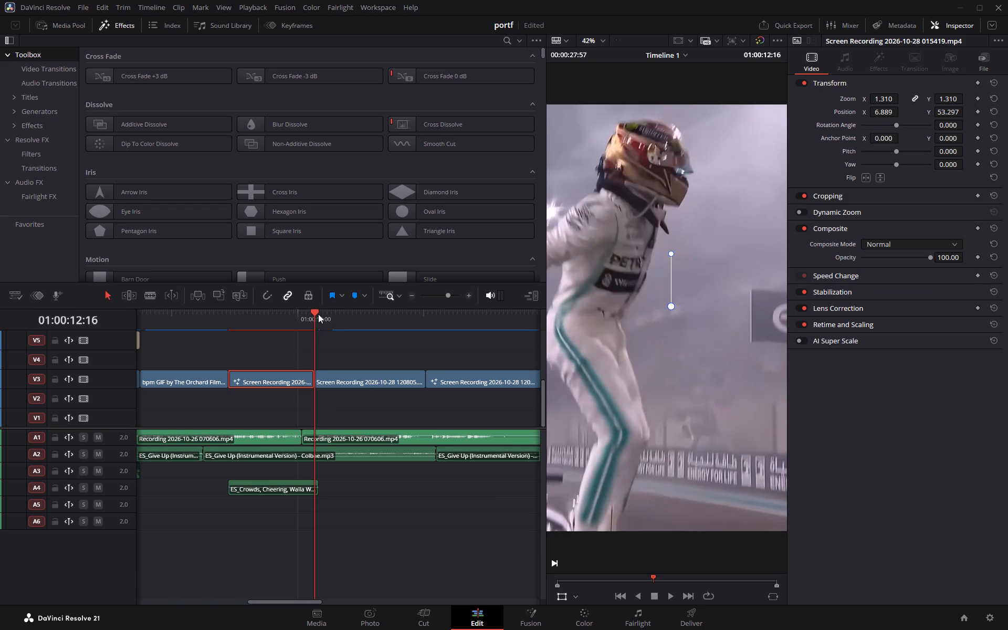
left_click_drag(318, 314, 266, 323)
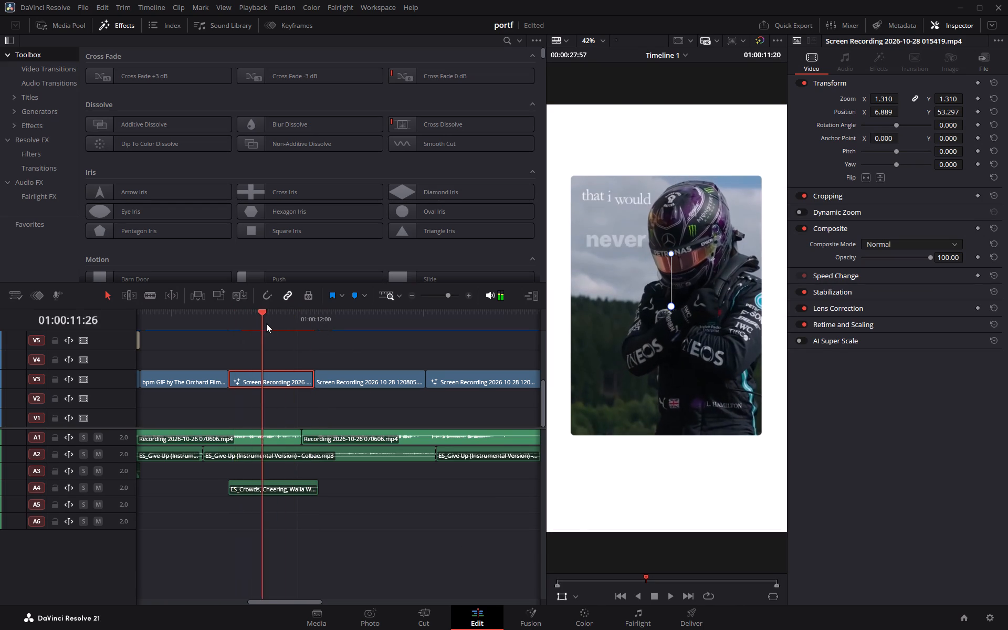
left_click_drag(266, 323, 371, 338)
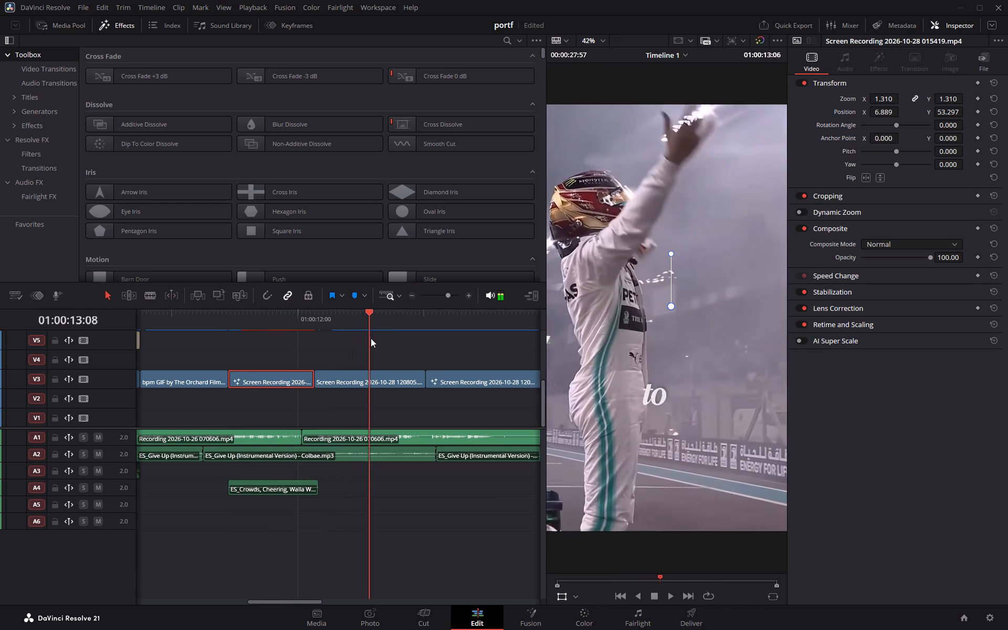
left_click_drag(371, 338, 437, 351)
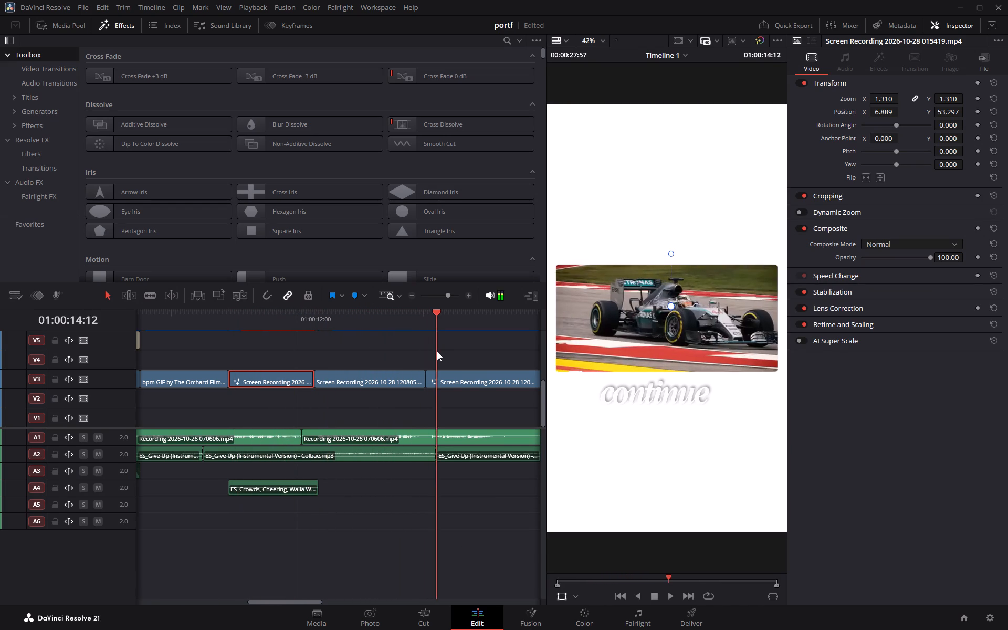
left_click_drag(437, 351, 538, 358)
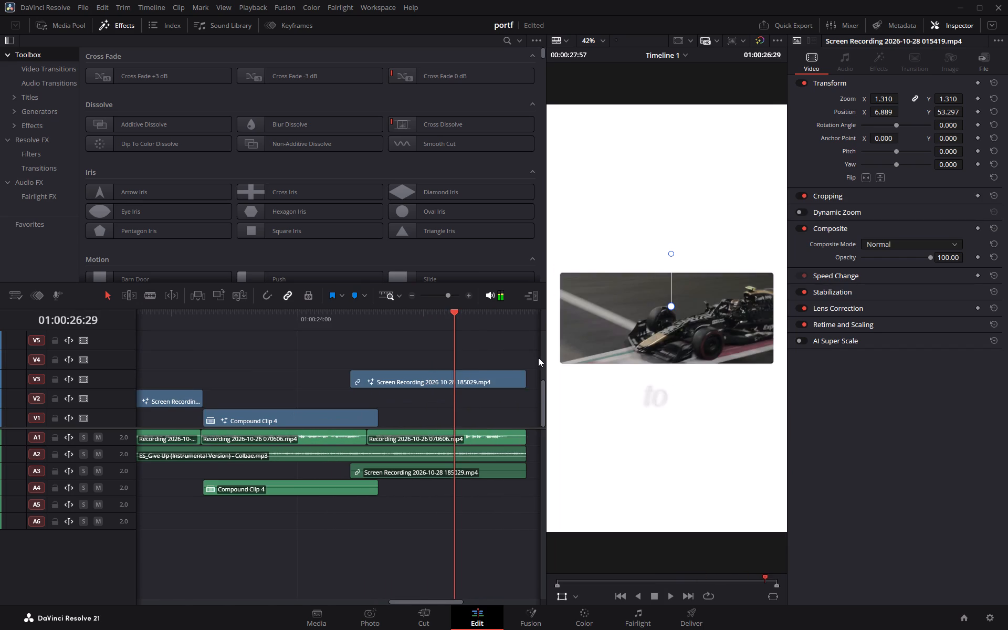
left_click_drag(538, 358, 456, 367)
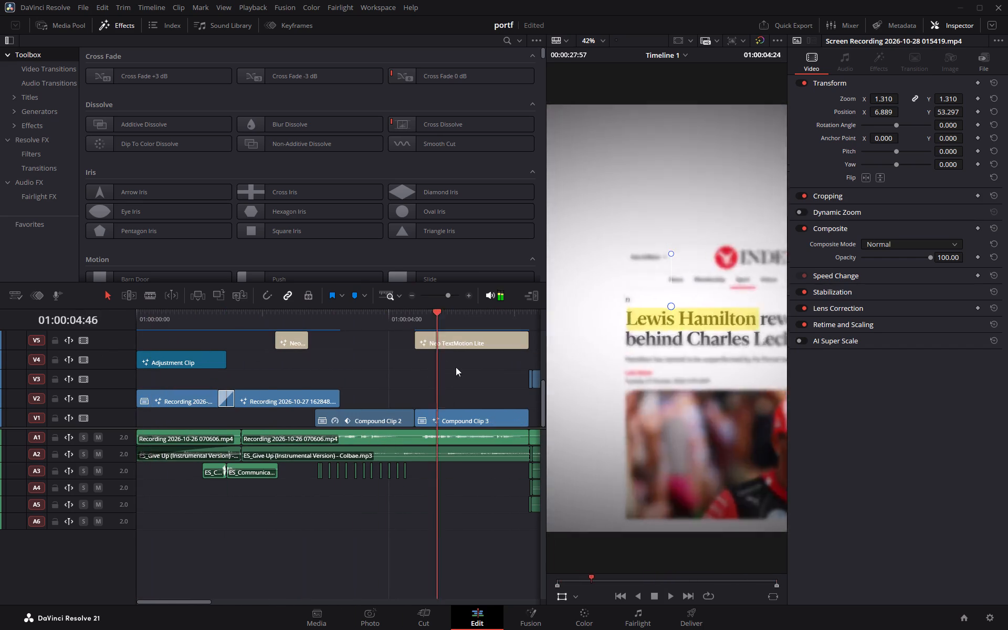
Scrub through Timeline 1 from the article clips to about 01:00:12:33 to review the sequence of clips and titles.
left_click_drag(456, 367, 317, 361)
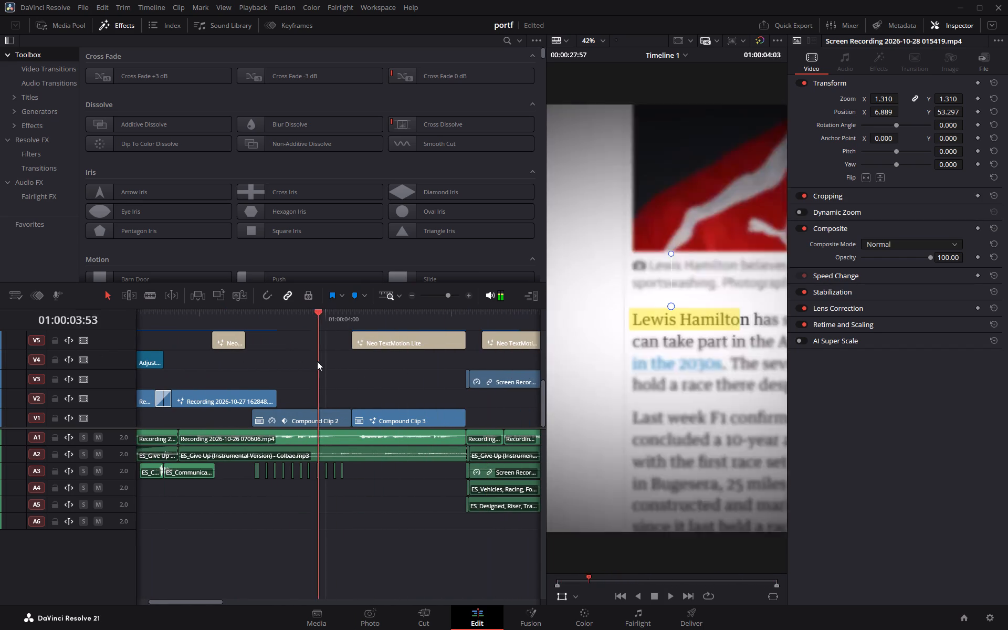
left_click_drag(317, 361, 524, 371)
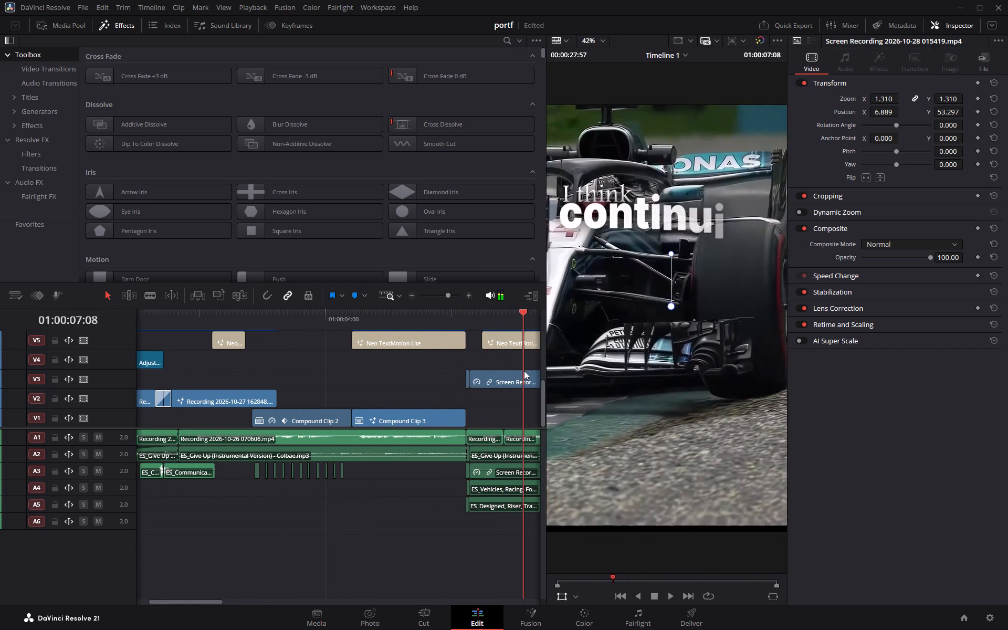
left_click_drag(524, 371, 202, 359)
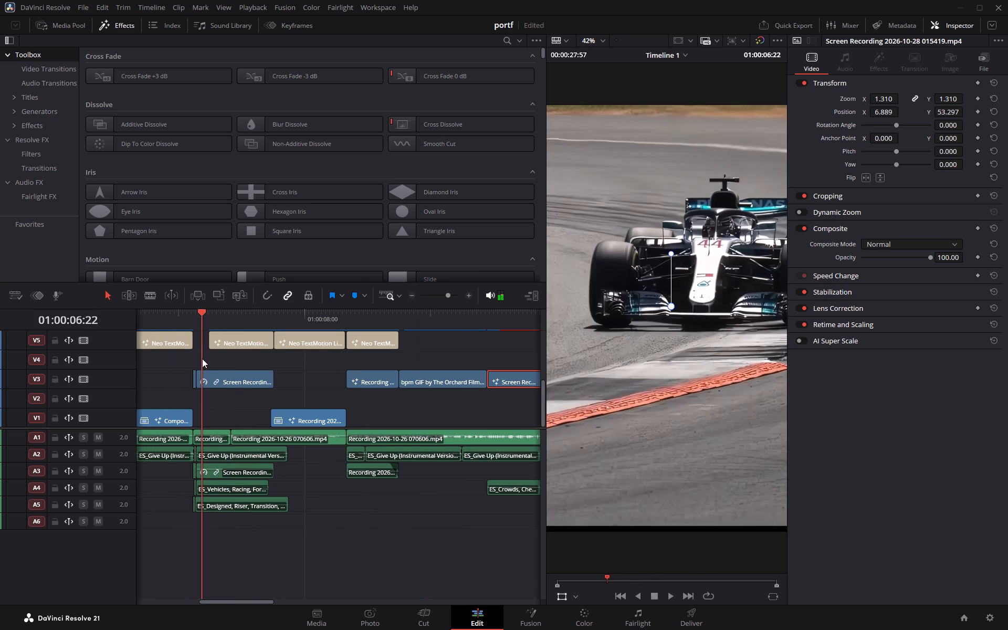
left_click_drag(202, 359, 382, 365)
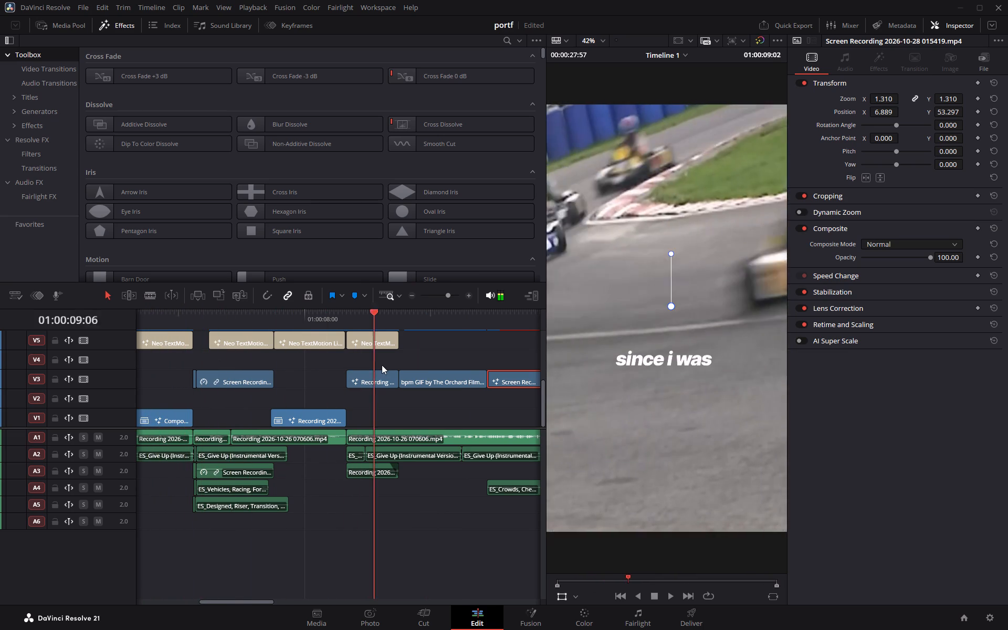
left_click_drag(382, 365, 480, 369)
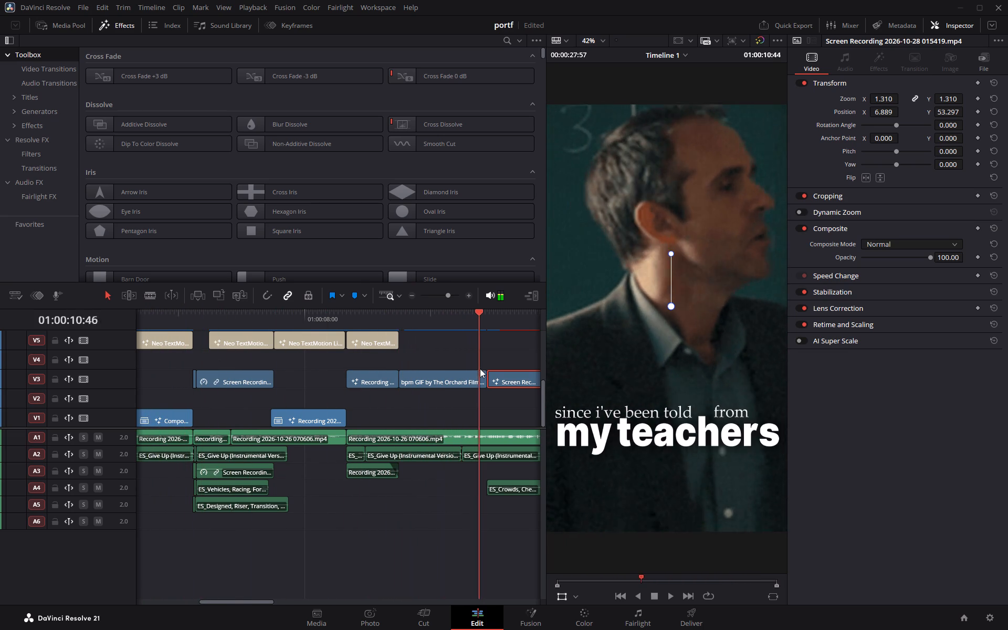
left_click_drag(480, 369, 532, 371)
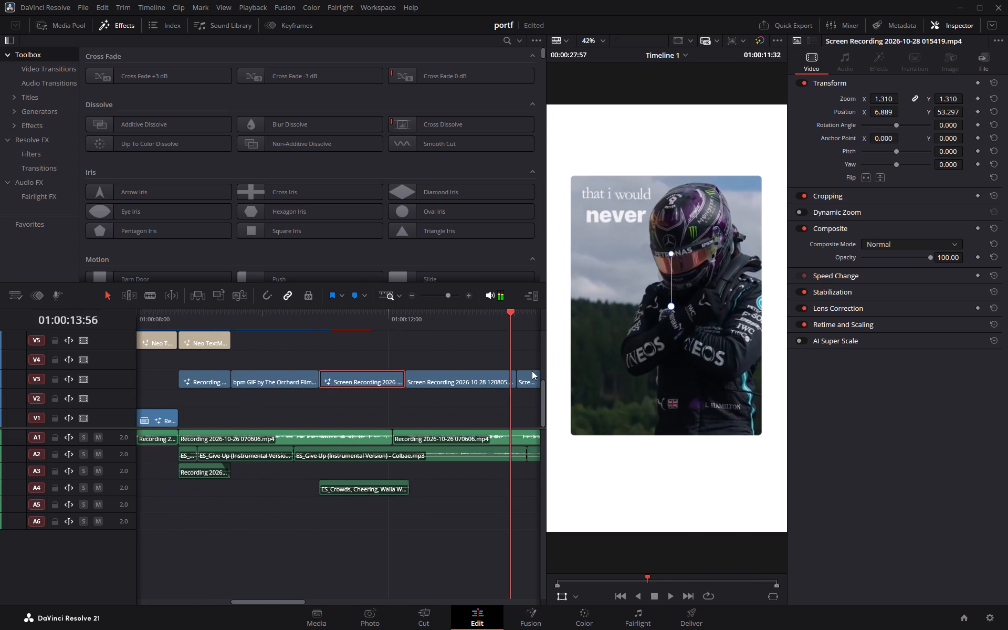
left_click_drag(532, 371, 235, 359)
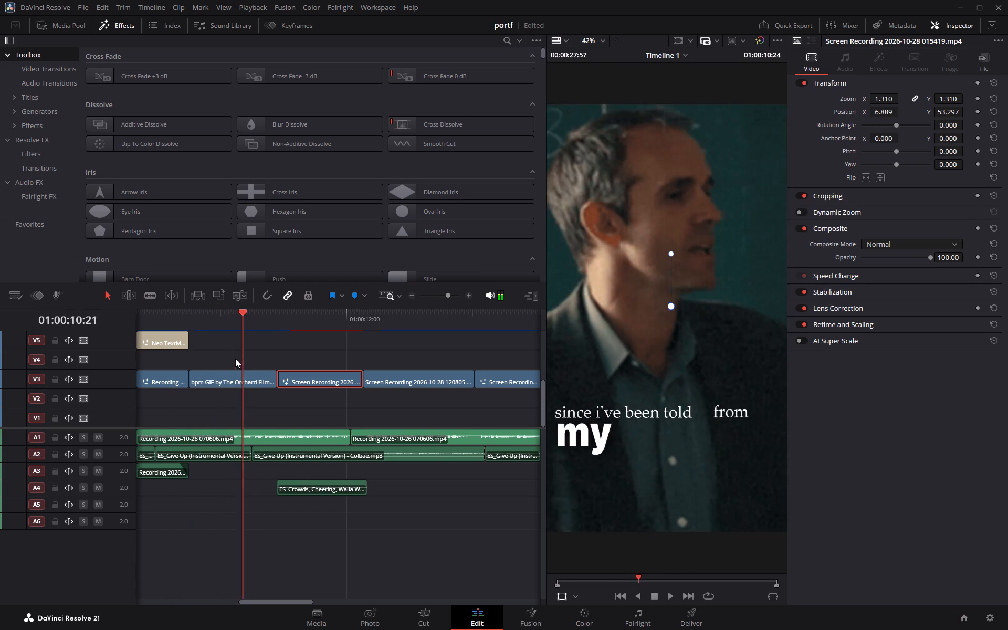
left_click_drag(235, 359, 364, 365)
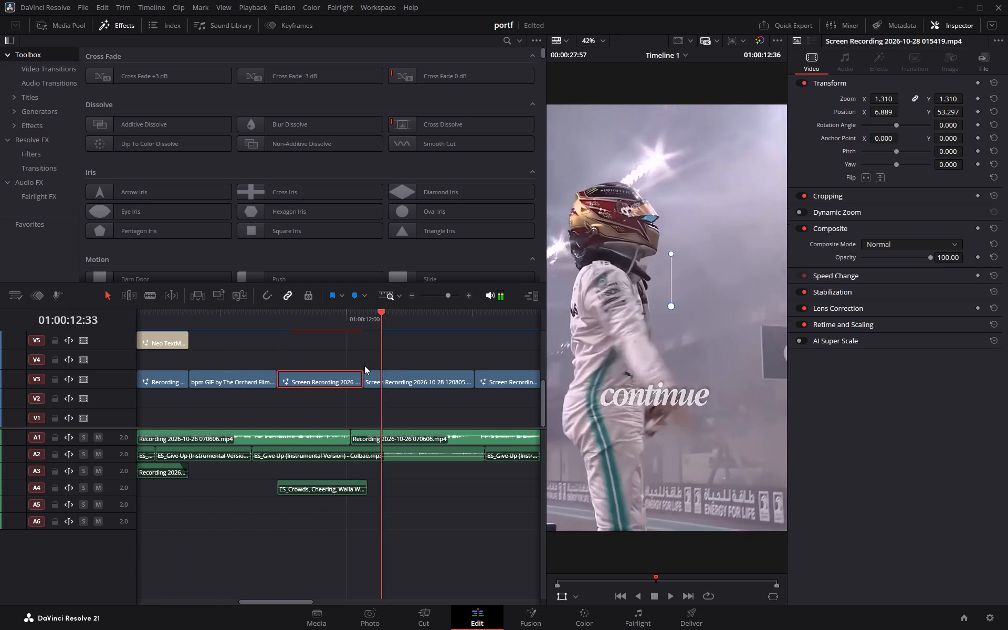
Scrub back and forth over the end of the helmet clip to check its title animation and the cut.
left_click_drag(364, 365, 350, 367)
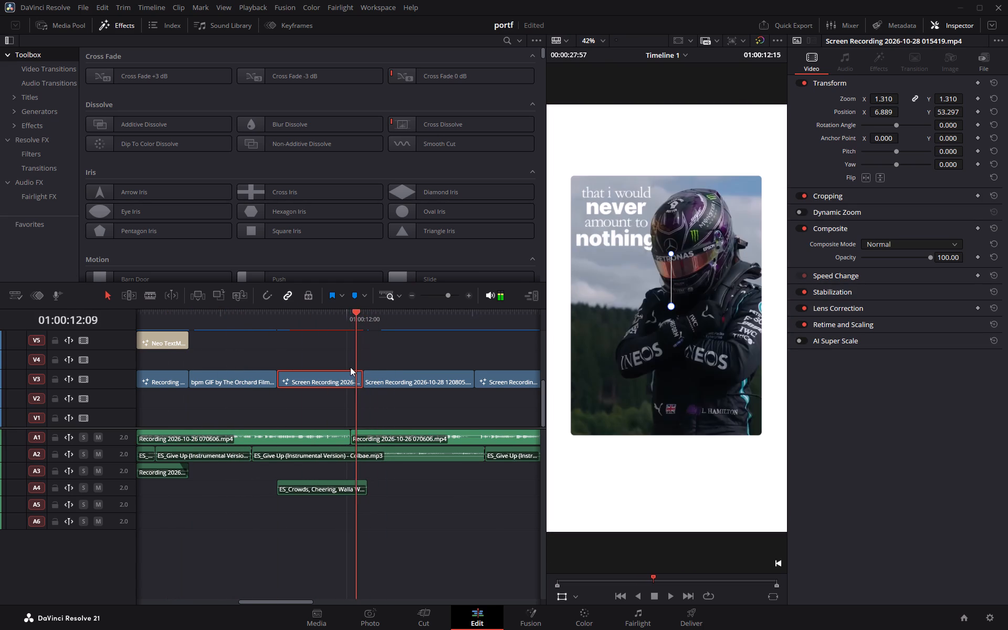
left_click_drag(350, 367, 373, 370)
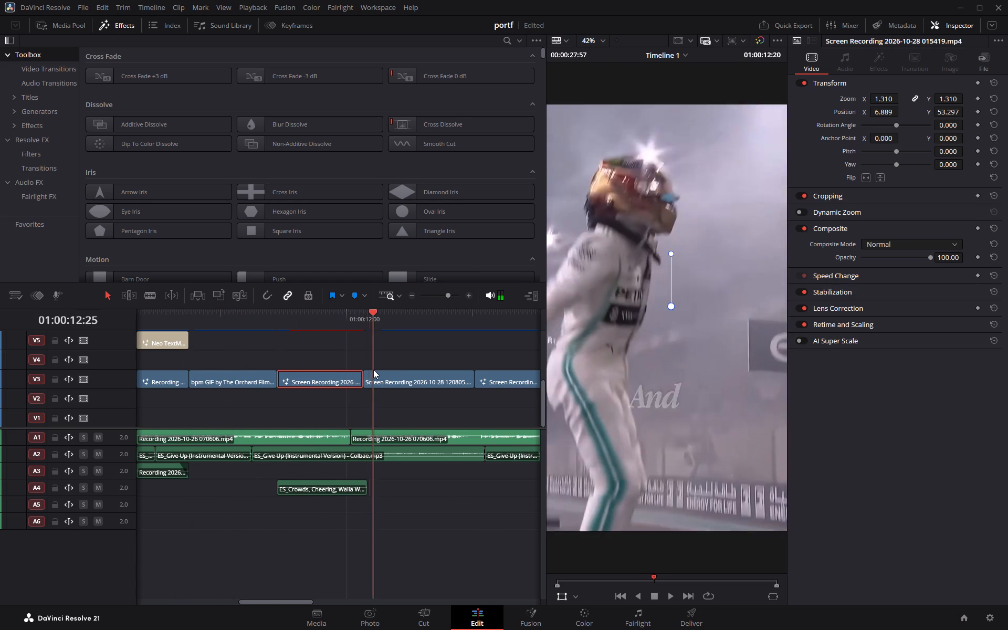
left_click_drag(373, 370, 341, 369)
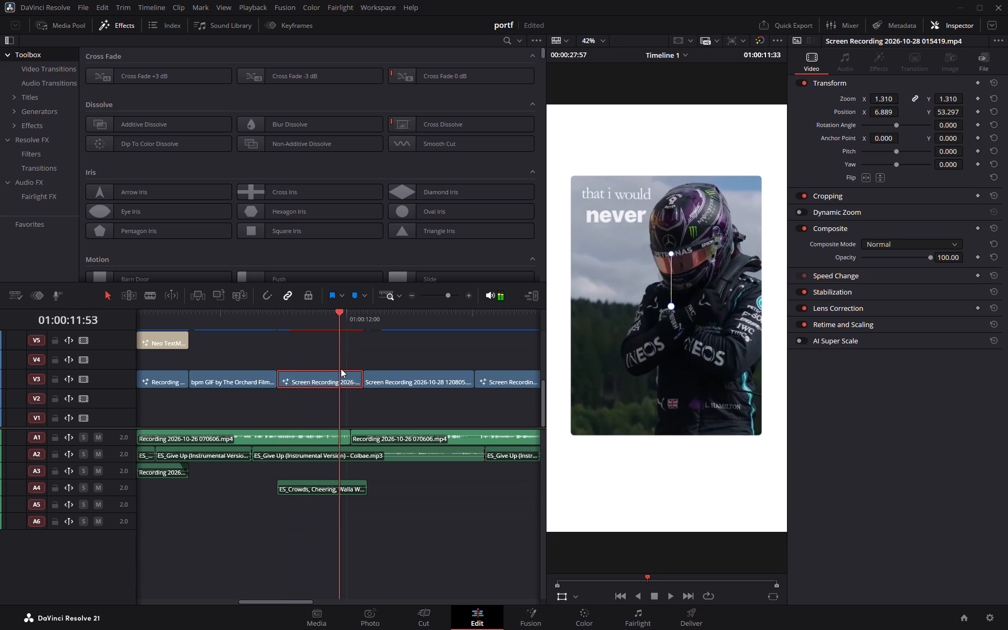
left_click_drag(341, 369, 352, 369)
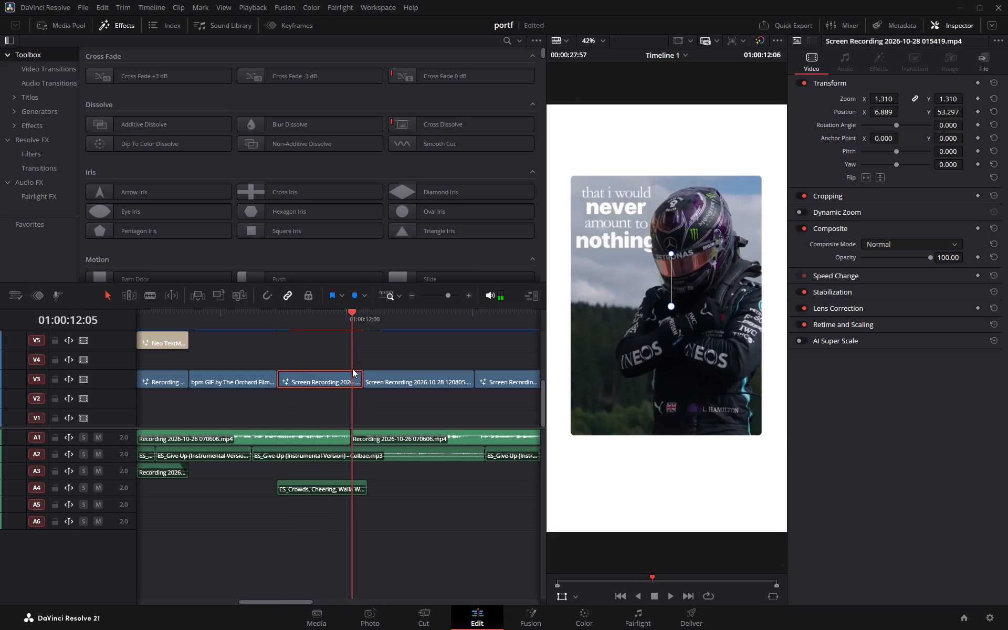
left_click_drag(352, 369, 333, 369)
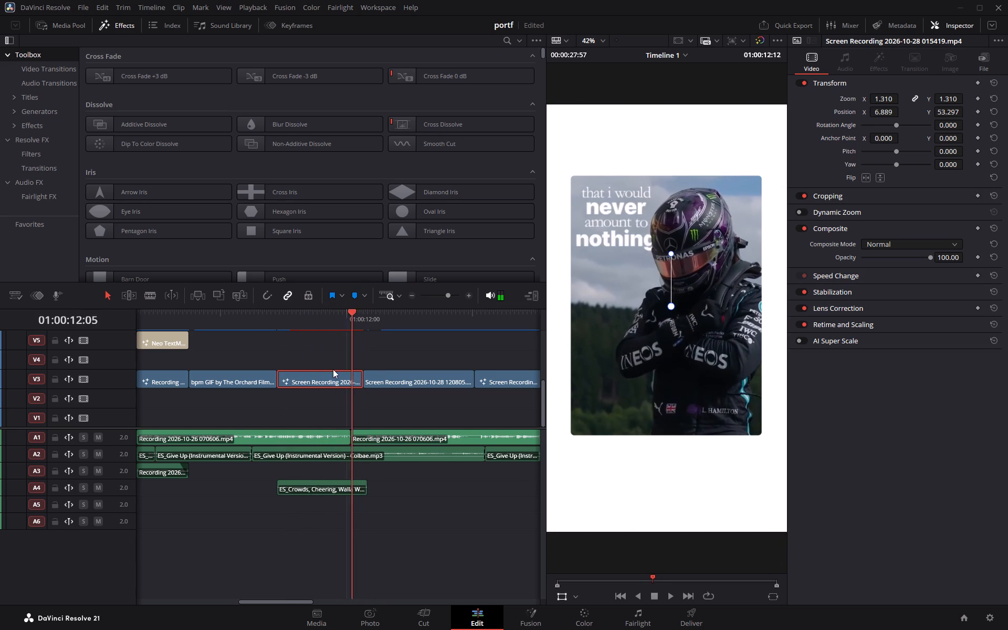
Play the helmet clip several times from its start to judge the timing of its animated words.
left_click_drag(333, 369, 279, 365)
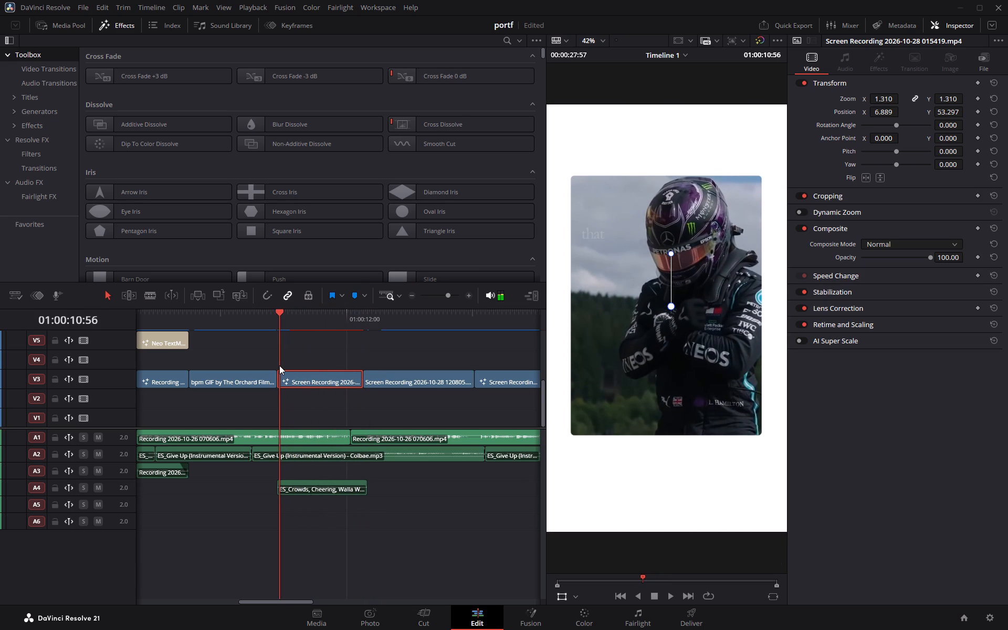
key("space")
key("space")
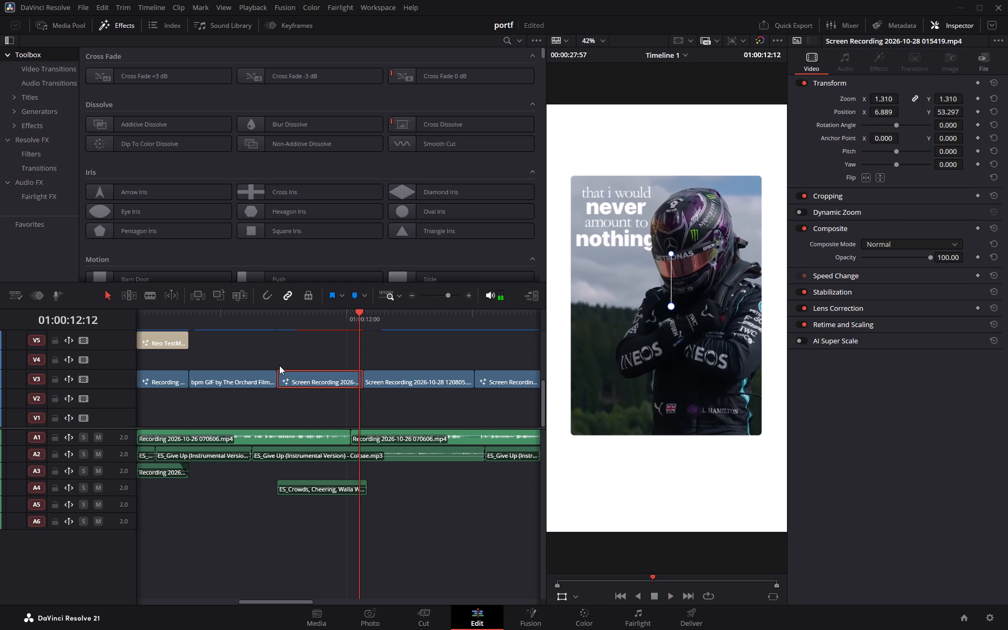
left_click_drag(360, 317, 281, 320)
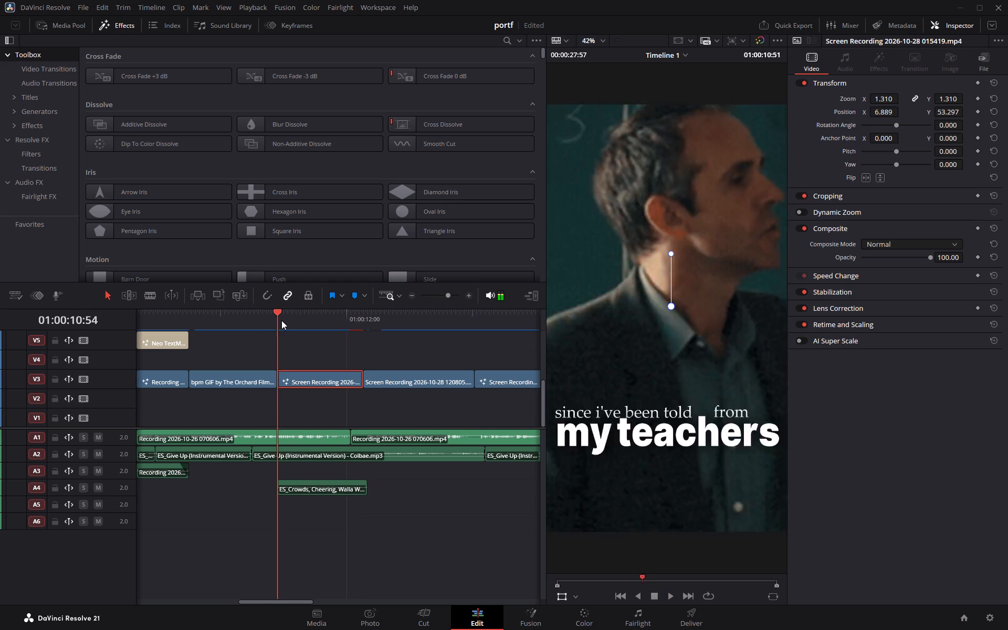
left_click_drag(281, 320, 282, 320)
key("space")
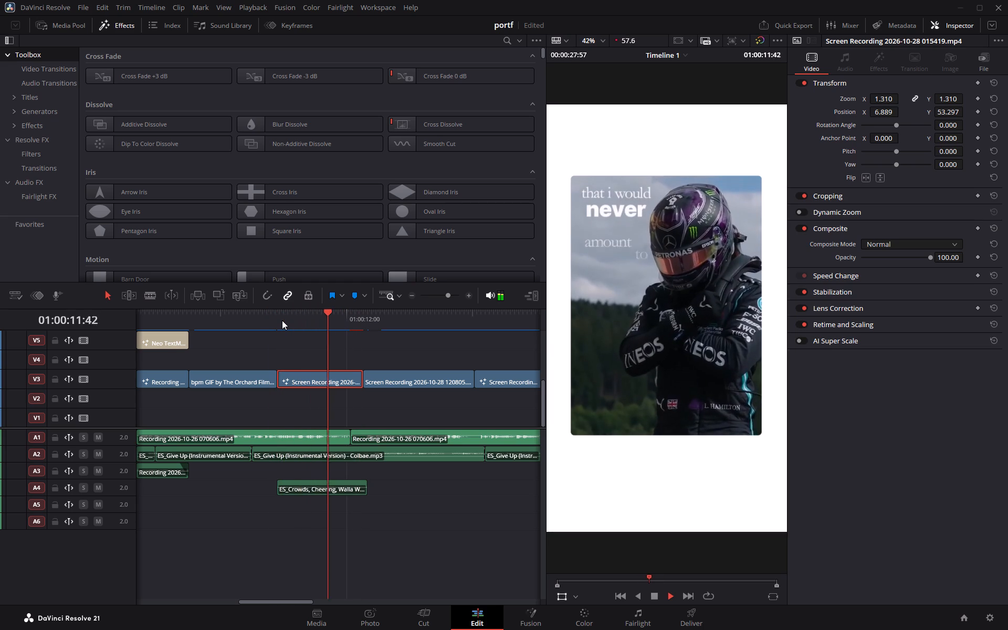
key("space")
left_click_drag(364, 311, 363, 311)
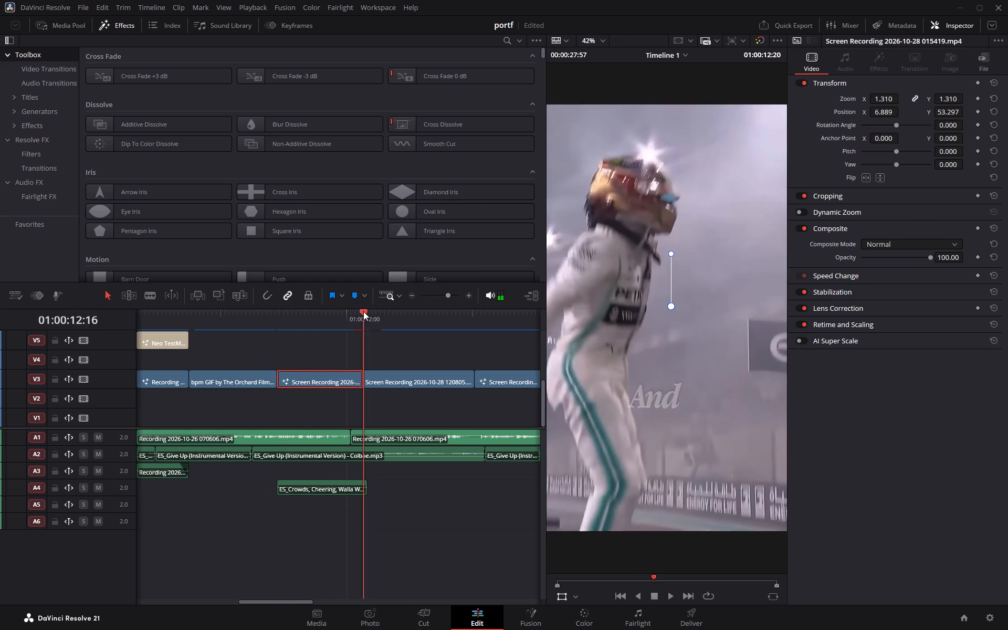
left_click_drag(363, 311, 278, 319)
key("space")
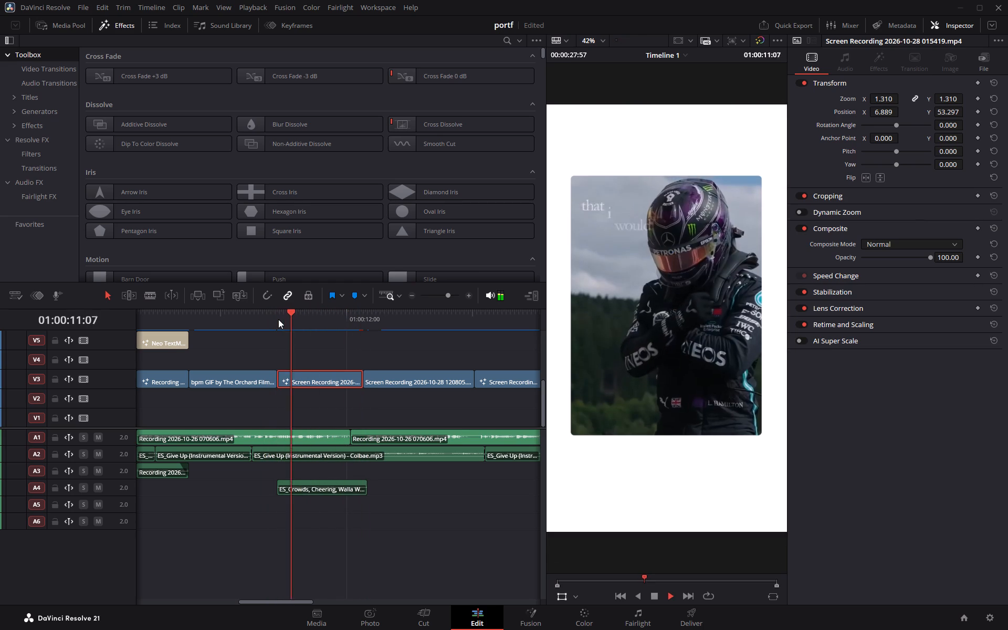
key("space")
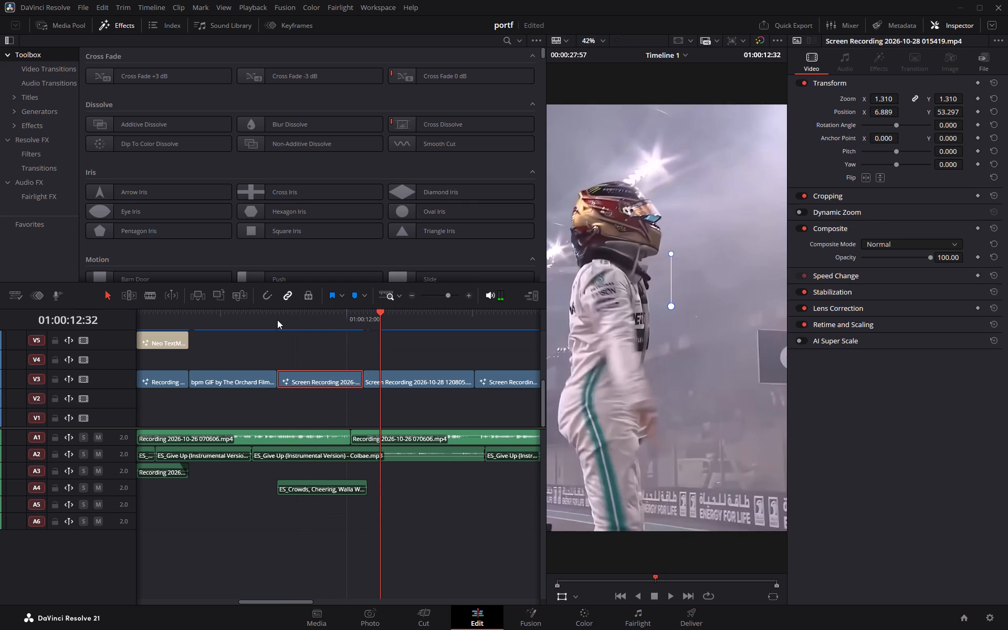
Park the playhead at 01:00:11:45 and open the helmet clip's composition in Fusion.
left_click_drag(384, 314, 324, 316)
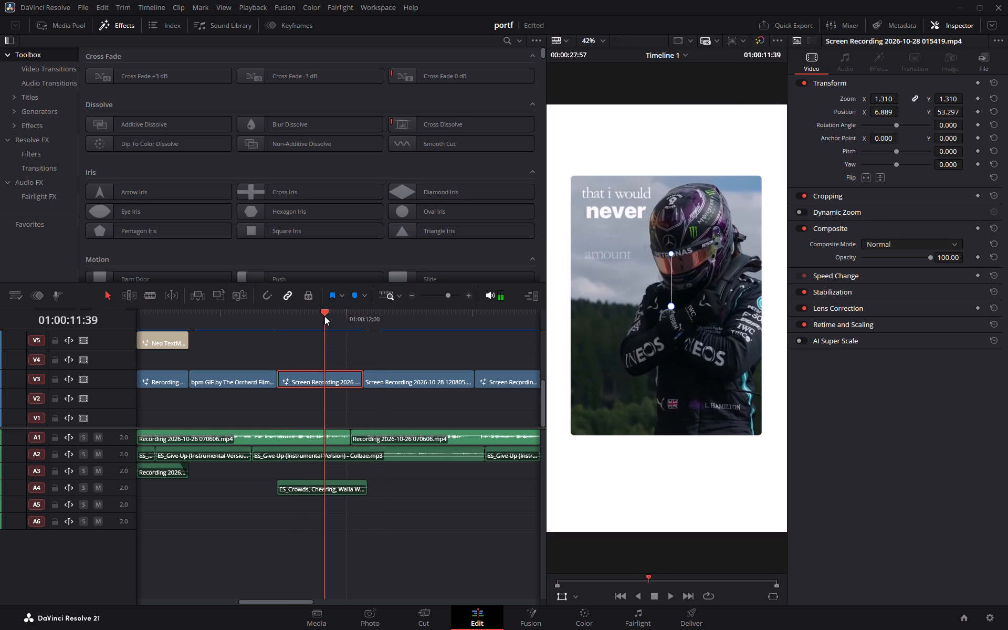
left_click_drag(324, 316, 331, 317)
right_click(315, 376)
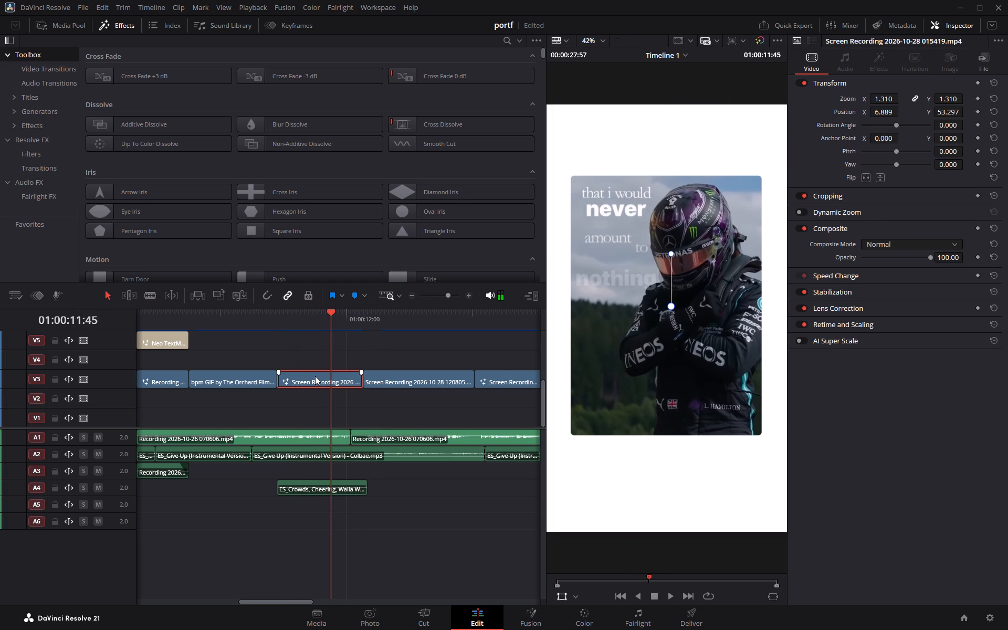
left_click(393, 220)
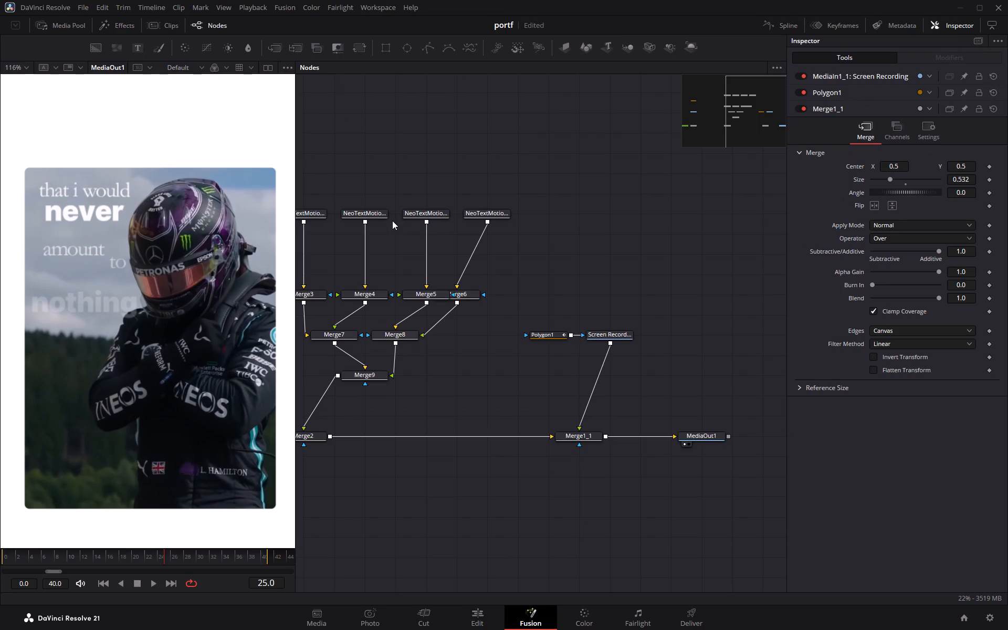
View the animation settings of the "that i would" title node, NeoTextMotionLite1.
middle_click_drag(551, 258, 650, 276)
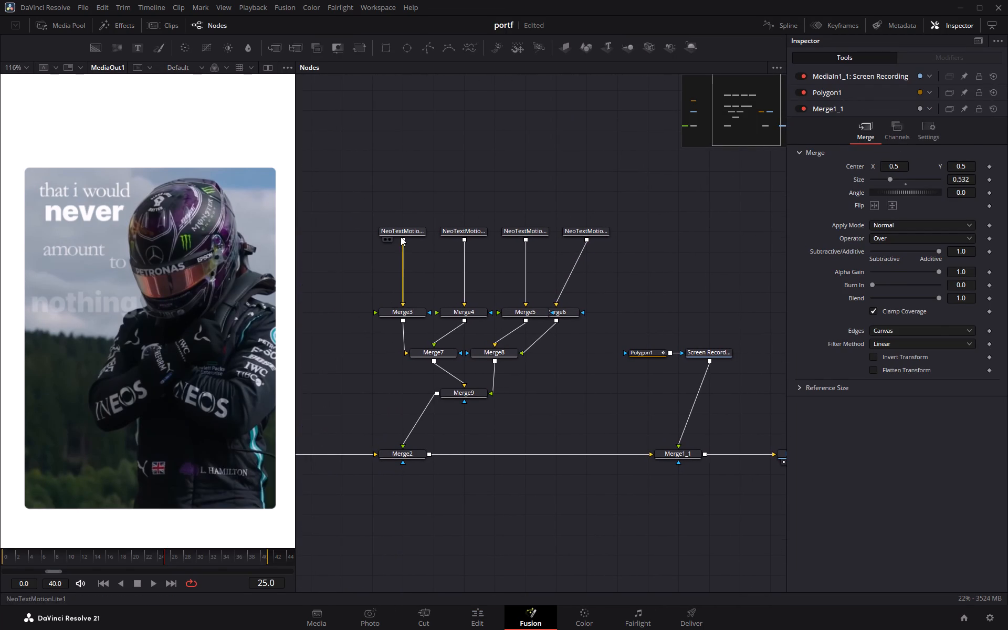
left_click(407, 233)
left_click(881, 133)
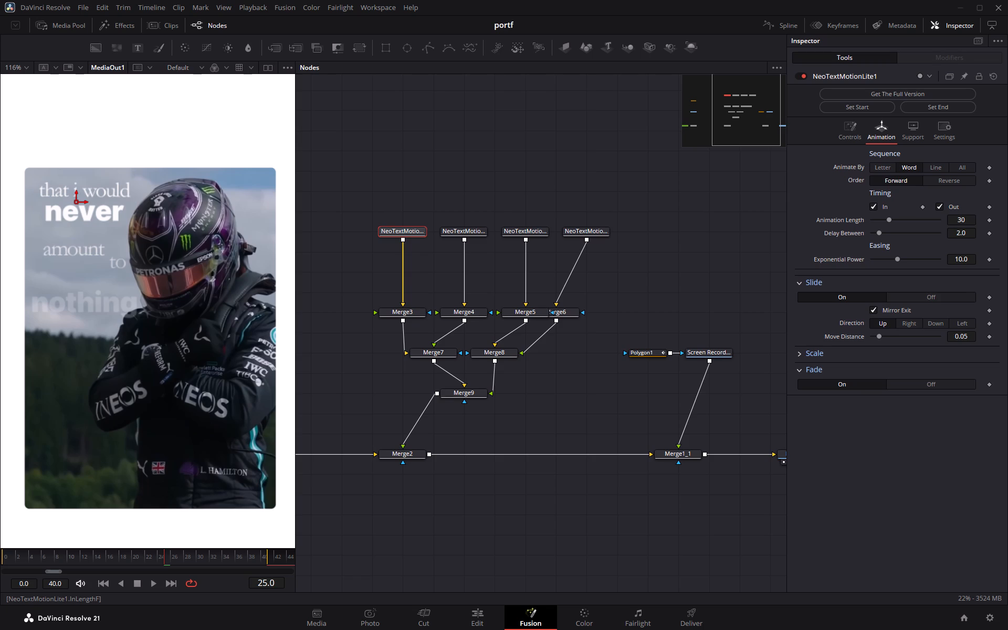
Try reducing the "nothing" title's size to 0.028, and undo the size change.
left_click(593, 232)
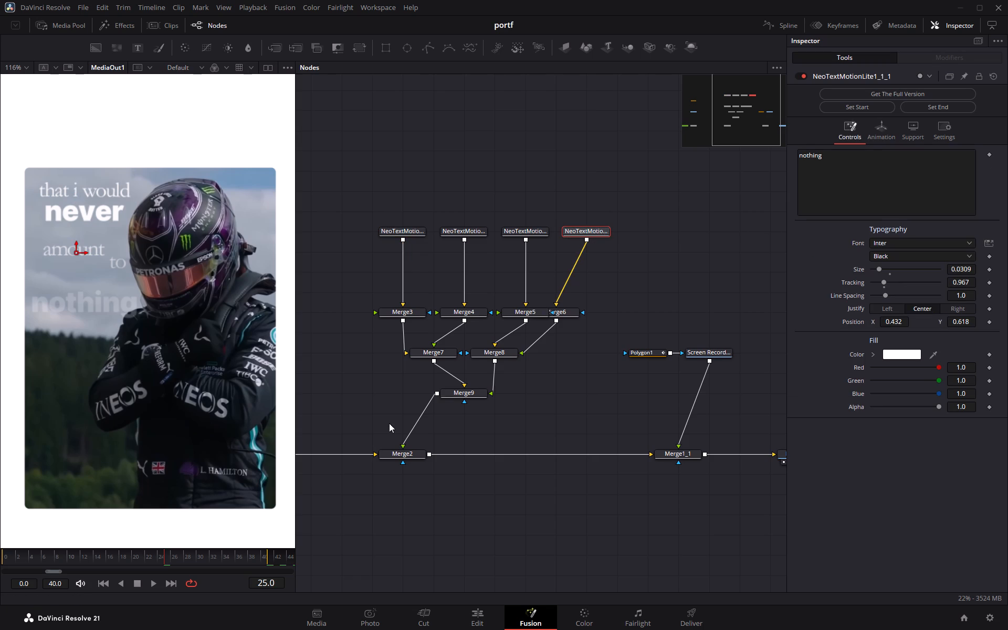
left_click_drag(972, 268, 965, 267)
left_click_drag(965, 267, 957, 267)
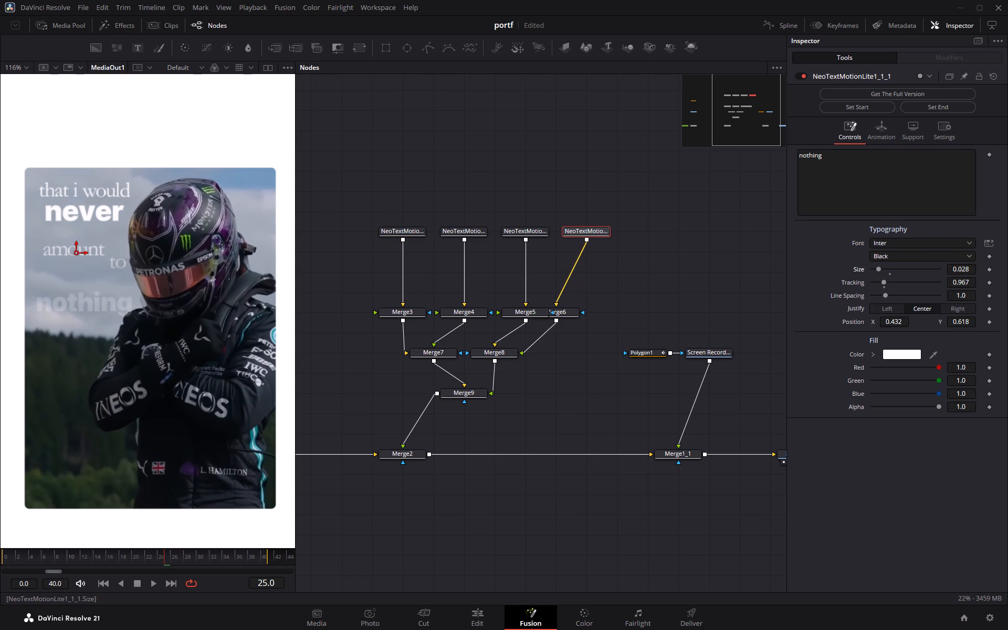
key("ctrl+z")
Set the Animation Length of the "nothing" title, NeoTextMotionLite1_1_1, to 15.
left_click(874, 139)
left_click_drag(971, 220, 844, 222)
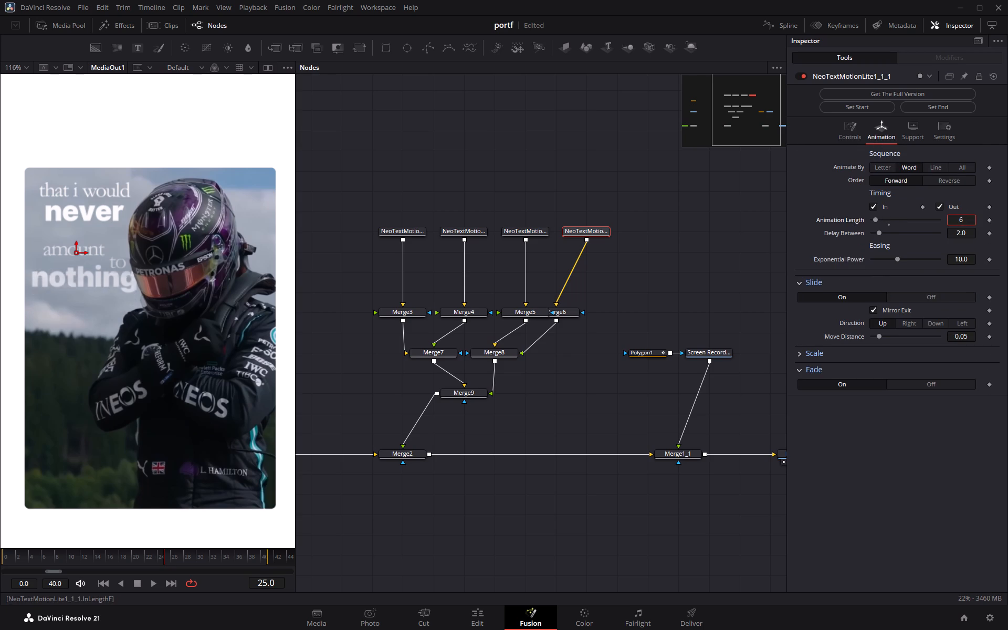
left_click_drag(844, 222, 889, 224)
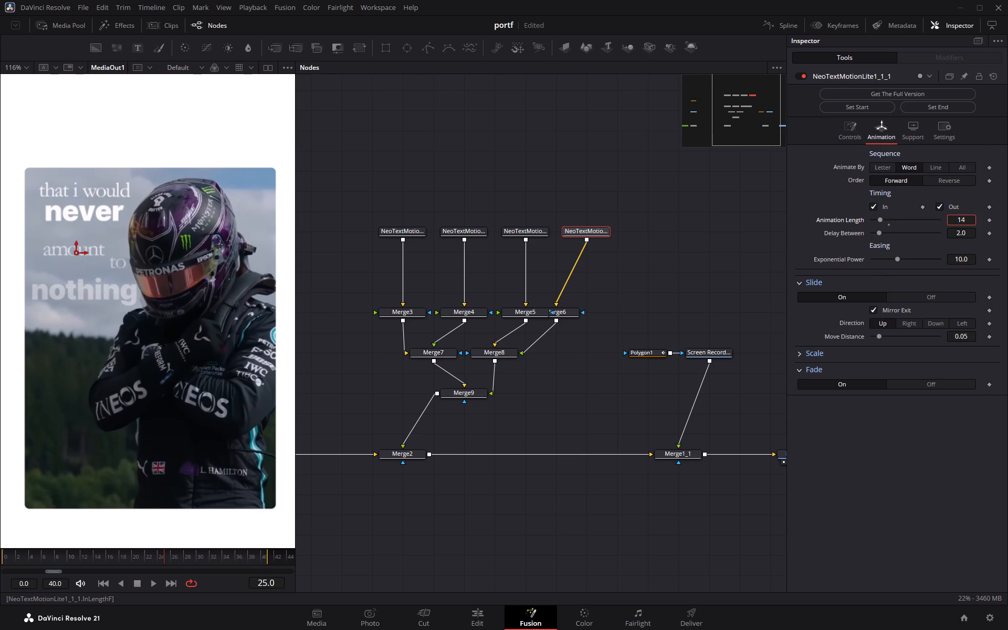
left_click_drag(889, 224, 891, 224)
Set the Animation Length of the "amount to" title, NeoTextMotionLite1_2, to 15.
left_click(540, 233)
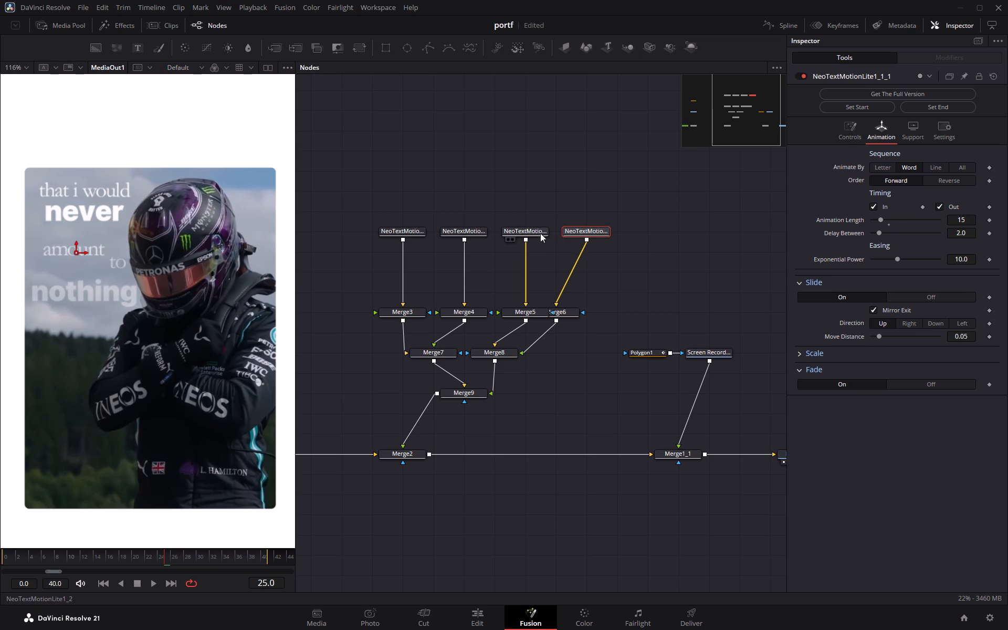
left_click_drag(968, 218, 886, 218)
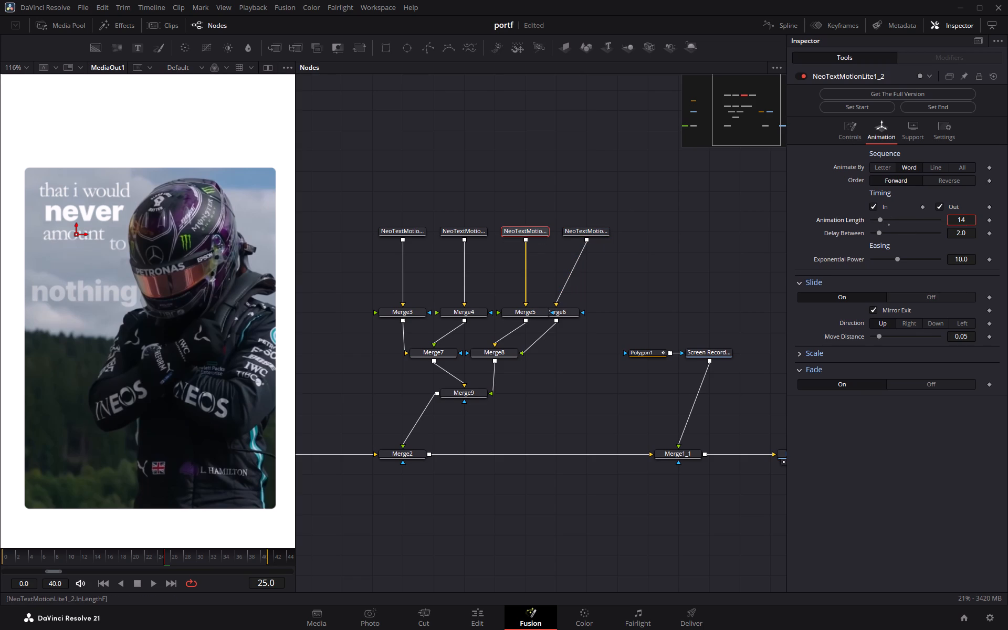
left_click_drag(886, 218, 889, 219)
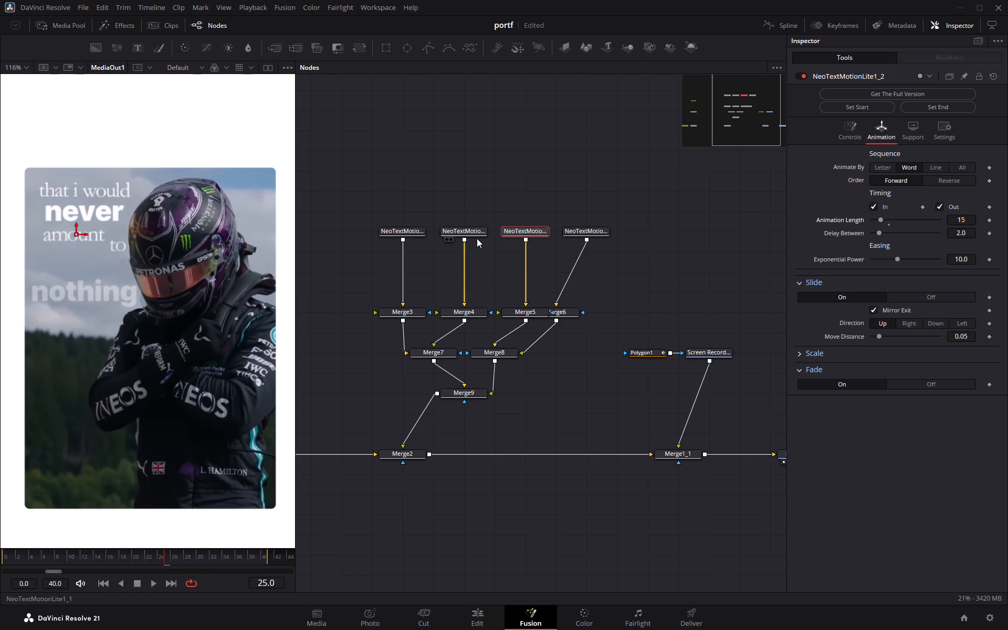
Shorten the Animation Length of the "never" title, NeoTextMotionLite1_1.
left_click(473, 233)
left_click_drag(969, 219, 918, 220)
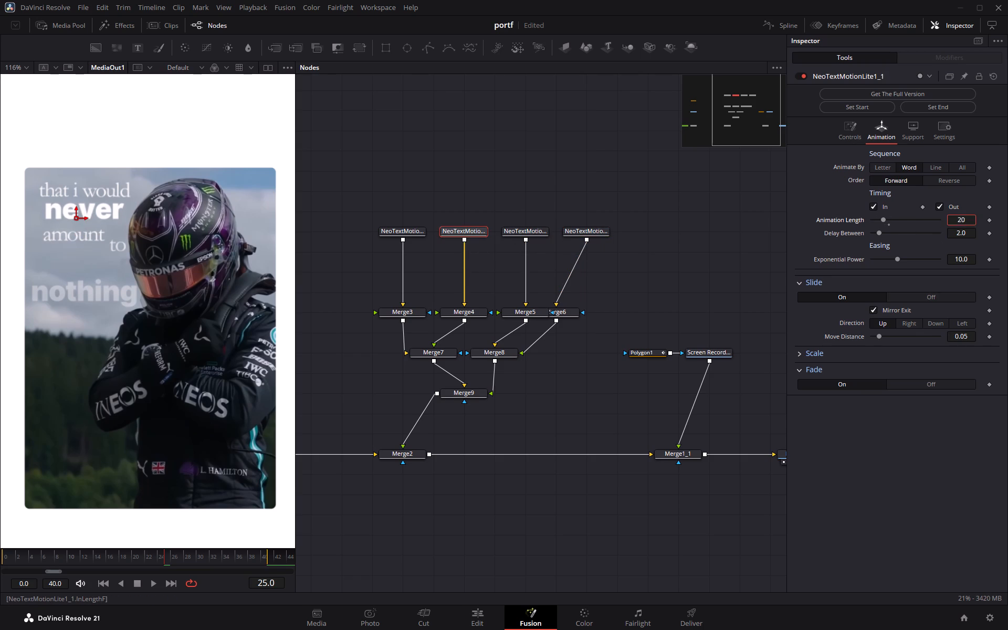
left_click_drag(918, 220, 889, 223)
Set the Animation Length of the "that i would" title, NeoTextMotionLite1, to 15.
left_click(393, 230)
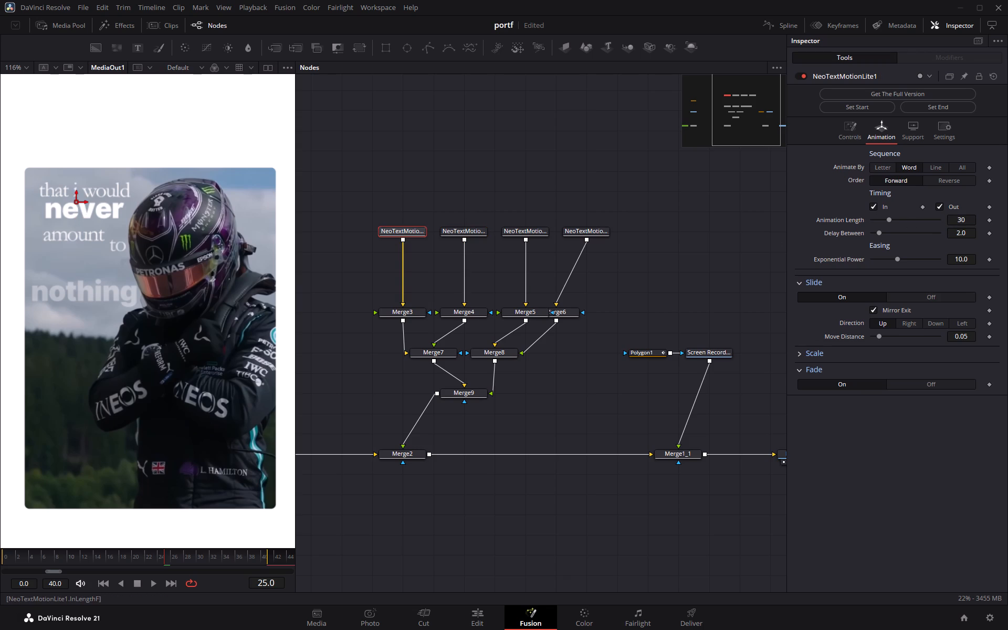
left_click_drag(968, 219, 893, 219)
left_click_drag(893, 219, 890, 219)
Review the title's shortened word animations in Fusion, and check the helmet clip's ending on the Edit page timeline.
left_click_drag(165, 553, 150, 555)
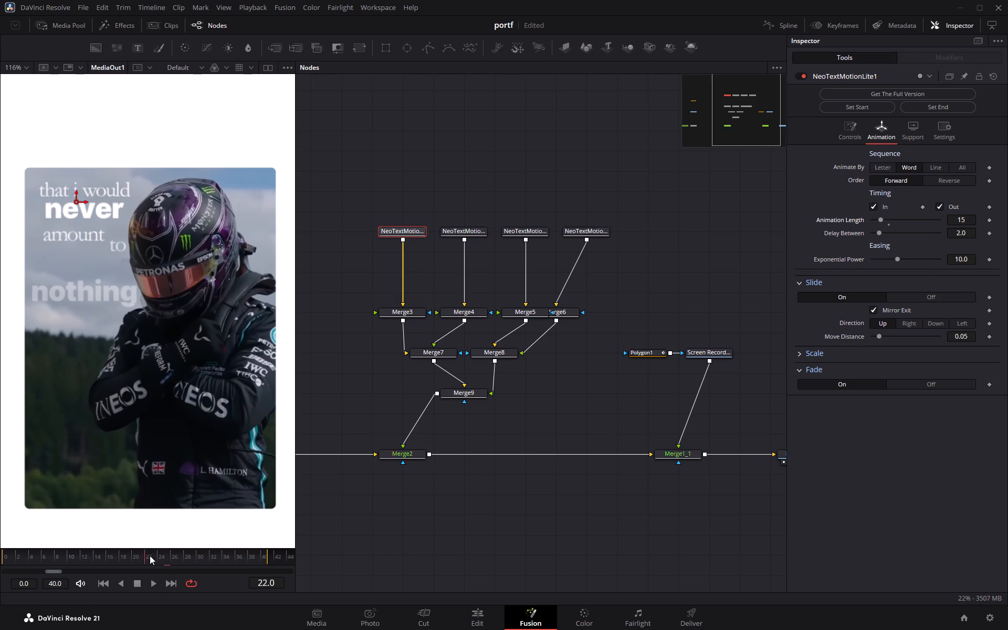
left_click_drag(150, 555, 180, 556)
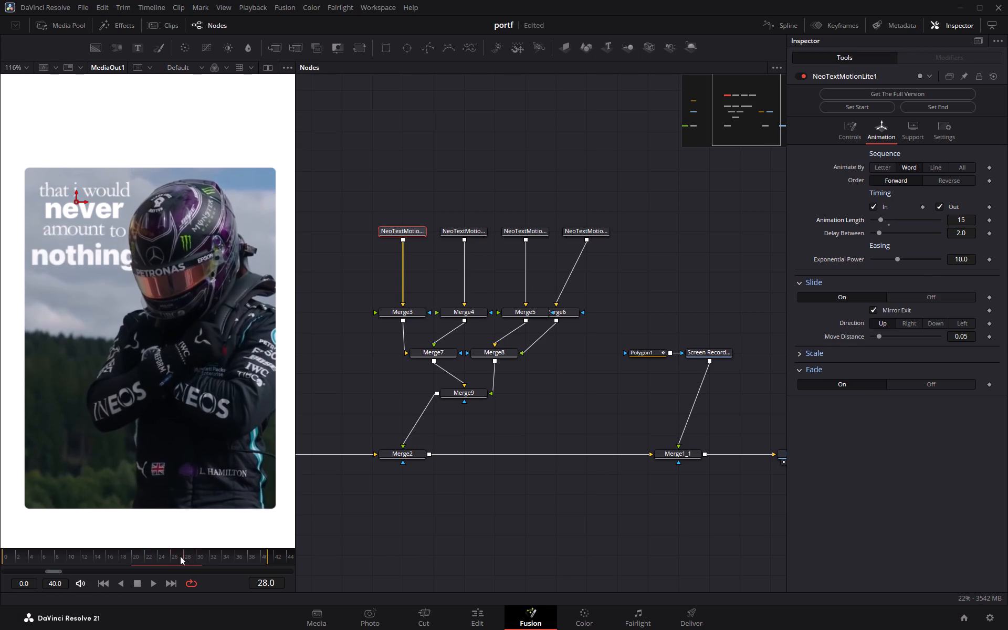
left_click_drag(180, 556, 120, 562)
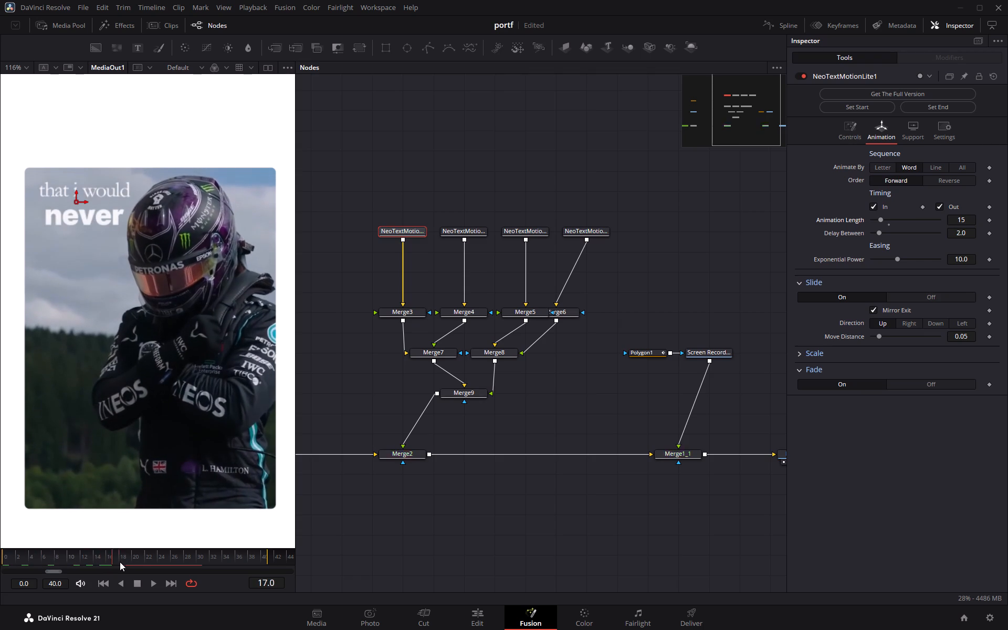
left_click_drag(120, 562, 166, 562)
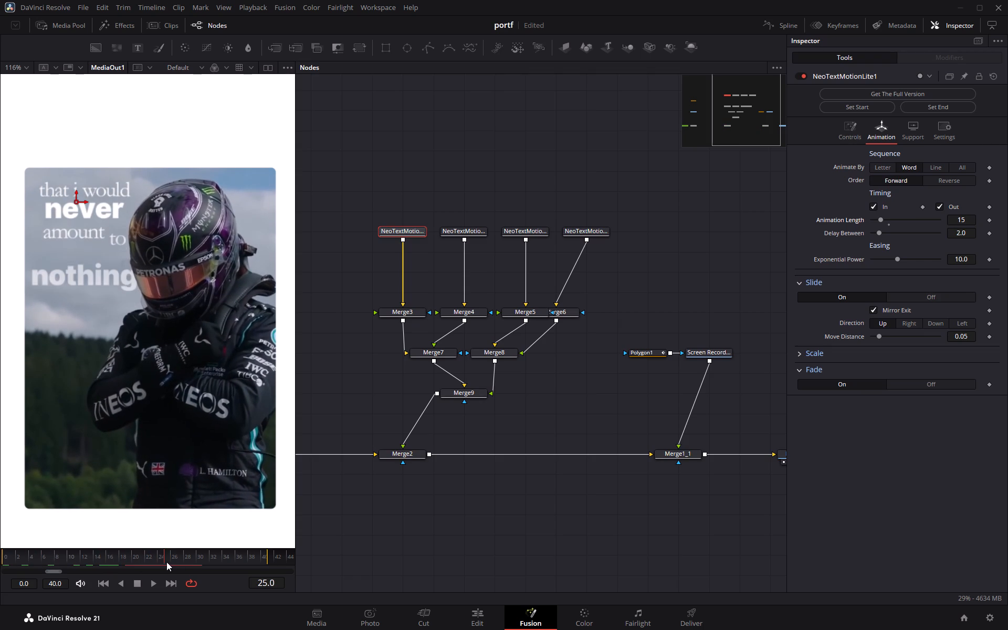
left_click_drag(166, 562, 182, 562)
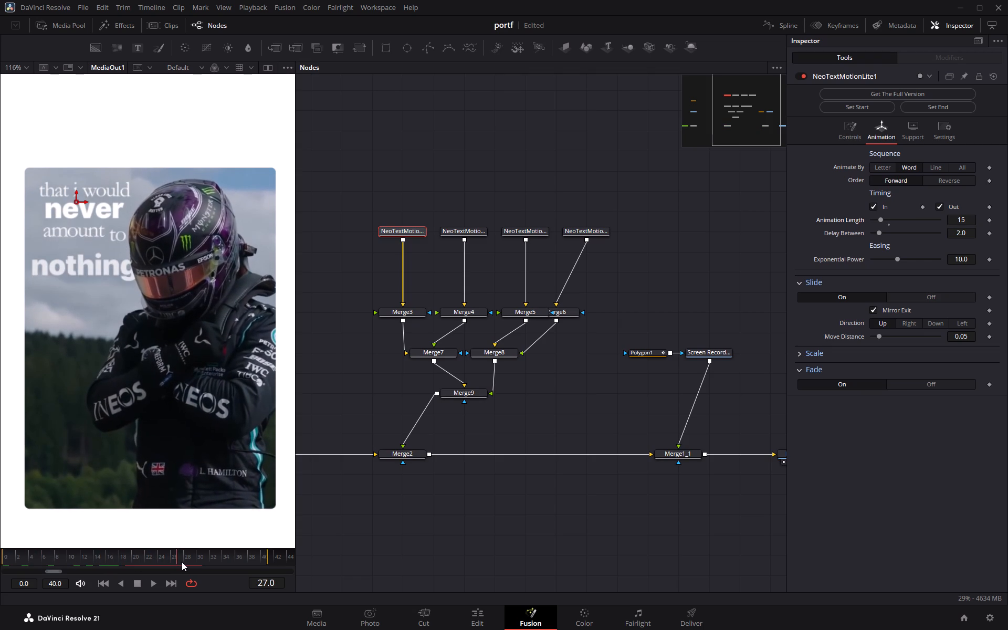
left_click_drag(182, 562, 273, 560)
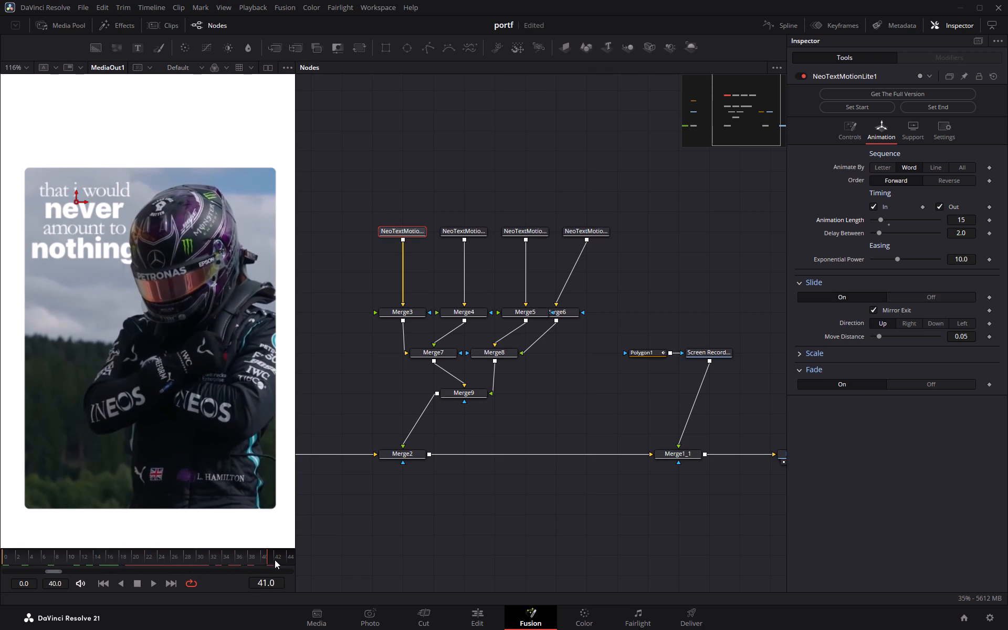
left_click(416, 455)
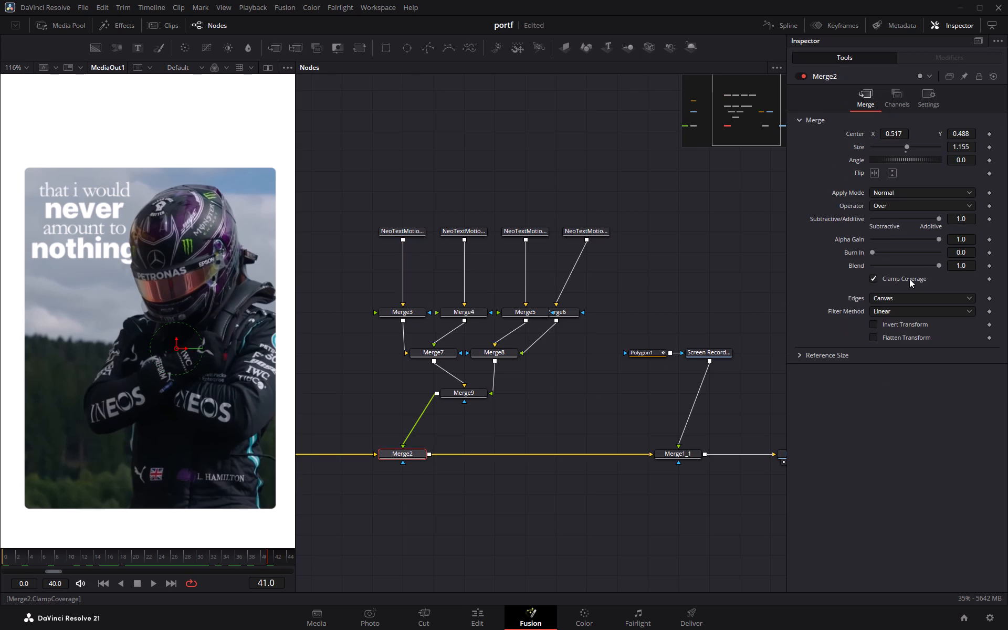
left_click(486, 616)
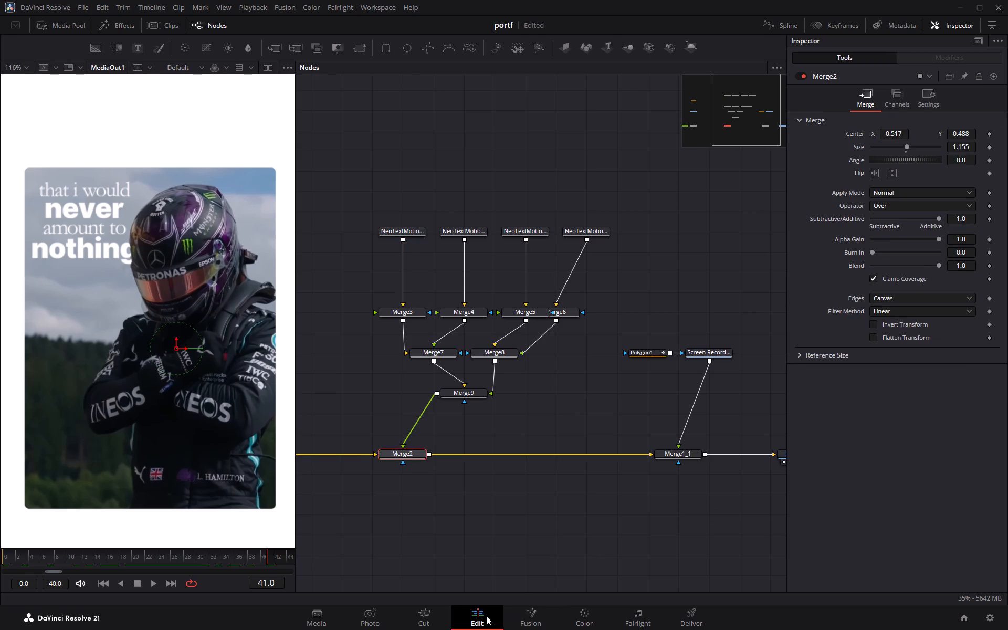
left_click_drag(364, 313, 326, 313)
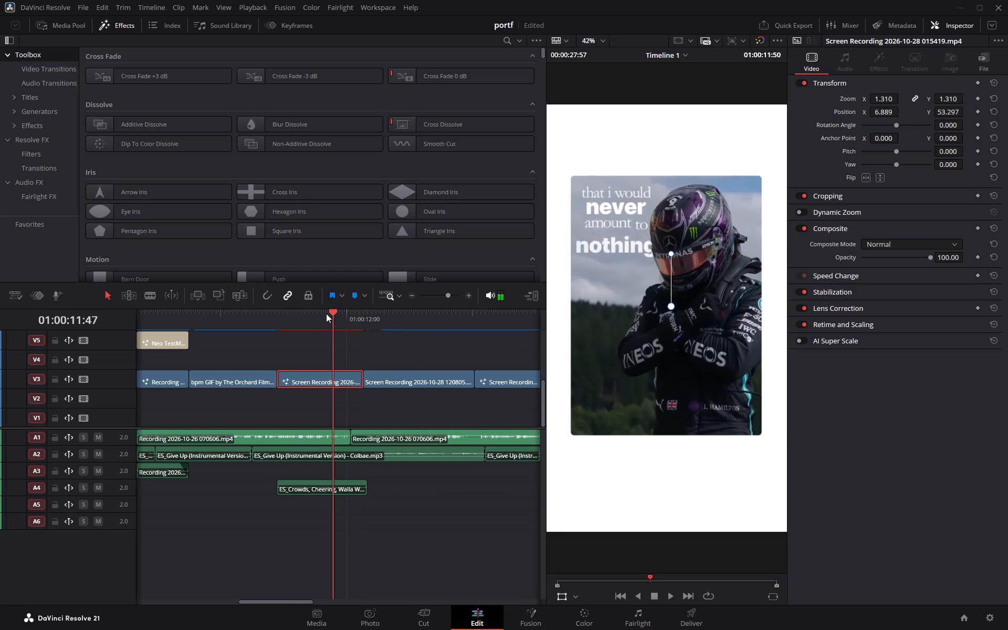
left_click_drag(326, 313, 362, 315)
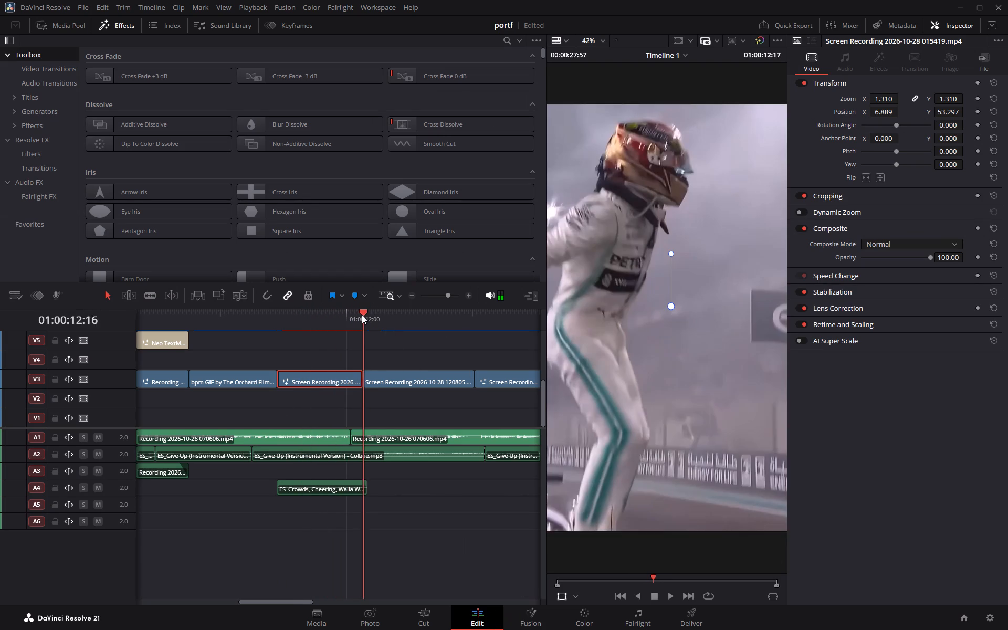
left_click_drag(362, 315, 353, 314)
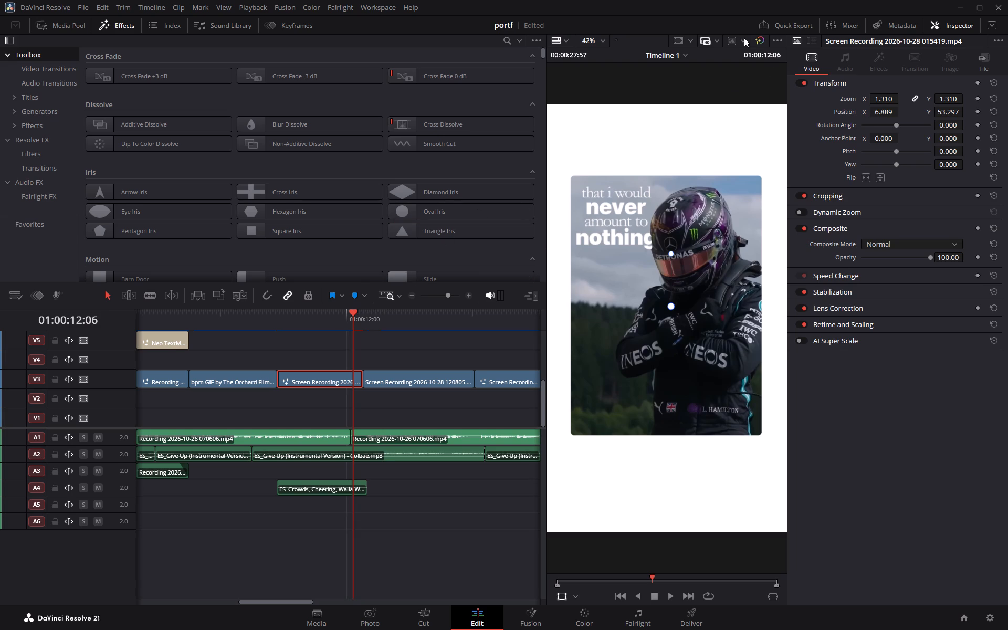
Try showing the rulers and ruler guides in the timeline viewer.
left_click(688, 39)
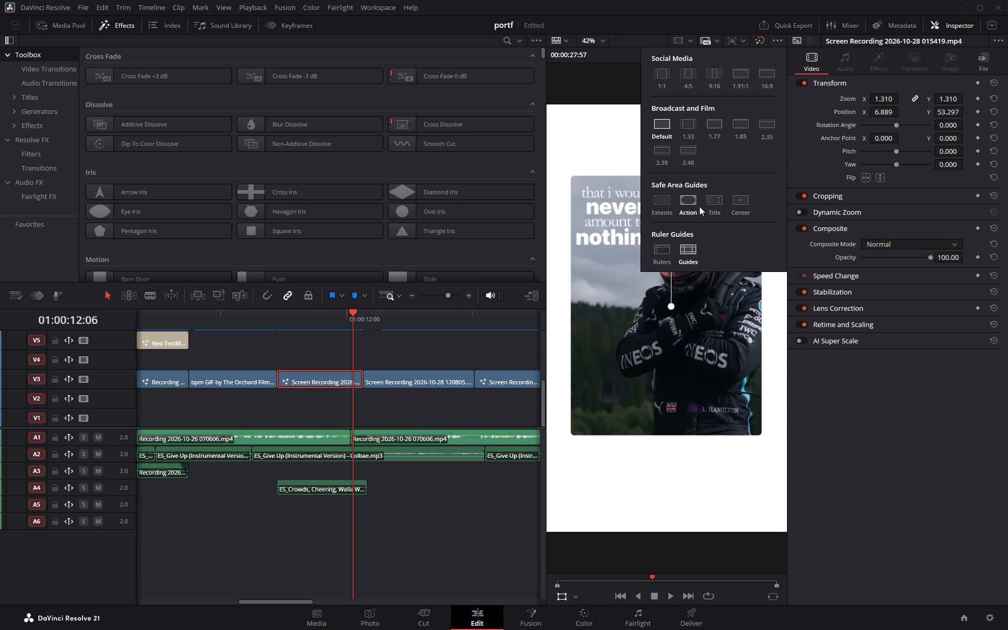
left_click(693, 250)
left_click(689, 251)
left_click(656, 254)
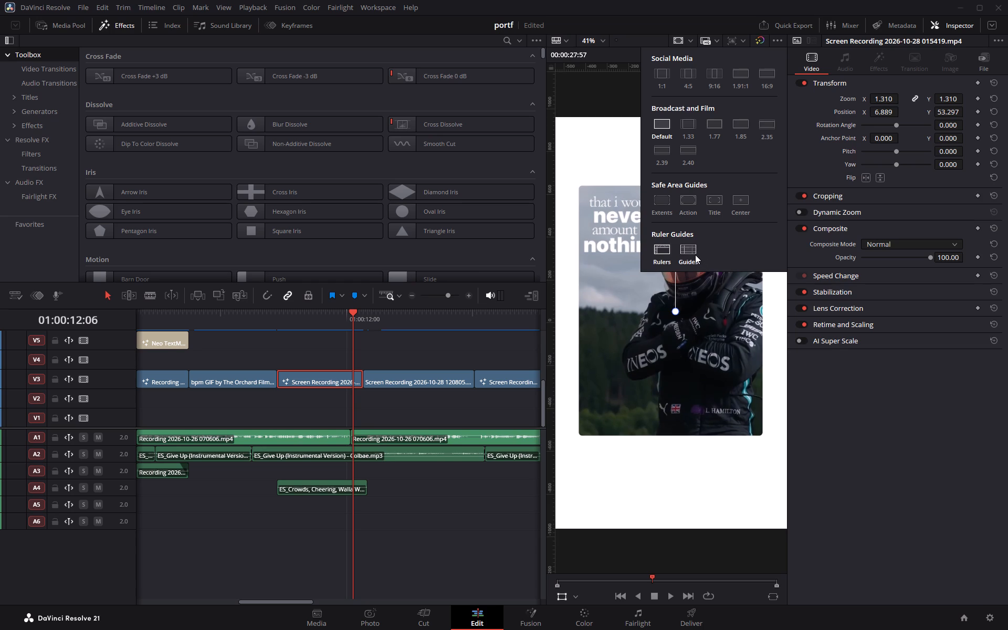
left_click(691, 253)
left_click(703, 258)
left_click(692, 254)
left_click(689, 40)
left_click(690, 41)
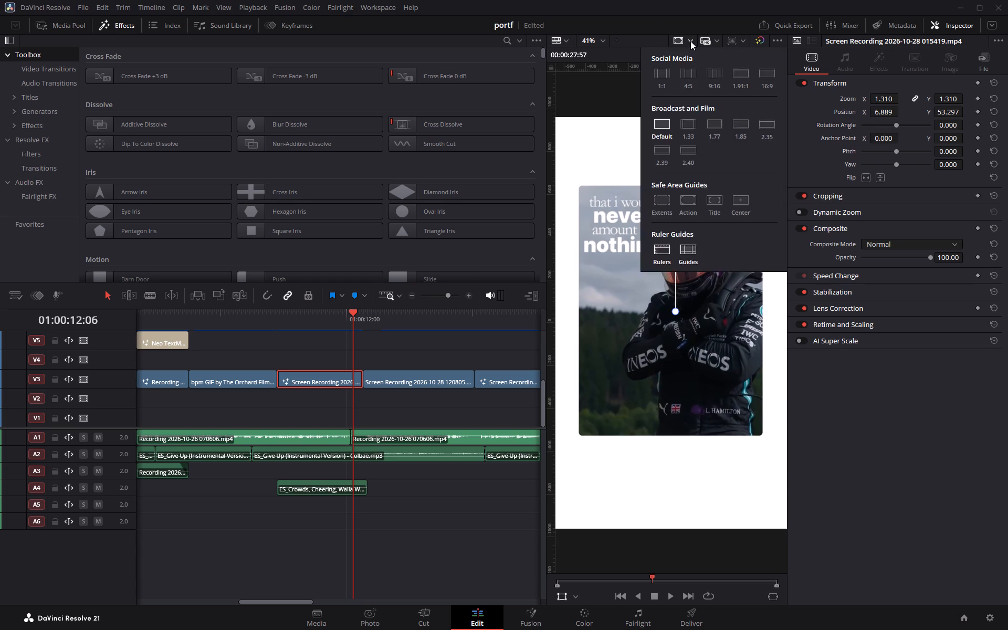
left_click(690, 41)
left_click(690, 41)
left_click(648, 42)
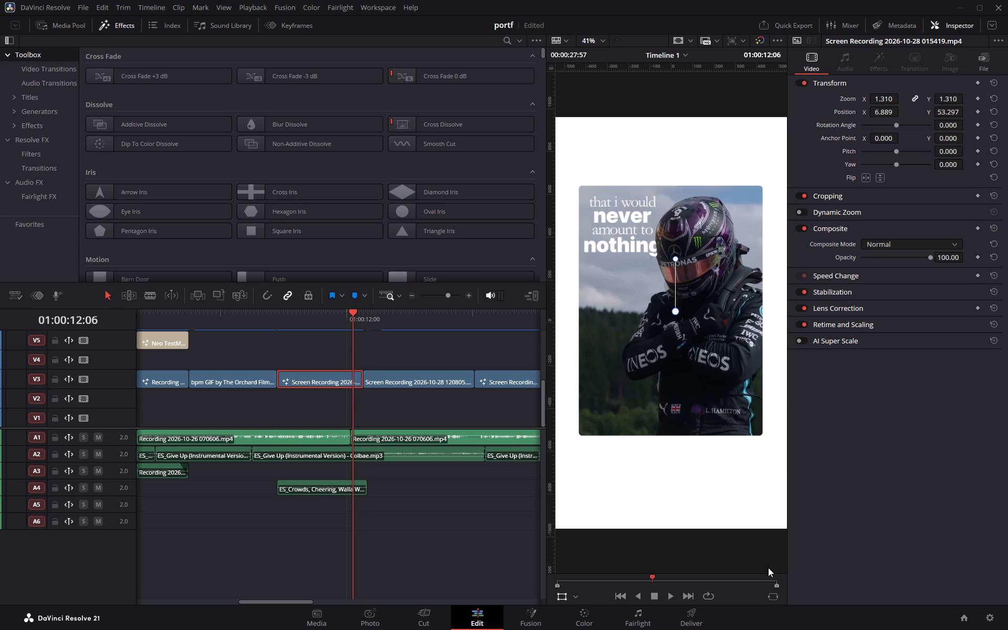
Enable the Extents, Action, Title and Center safe area guides in the timeline viewer, with Rulers and Guides turned off.
left_click(691, 40)
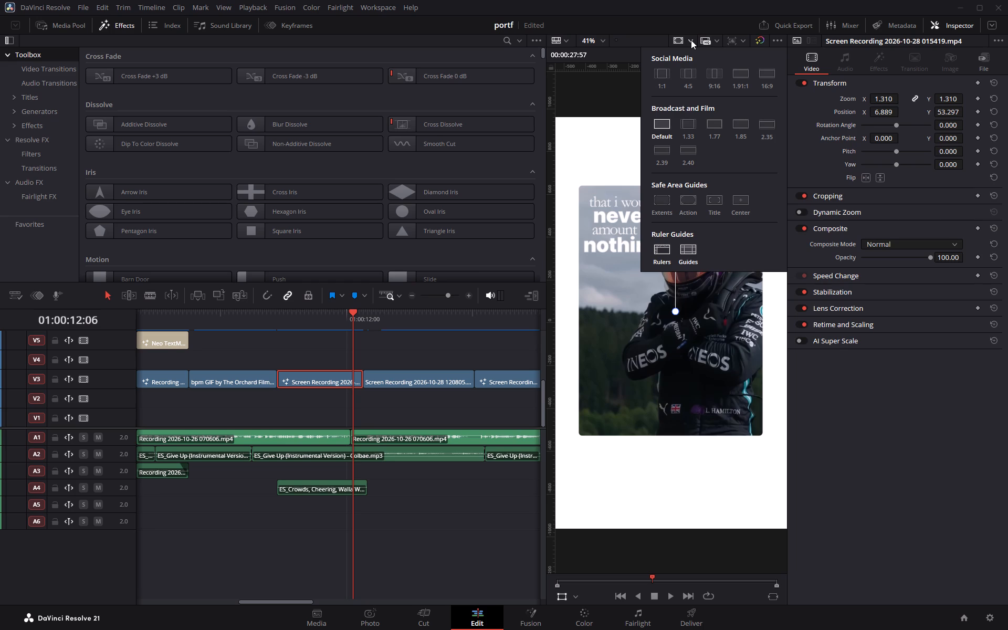
left_click(736, 202)
left_click(689, 258)
left_click(666, 256)
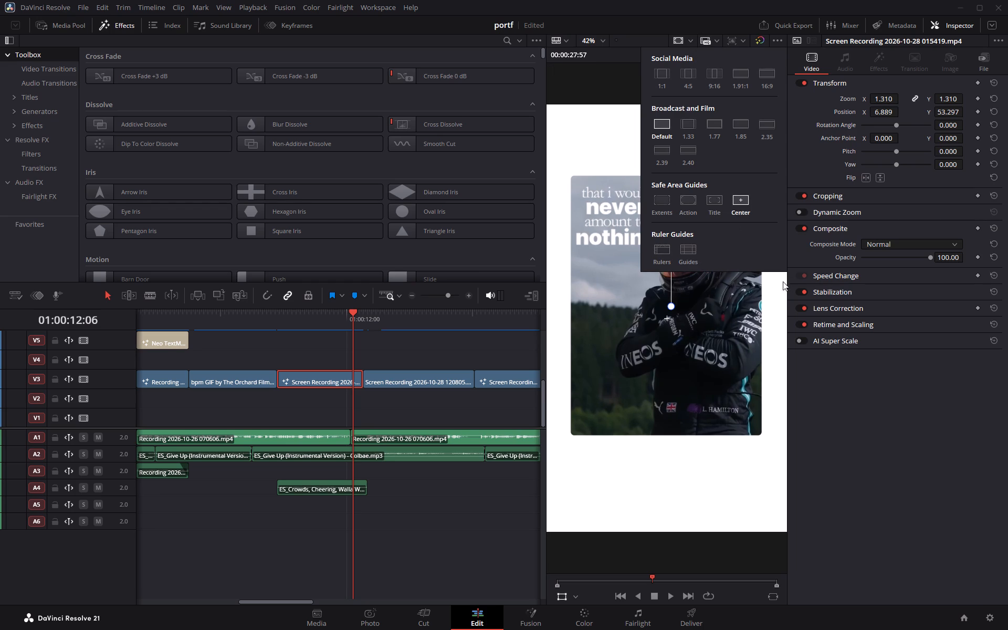
left_click(720, 207)
left_click(691, 210)
left_click(664, 208)
left_click(687, 39)
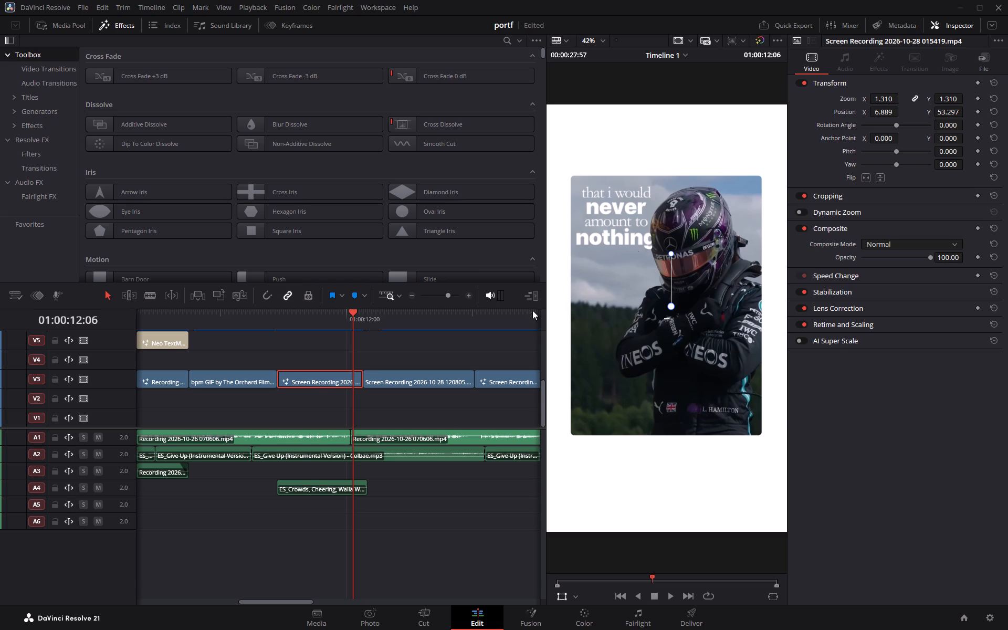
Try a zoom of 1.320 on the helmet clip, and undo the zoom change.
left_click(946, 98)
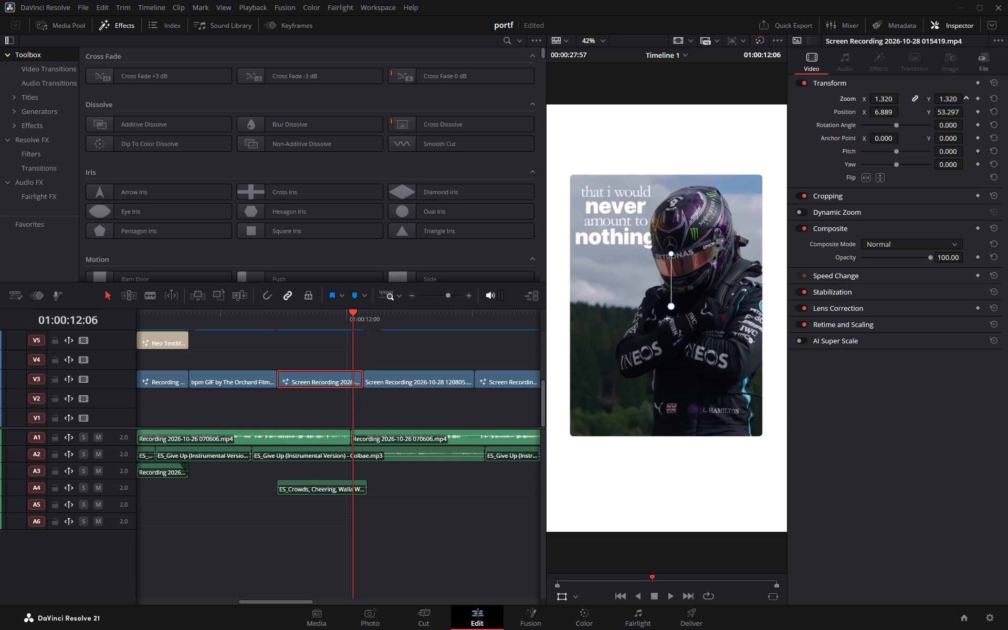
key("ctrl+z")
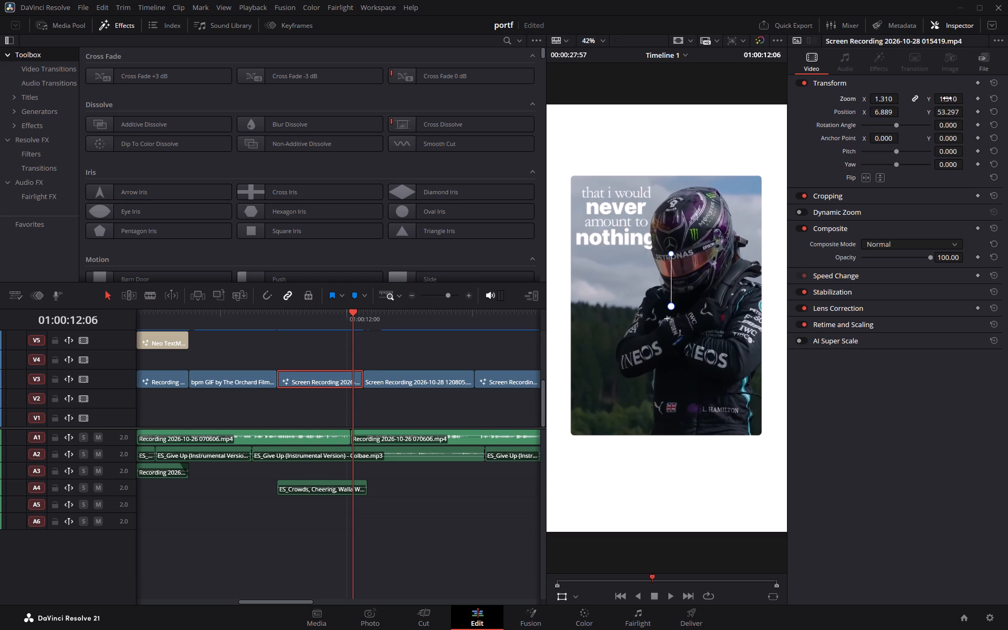
Lower the helmet clip in the frame by setting its Position Y to 44.297.
left_click_drag(943, 112, 936, 116)
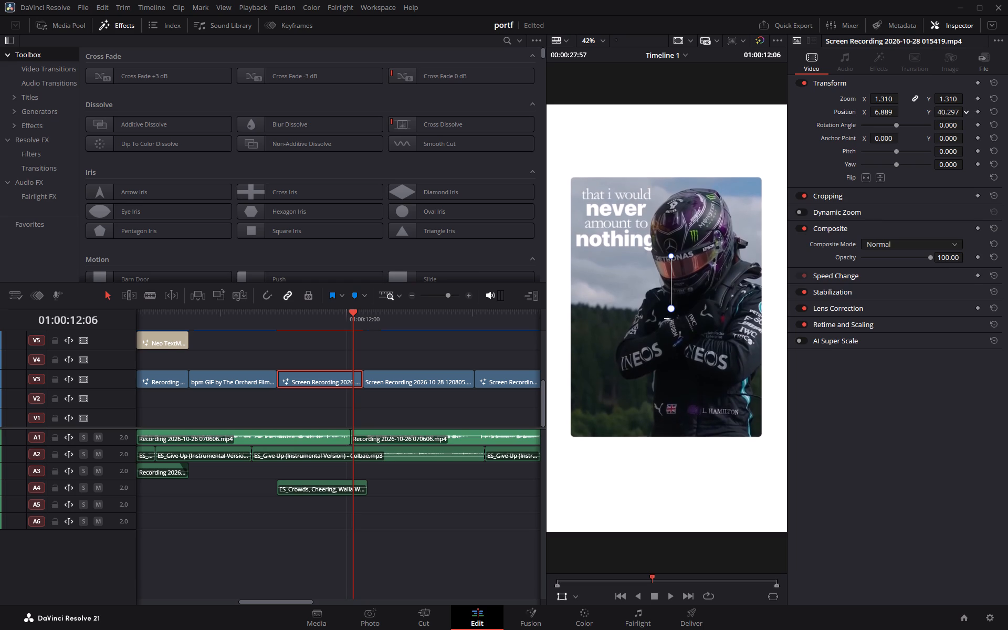
left_click_drag(936, 116, 917, 119)
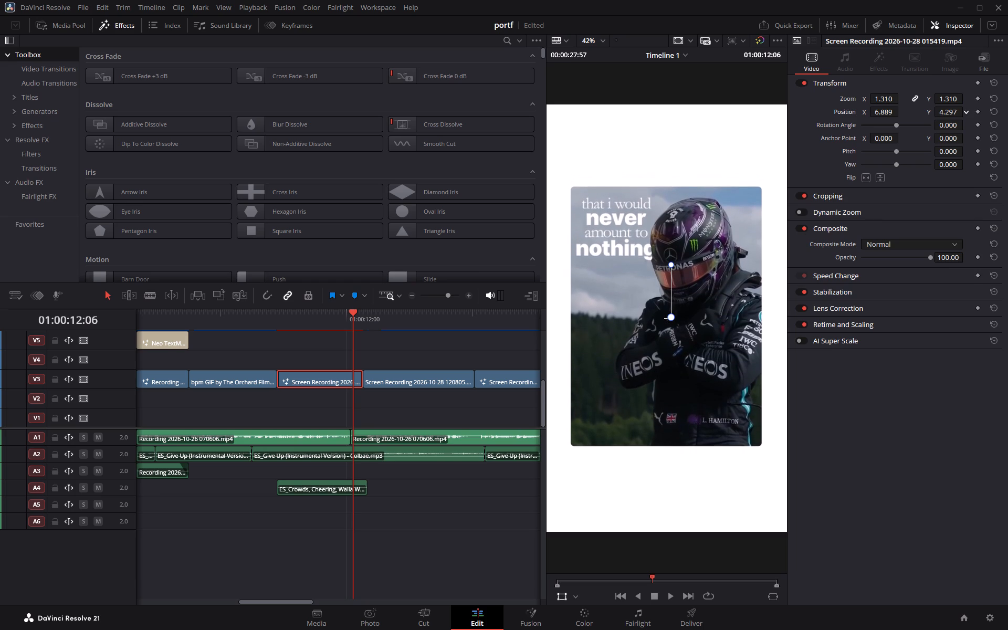
left_click_drag(917, 119, 937, 119)
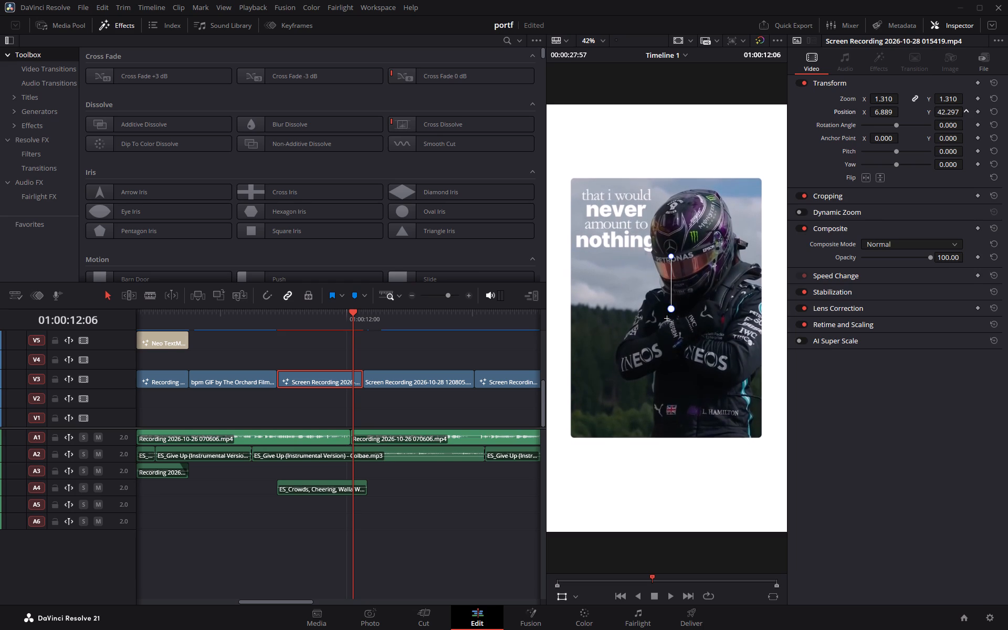
left_click_drag(937, 119, 938, 119)
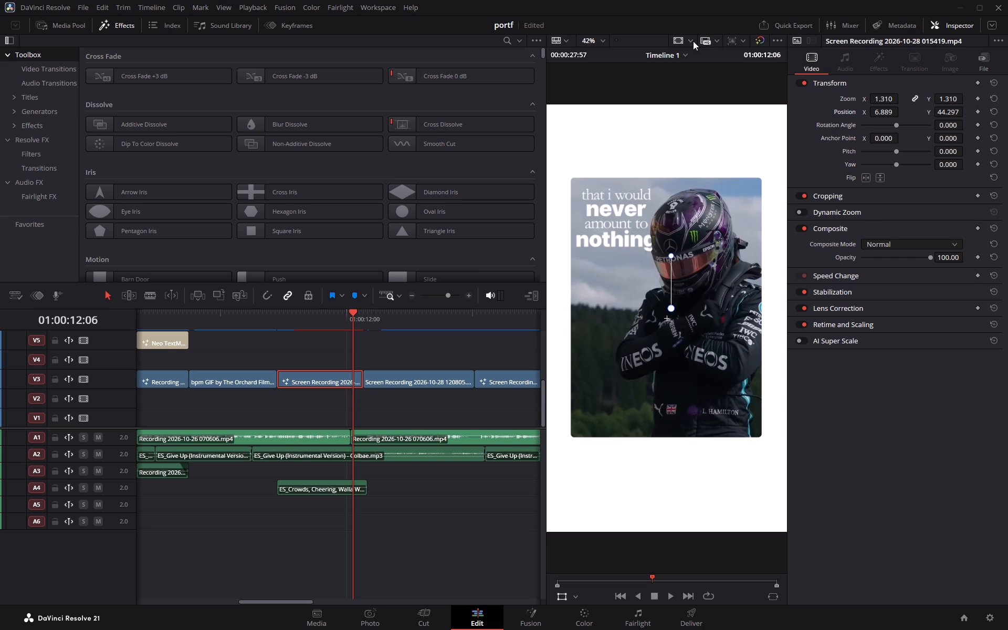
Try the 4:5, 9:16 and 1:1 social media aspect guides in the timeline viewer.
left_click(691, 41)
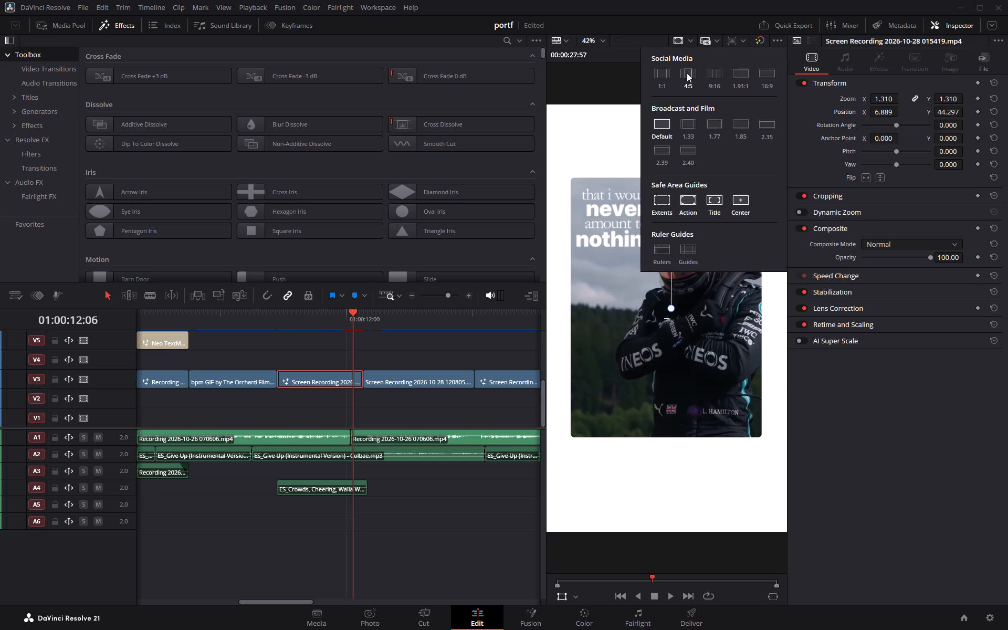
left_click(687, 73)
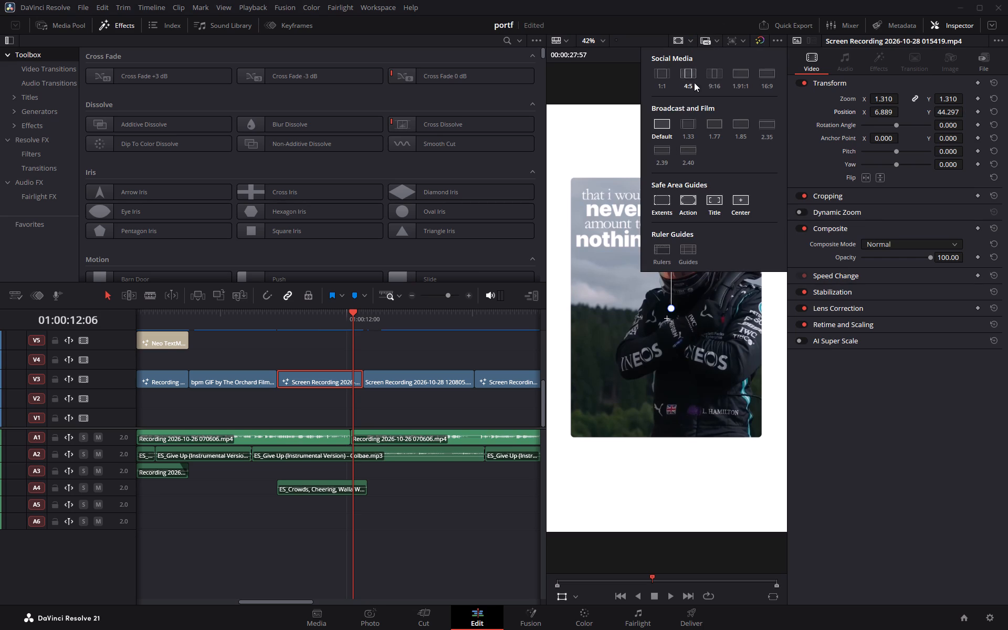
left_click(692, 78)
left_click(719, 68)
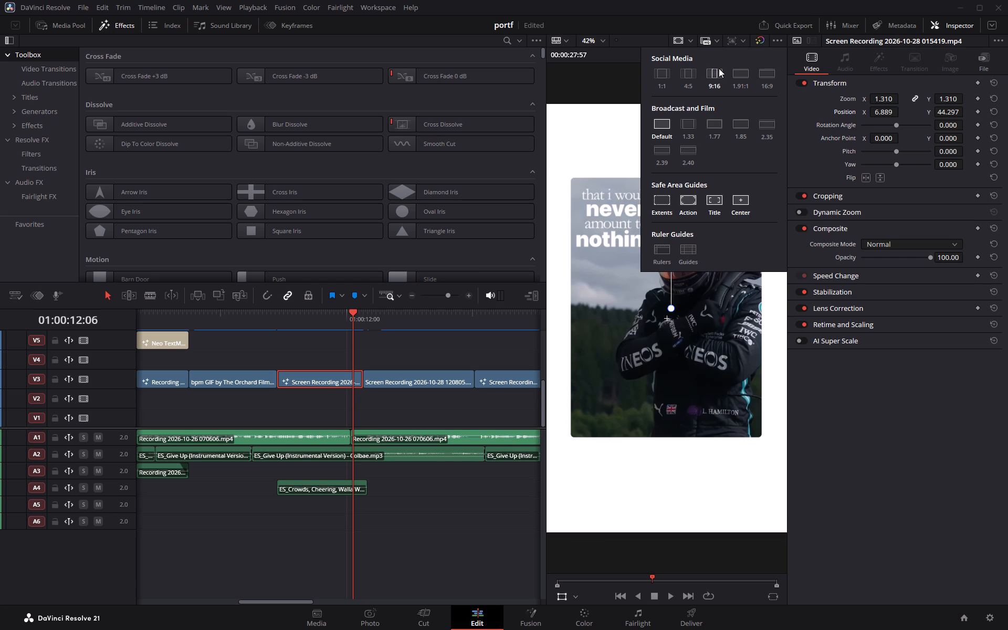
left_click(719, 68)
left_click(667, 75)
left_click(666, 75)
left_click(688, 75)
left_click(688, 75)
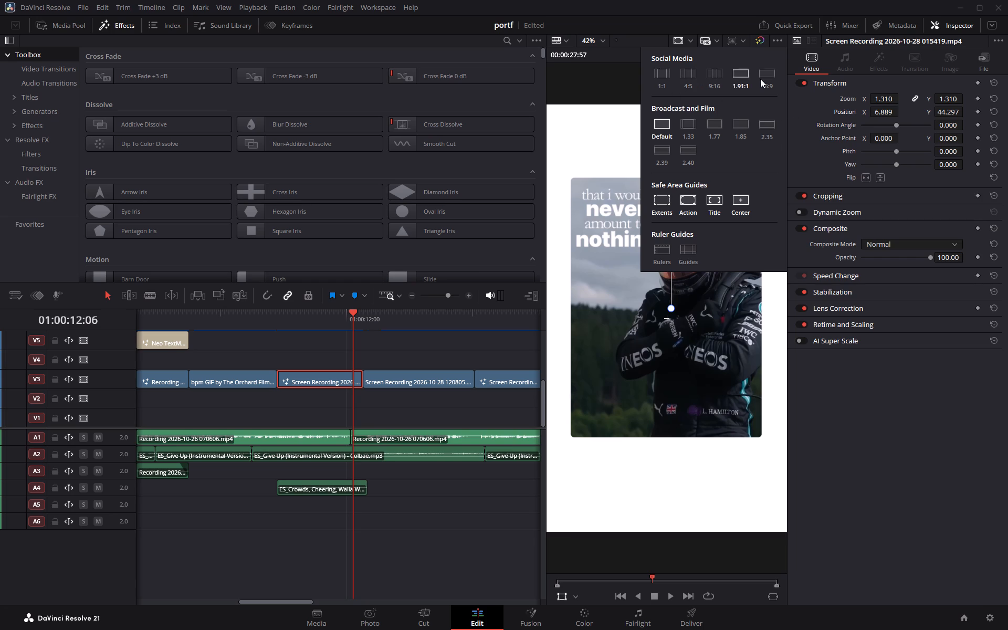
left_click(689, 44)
Turn off the Center, Title, Action and Extents safe area guides in the timeline viewer.
left_click(689, 40)
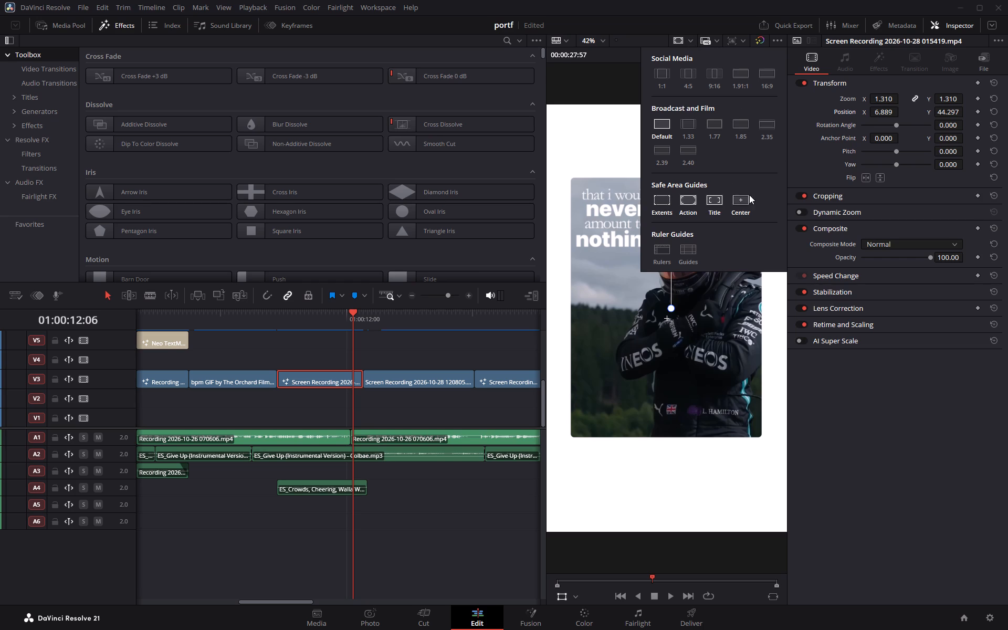
left_click(749, 195)
left_click(709, 199)
left_click(686, 202)
left_click(649, 203)
left_click(847, 406)
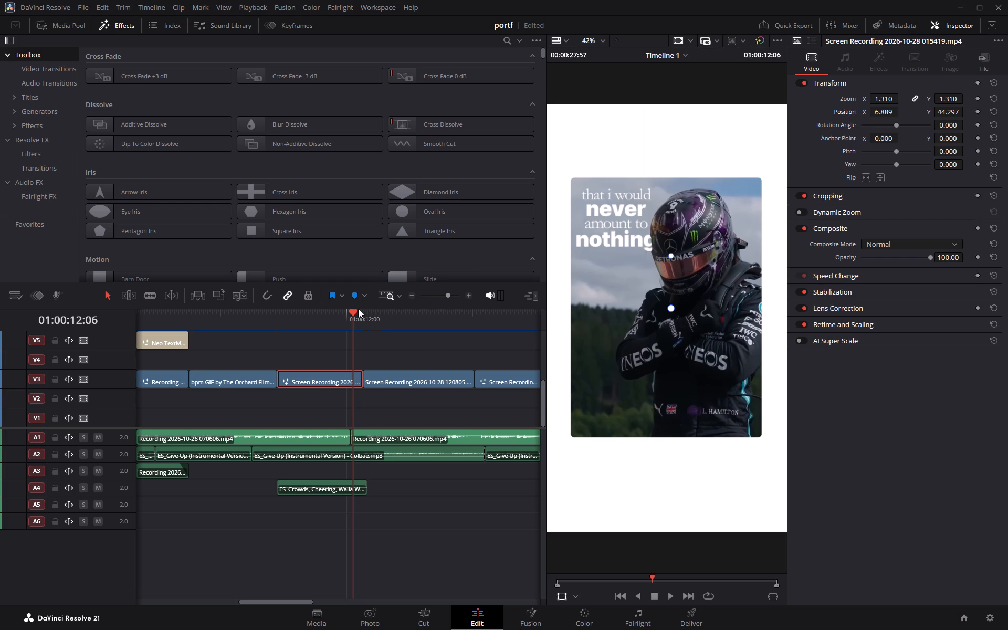
Play back the helmet clip twice, from around its start into the following clip, to review its framing and title timing.
left_click_drag(358, 310, 281, 311)
key("space")
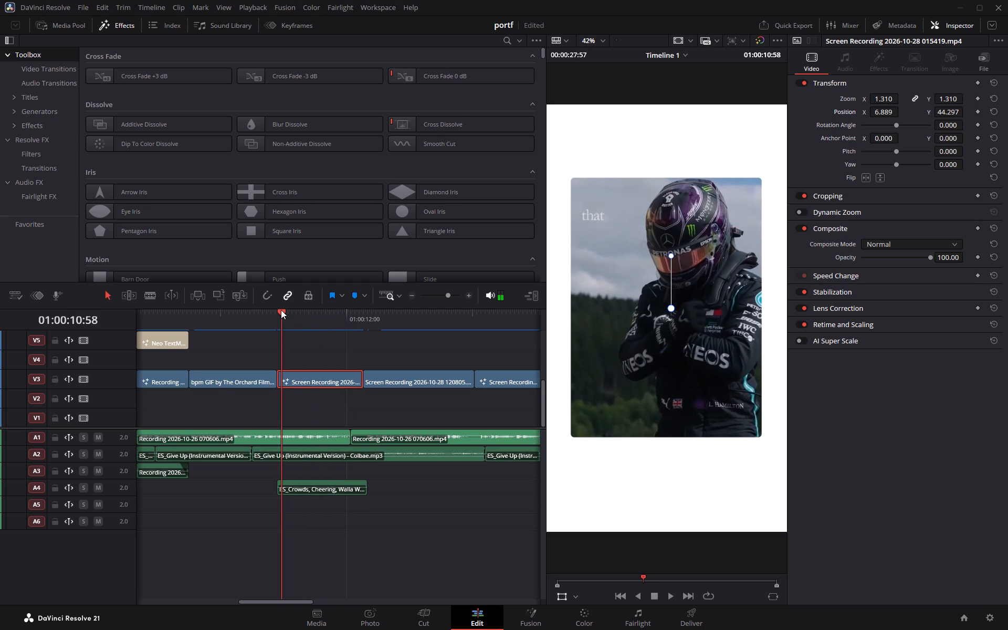
key("space")
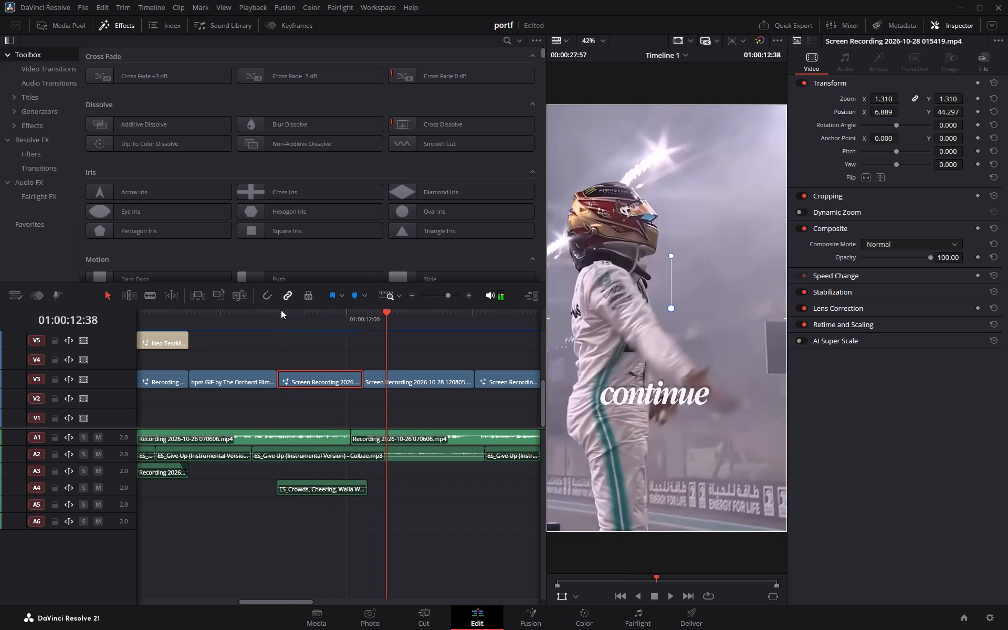
left_click_drag(394, 314, 273, 319)
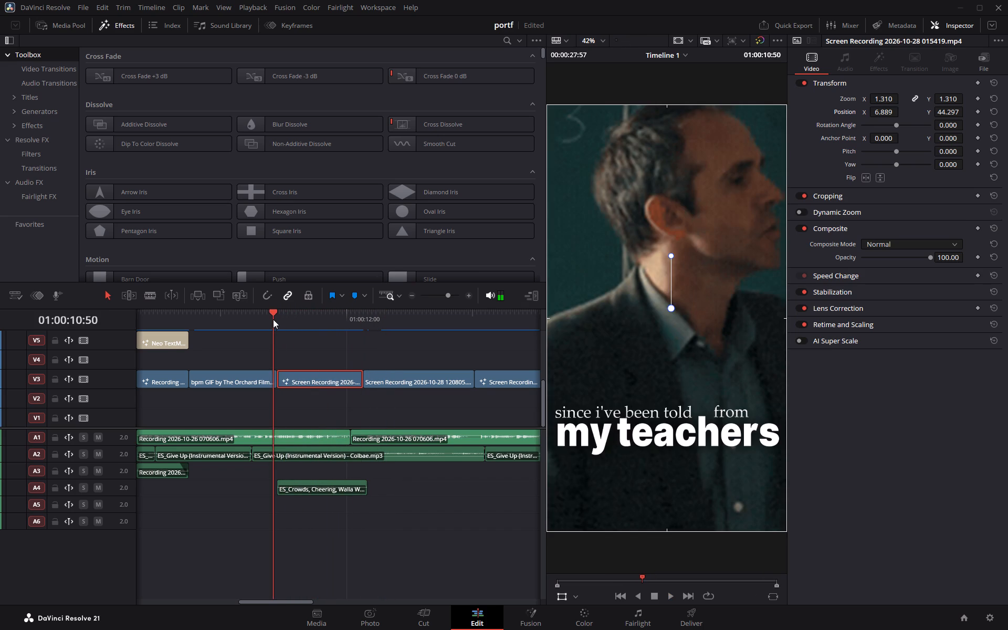
key("space")
key("space")
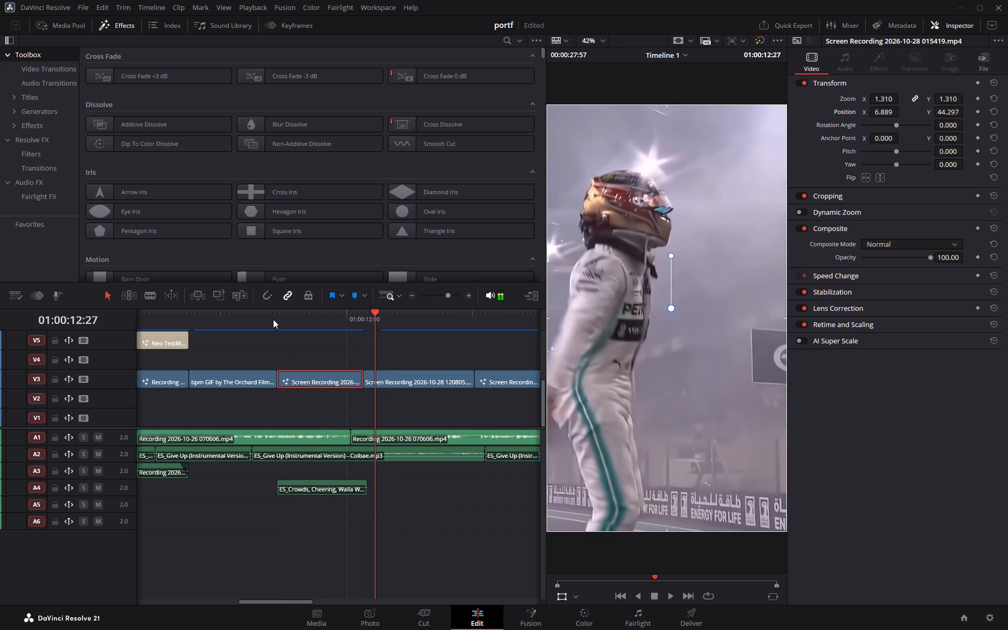
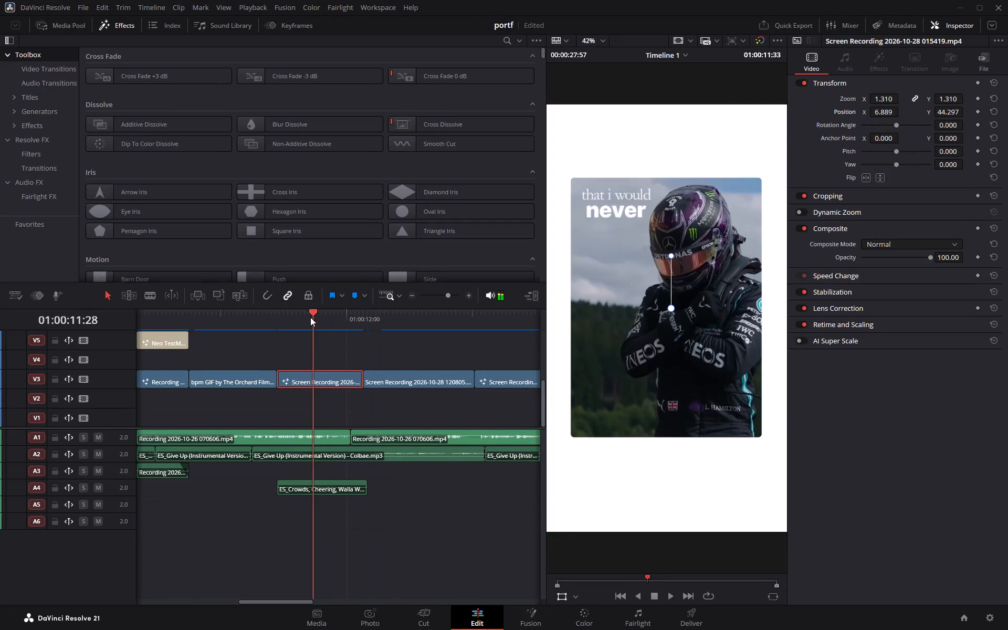
Scrub back and forth between the helmet clip and the following celebration and race car clips to compare their framing and title words.
left_click_drag(310, 317, 440, 316)
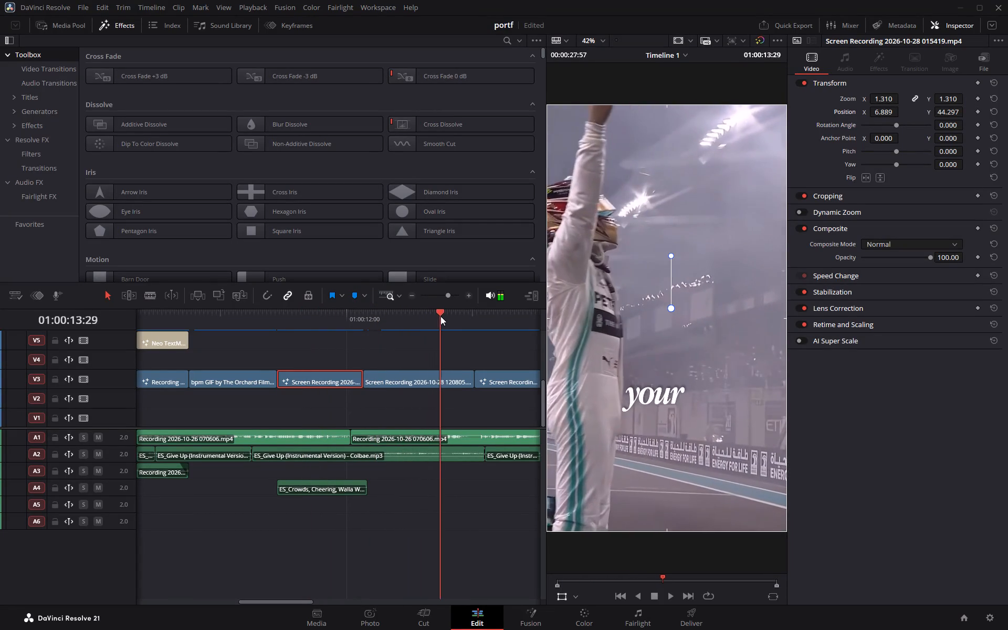
left_click_drag(440, 316, 358, 317)
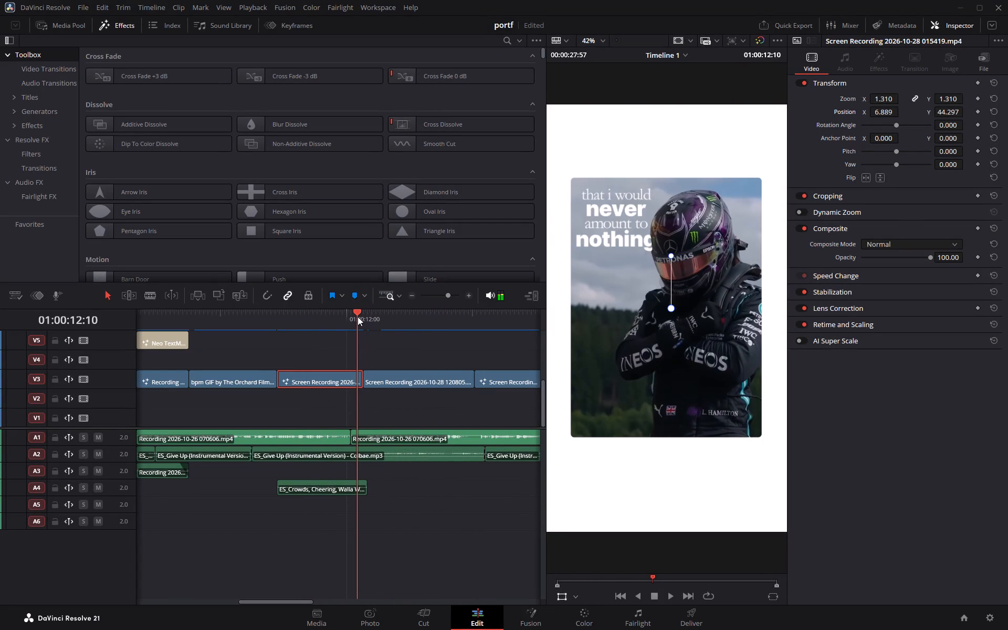
left_click_drag(358, 317, 331, 316)
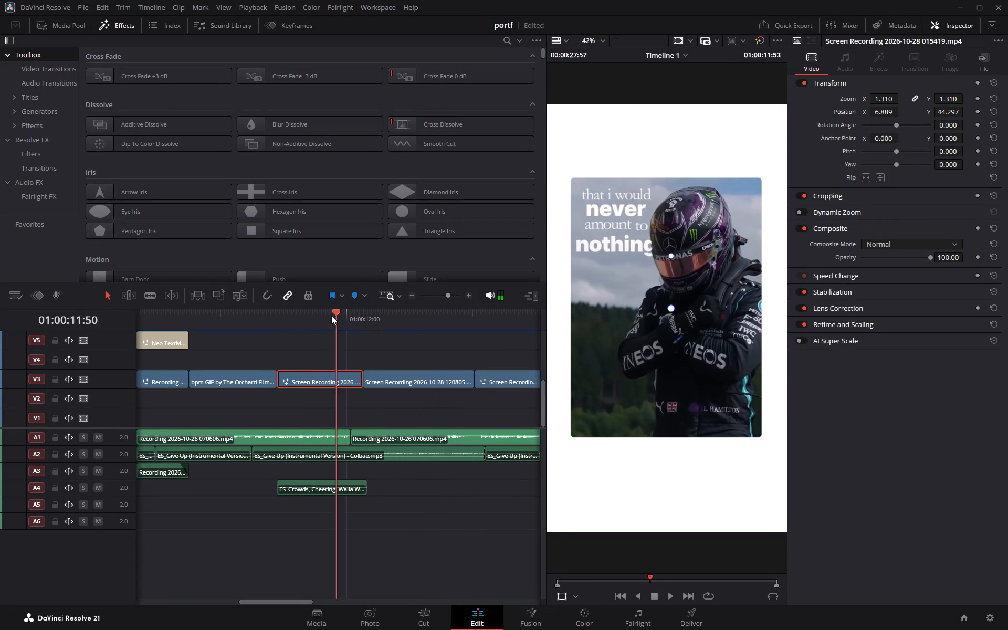
left_click_drag(331, 316, 391, 316)
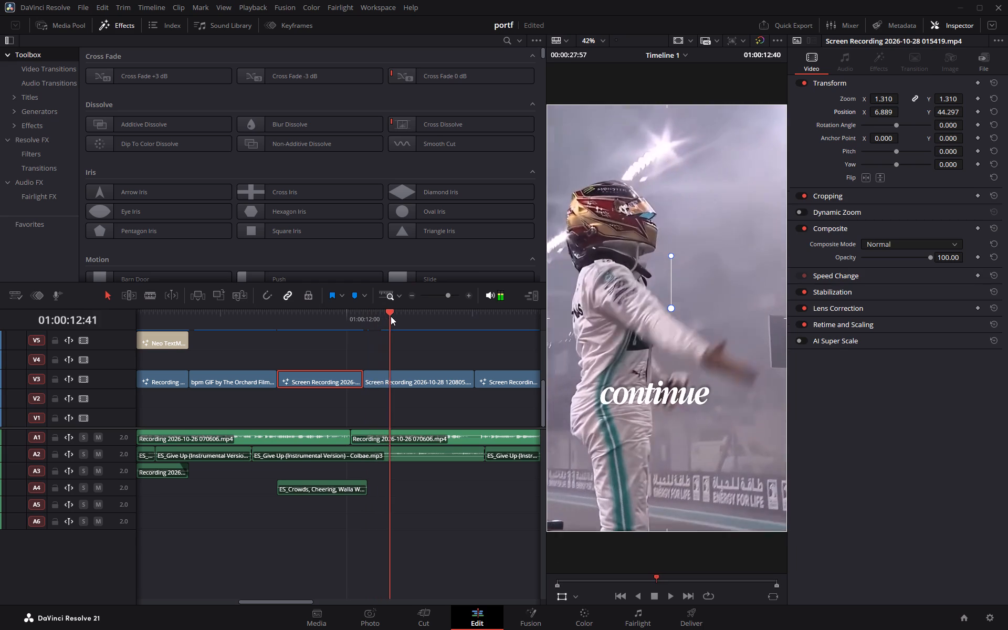
left_click_drag(391, 316, 461, 313)
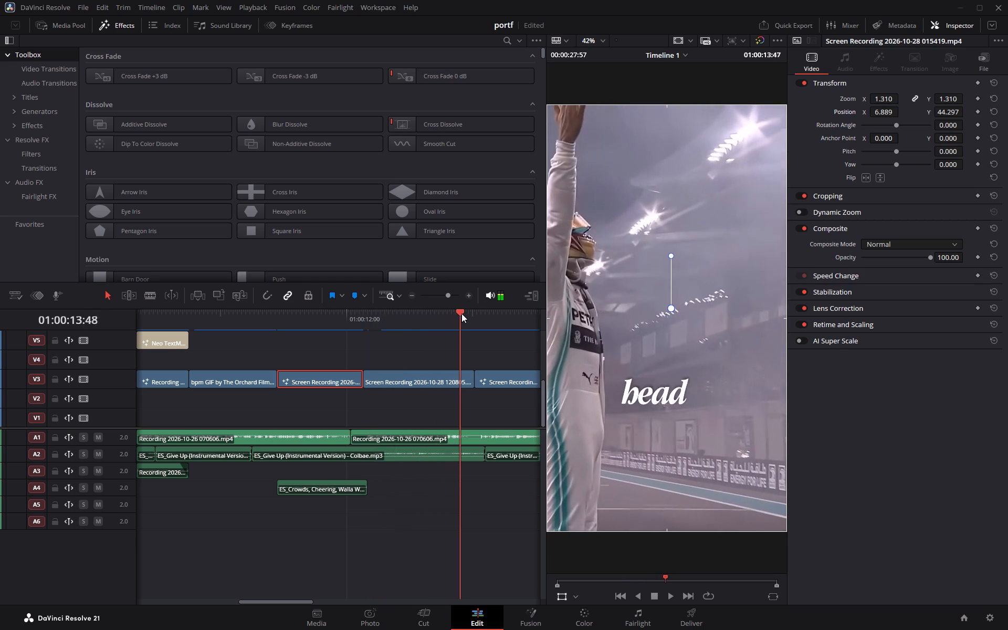
left_click_drag(461, 313, 464, 311)
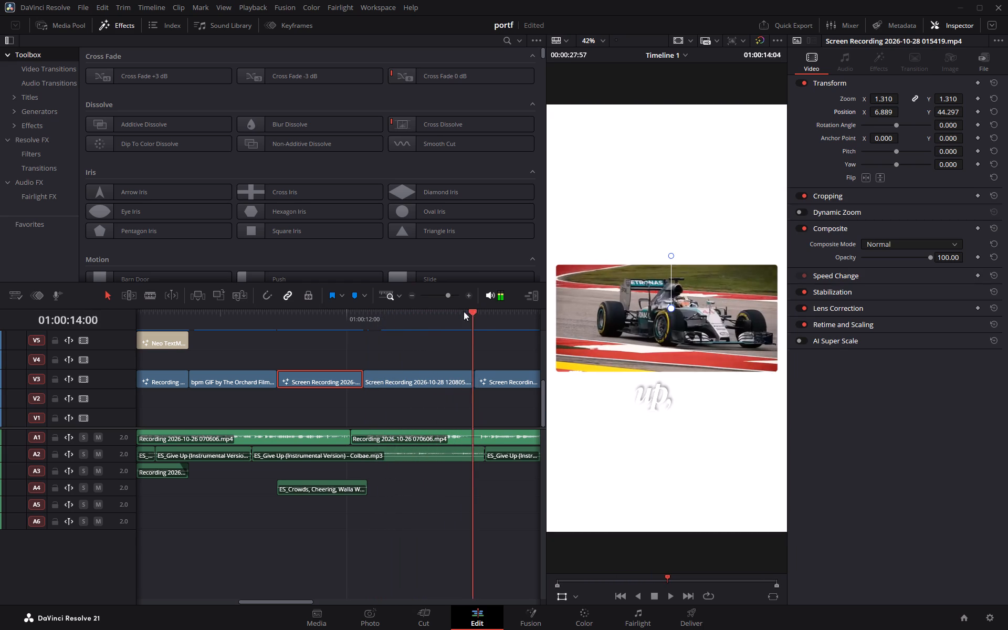
left_click_drag(464, 311, 505, 310)
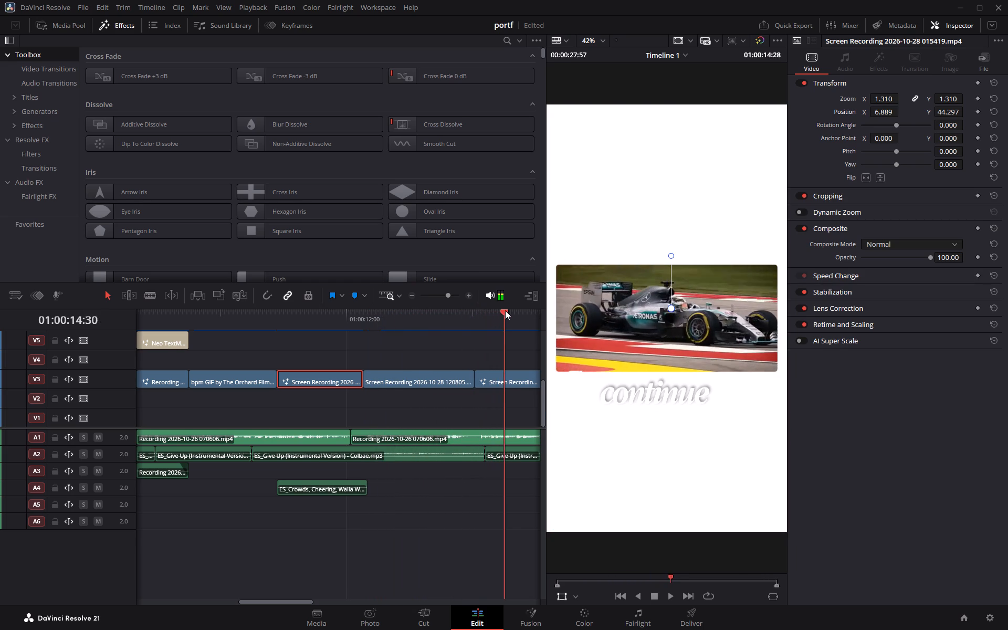
left_click_drag(505, 310, 171, 332)
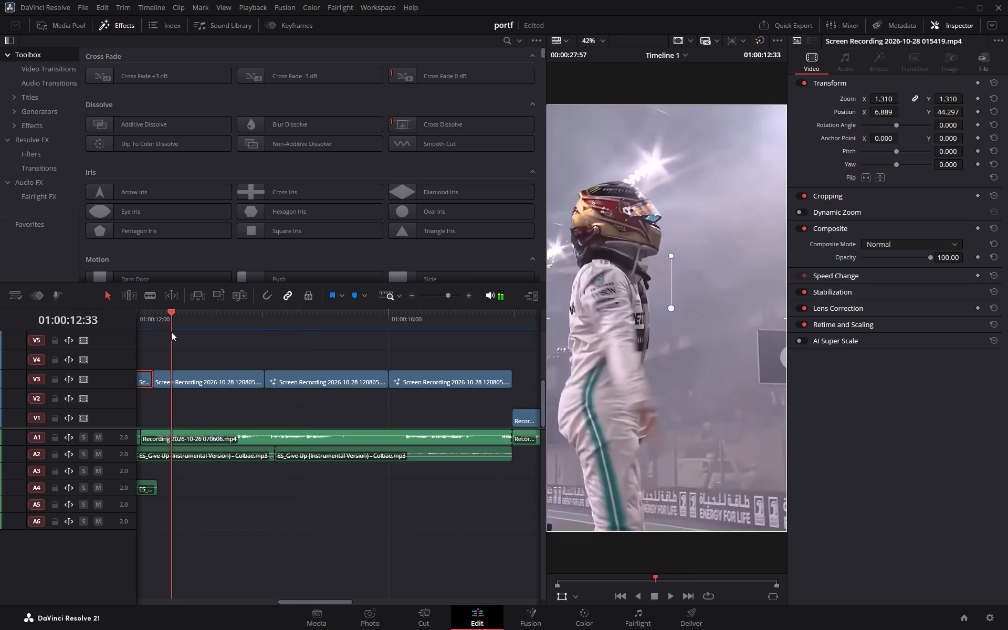
left_click_drag(171, 332, 342, 324)
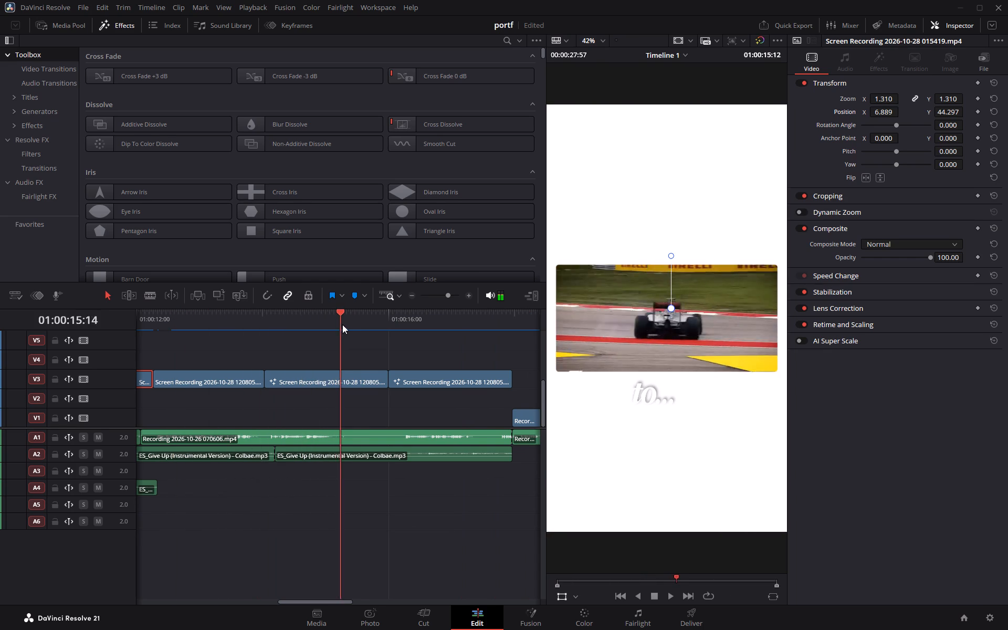
left_click_drag(342, 324, 402, 321)
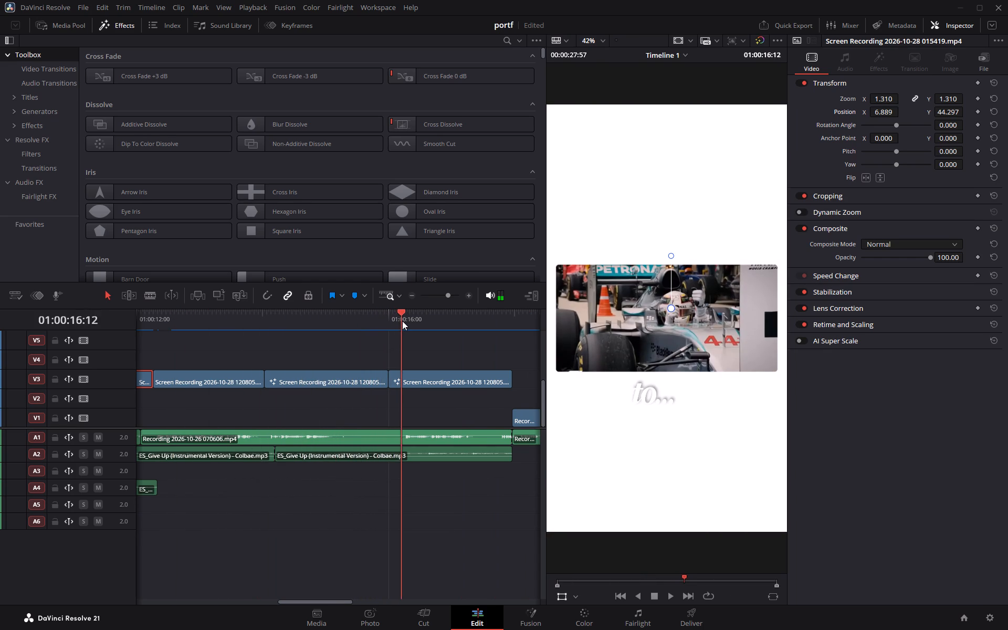
left_click_drag(402, 321, 432, 319)
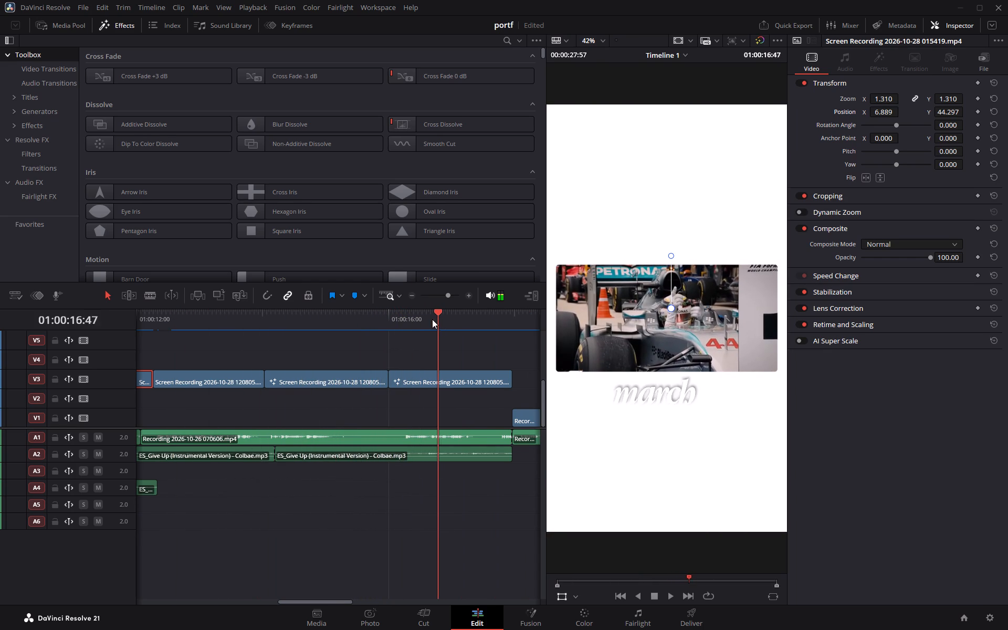
left_click_drag(432, 319, 211, 327)
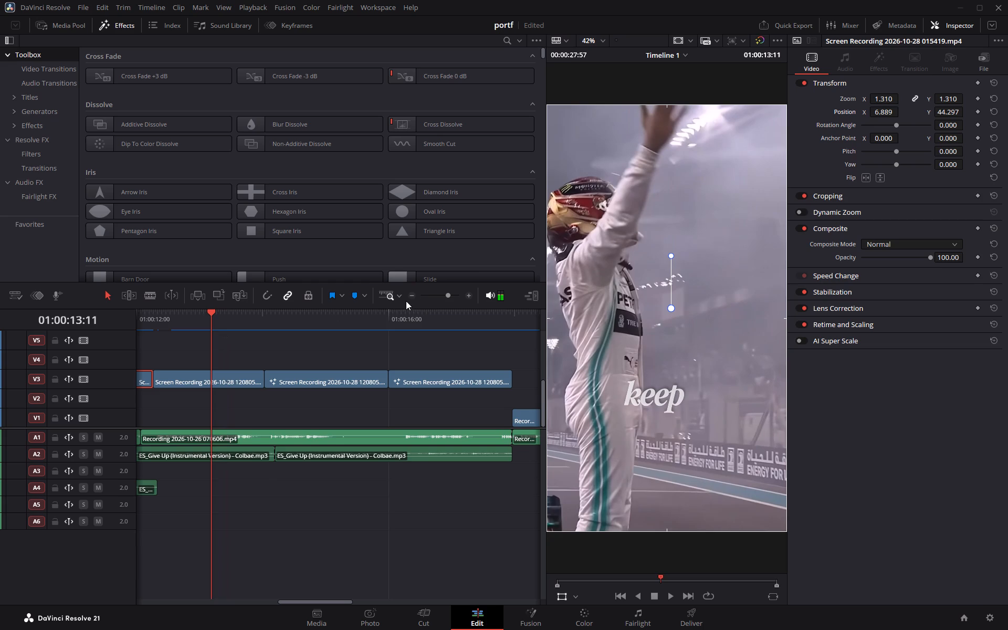
left_click(409, 297)
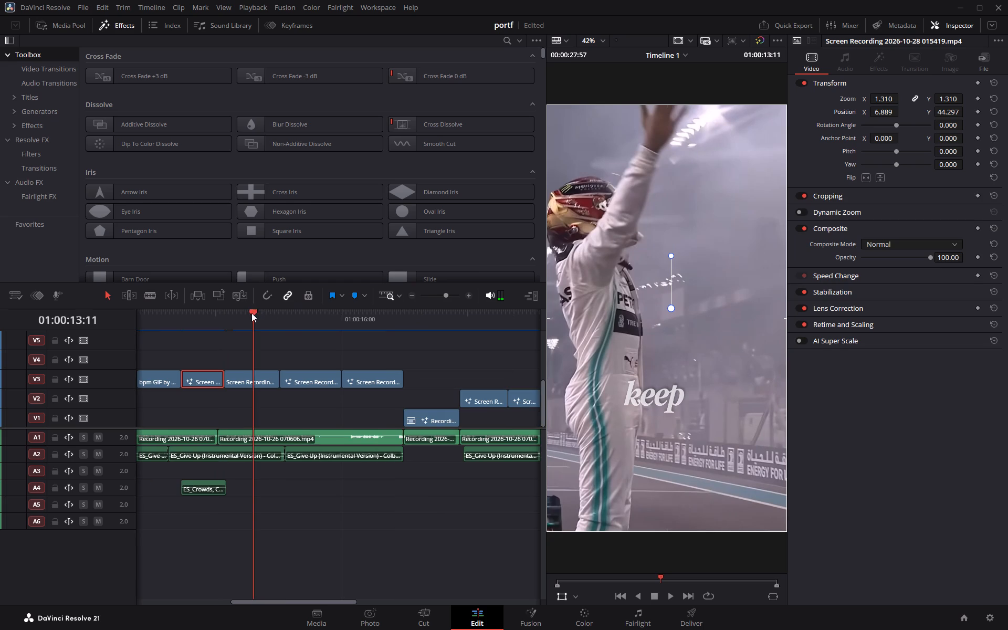
left_click_drag(242, 316, 202, 320)
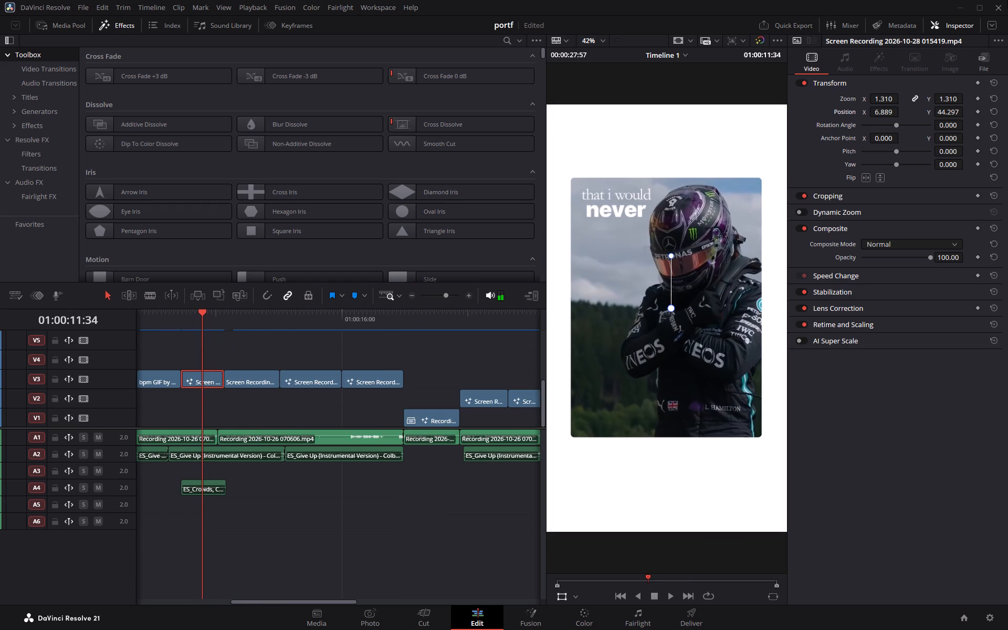